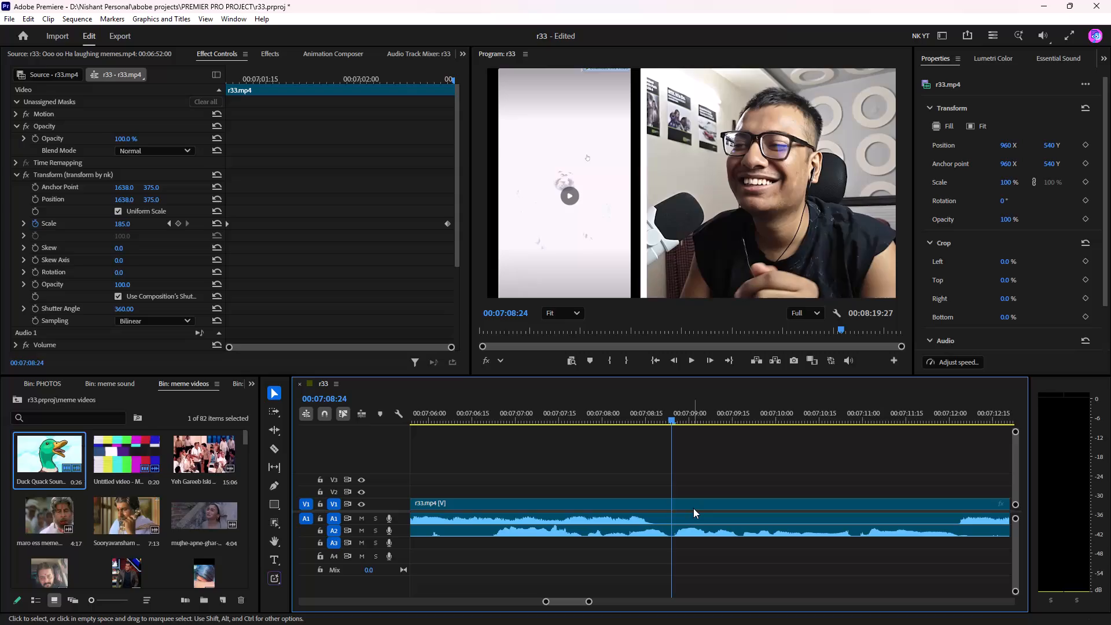
Split the r33.mp4 clip and its linked audio at 00:07:08:24.
left_click(685, 508)
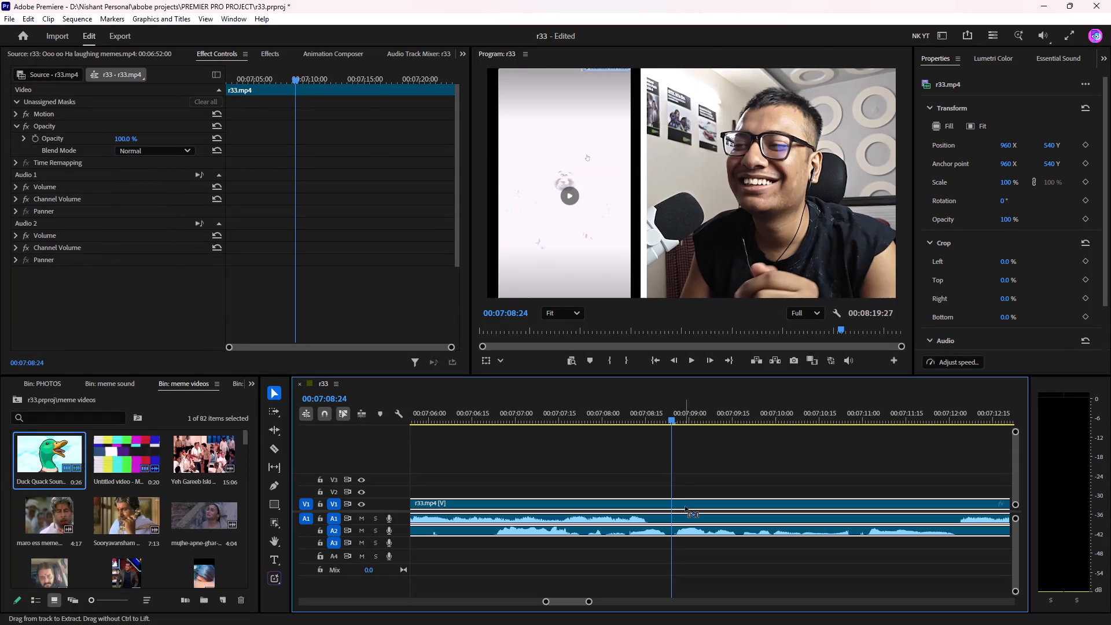
key("ctrl+k")
Play past the new cut and split the following r33.mp4 clip with its audio at 00:07:10:29.
key("space")
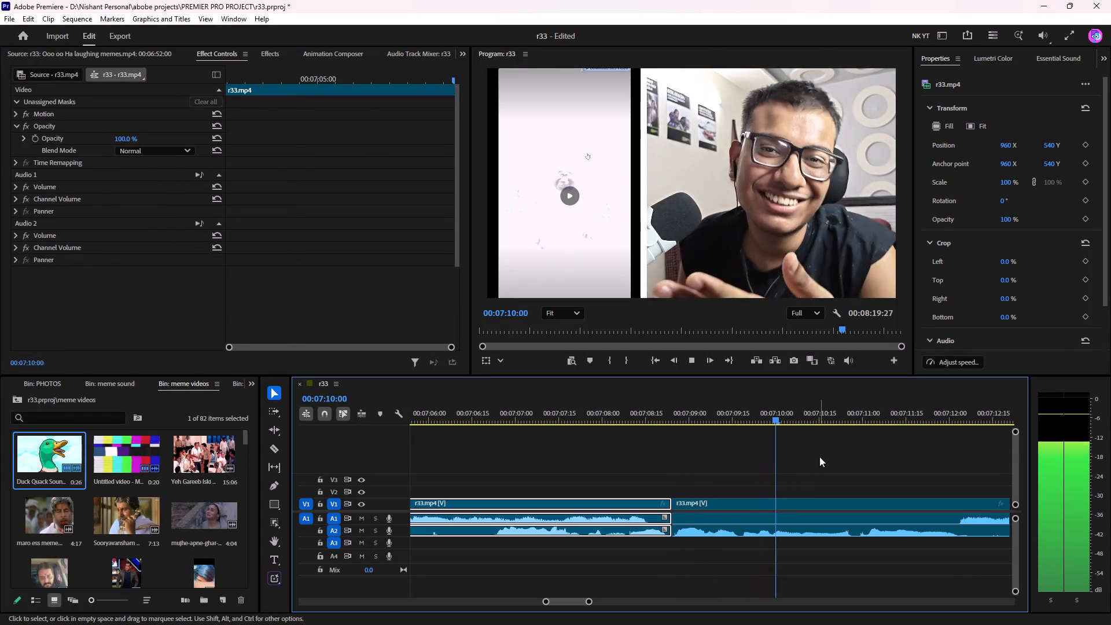
scroll(858, 457, "down", 5)
key("space")
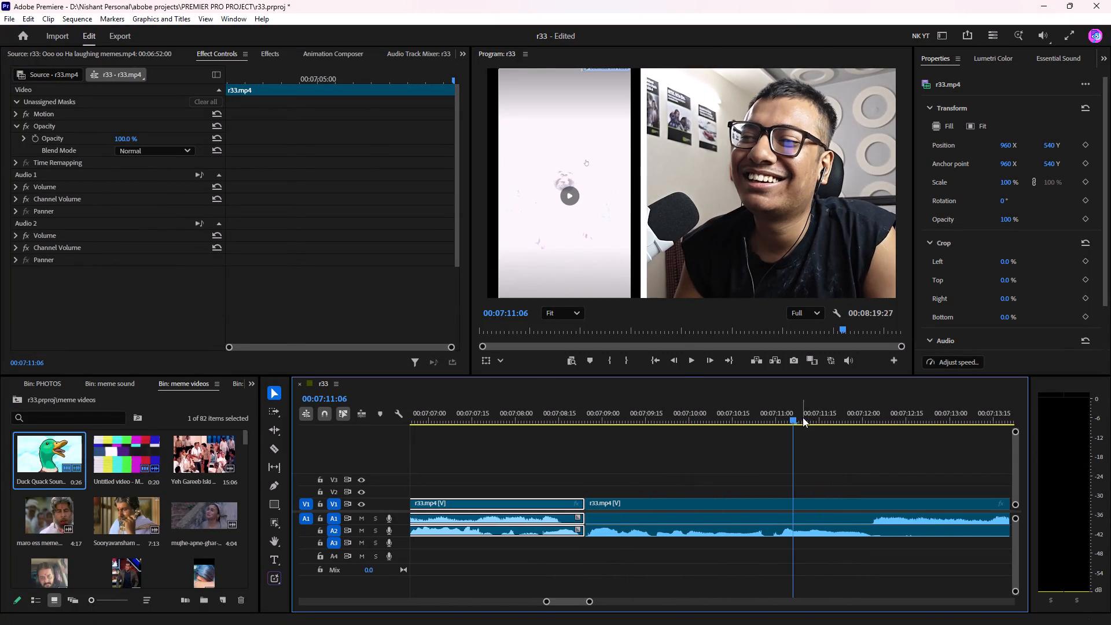
left_click_drag(801, 417, 774, 428)
left_click(809, 506)
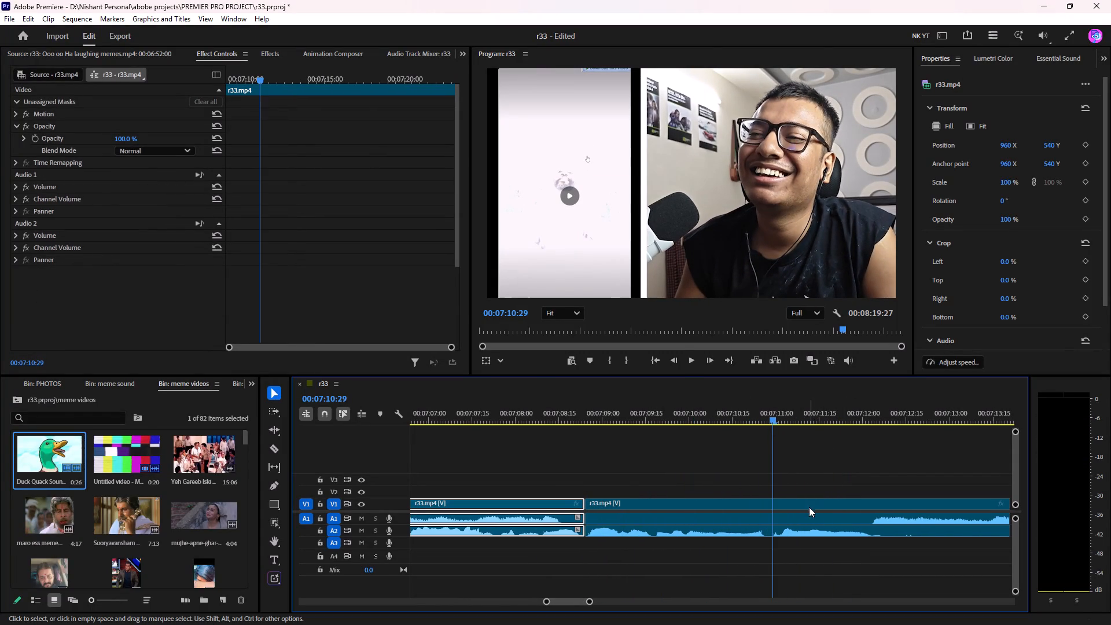
key("ctrl+k")
Review the footage after the last cut, split it at 00:07:12:04, and ripple-delete the section from 00:07:10:29 to that point.
key("space")
scroll(816, 507, "down", 10)
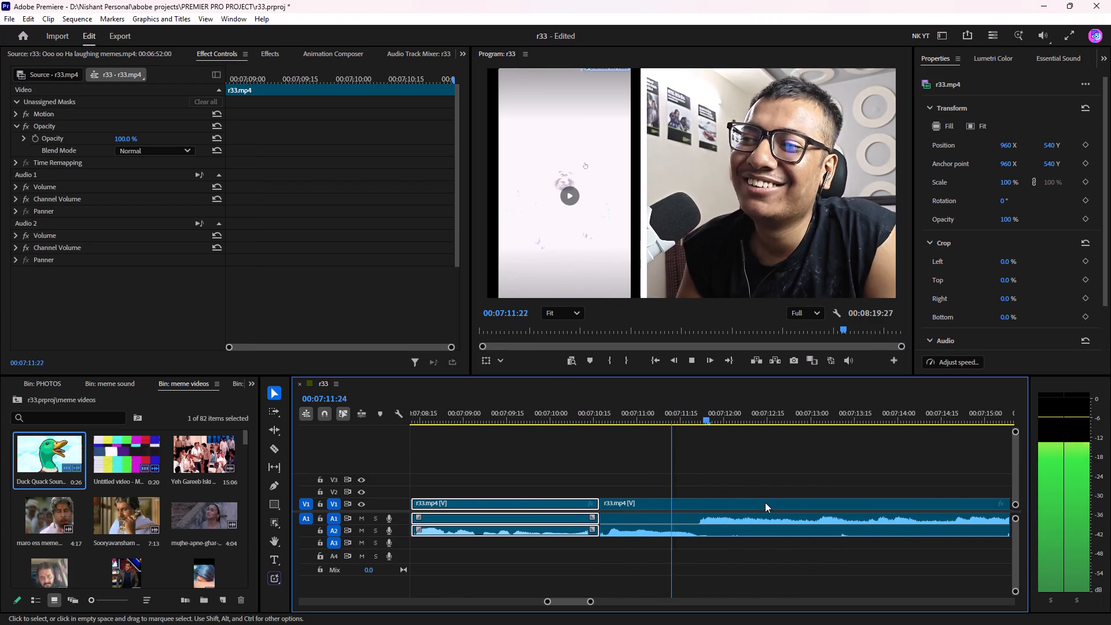
key("space")
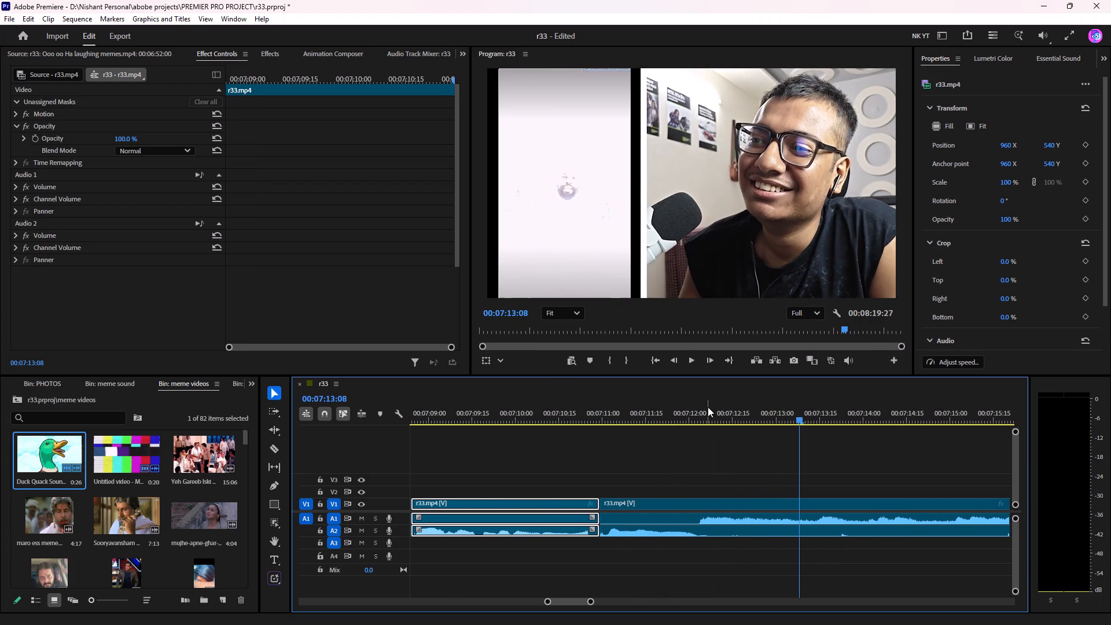
left_click_drag(711, 404, 537, 461)
key("space")
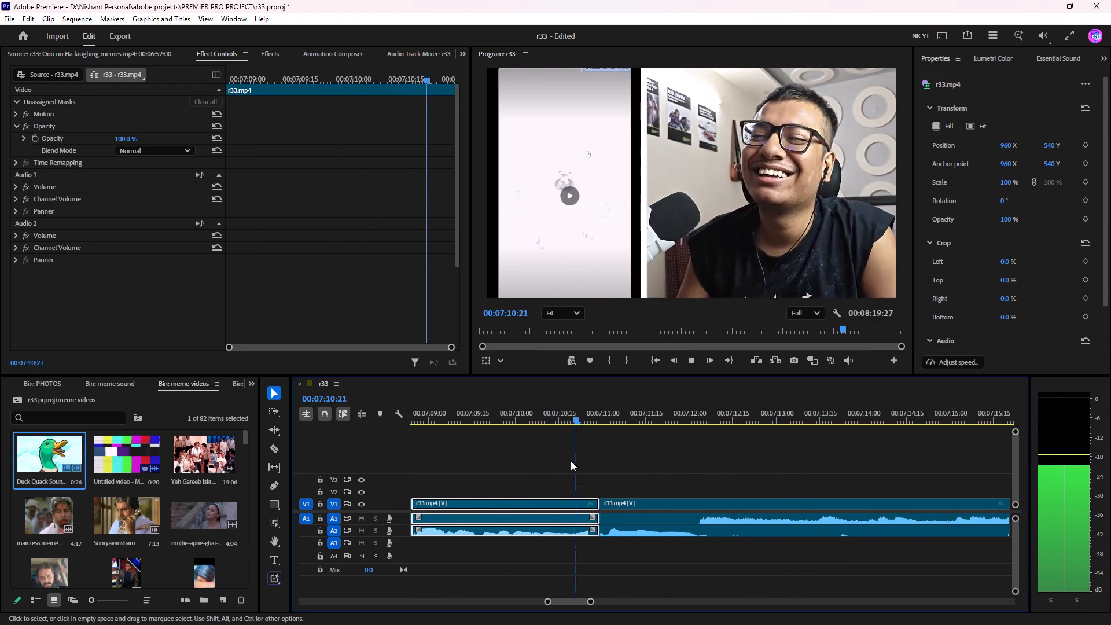
key("space")
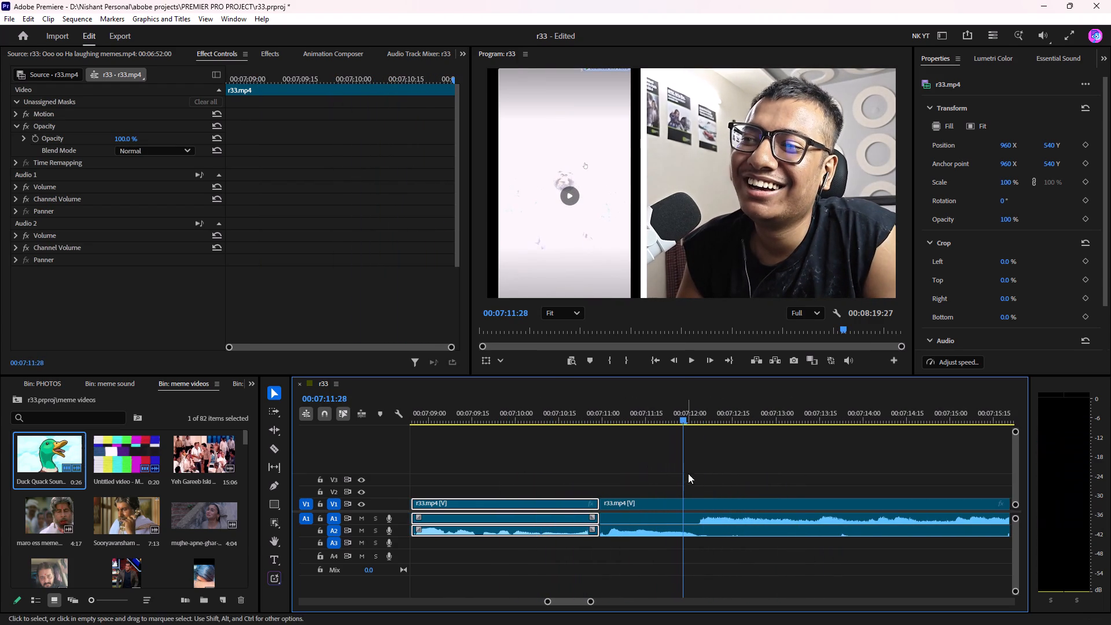
left_click_drag(680, 418, 699, 453)
left_click(710, 508)
key("ctrl+k")
key("alt+BackSpace")
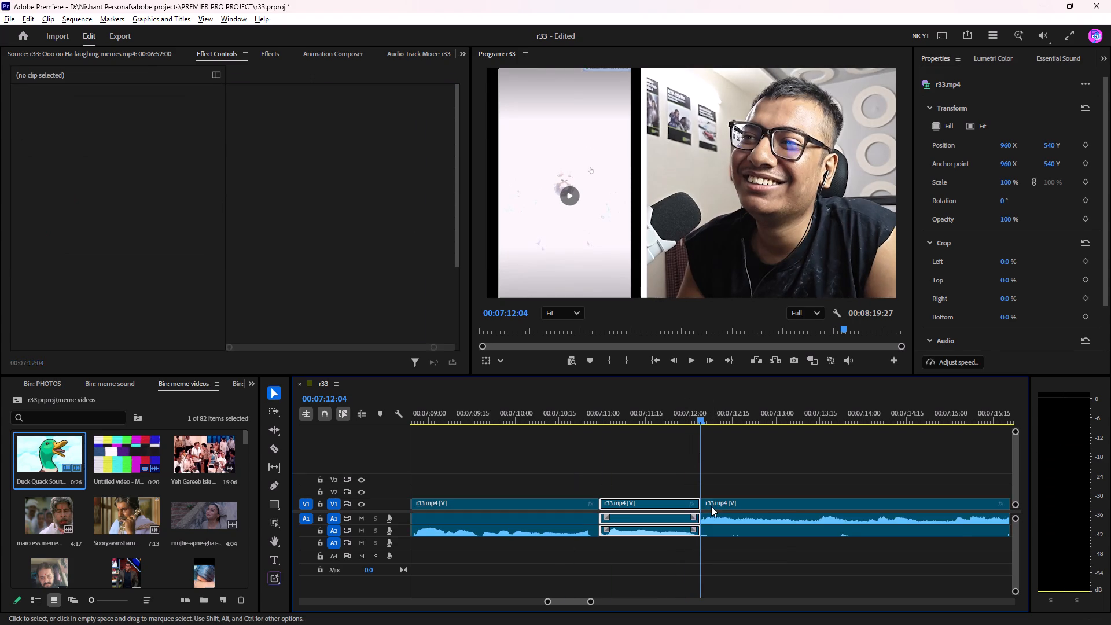
Play through the joined footage, split the clip at 00:07:14:15, and ripple-delete the section between 00:07:10:29 and that point.
key("space")
left_click(503, 405)
key("space")
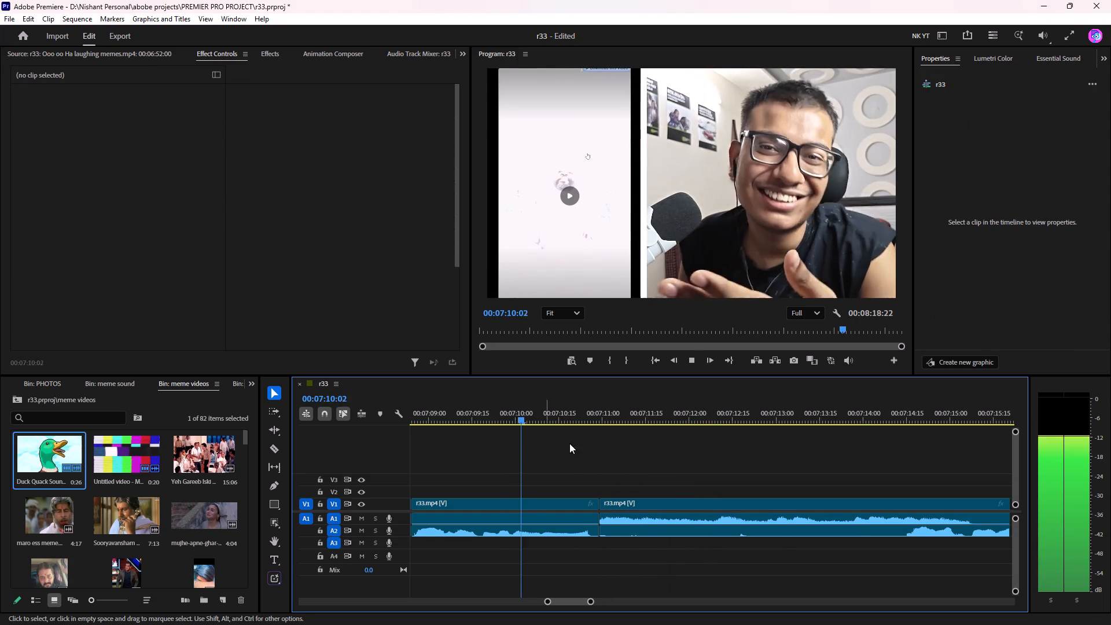
scroll(654, 484, "down", 5)
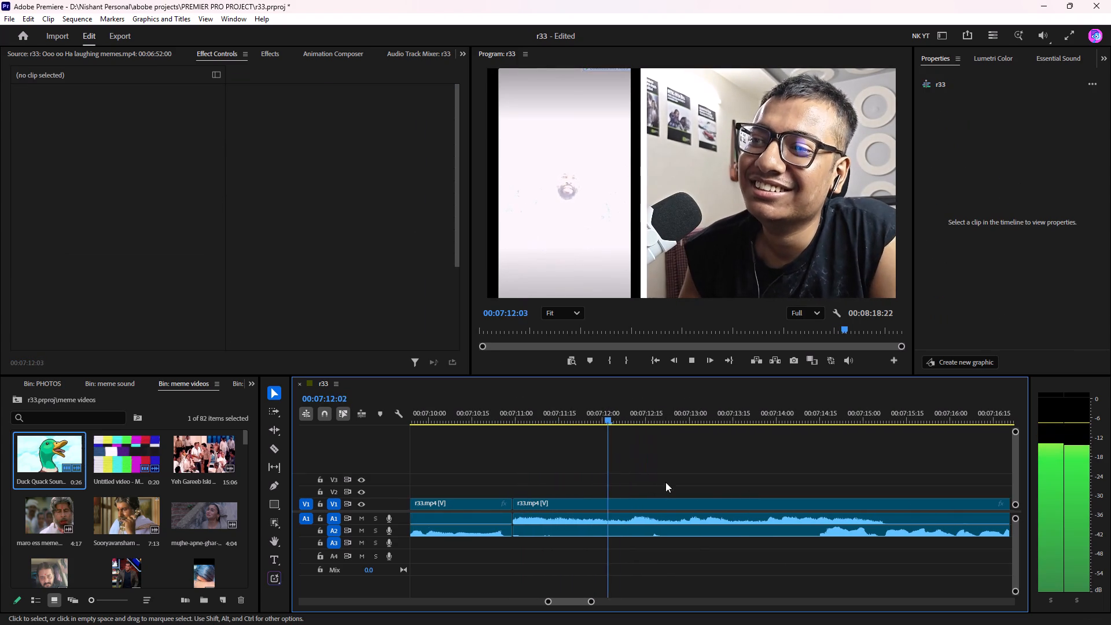
scroll(715, 494, "down", 6)
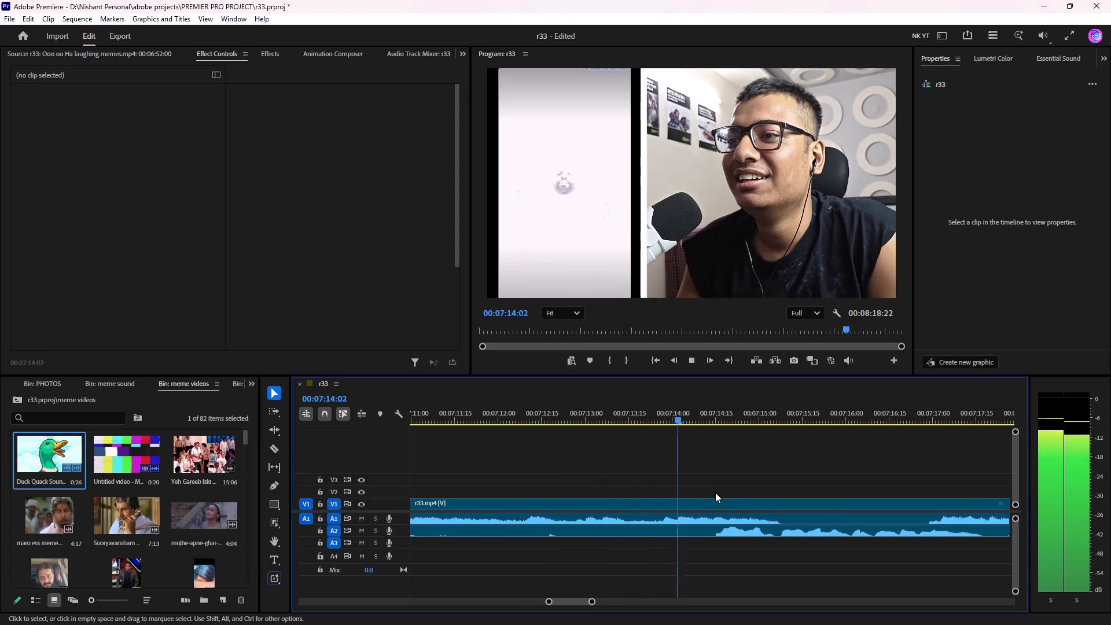
key("space")
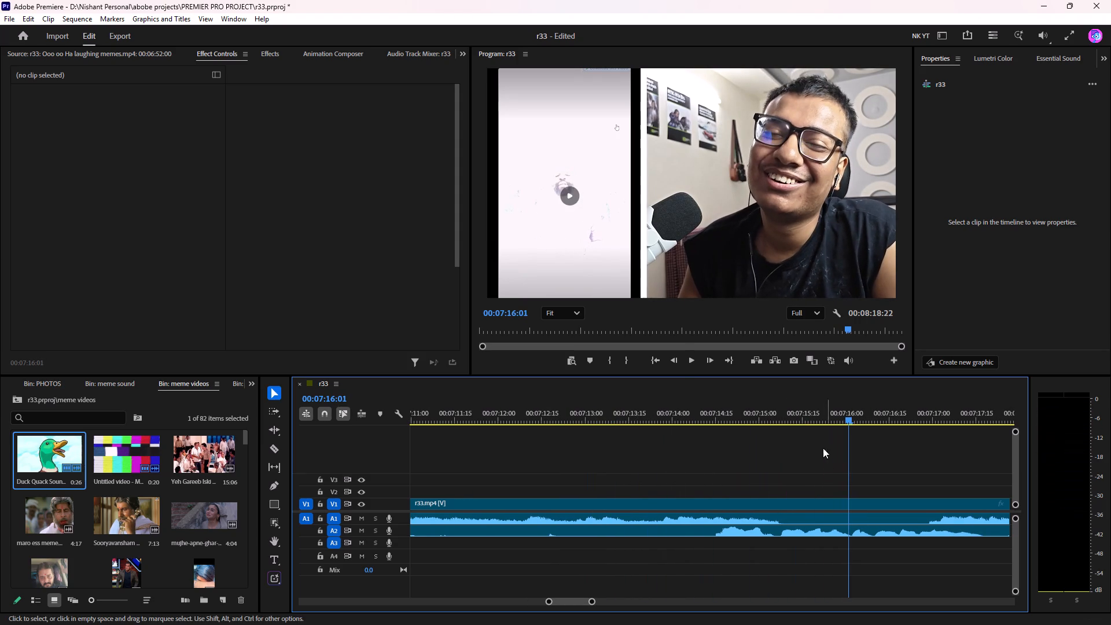
left_click_drag(769, 416, 851, 506)
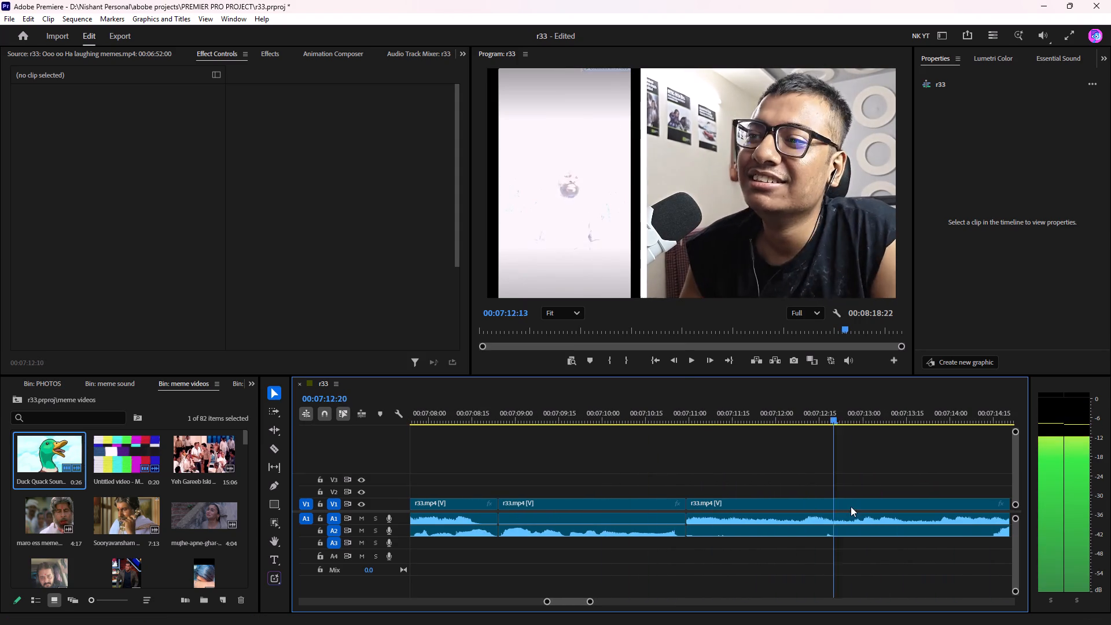
left_click_drag(851, 506, 684, 525)
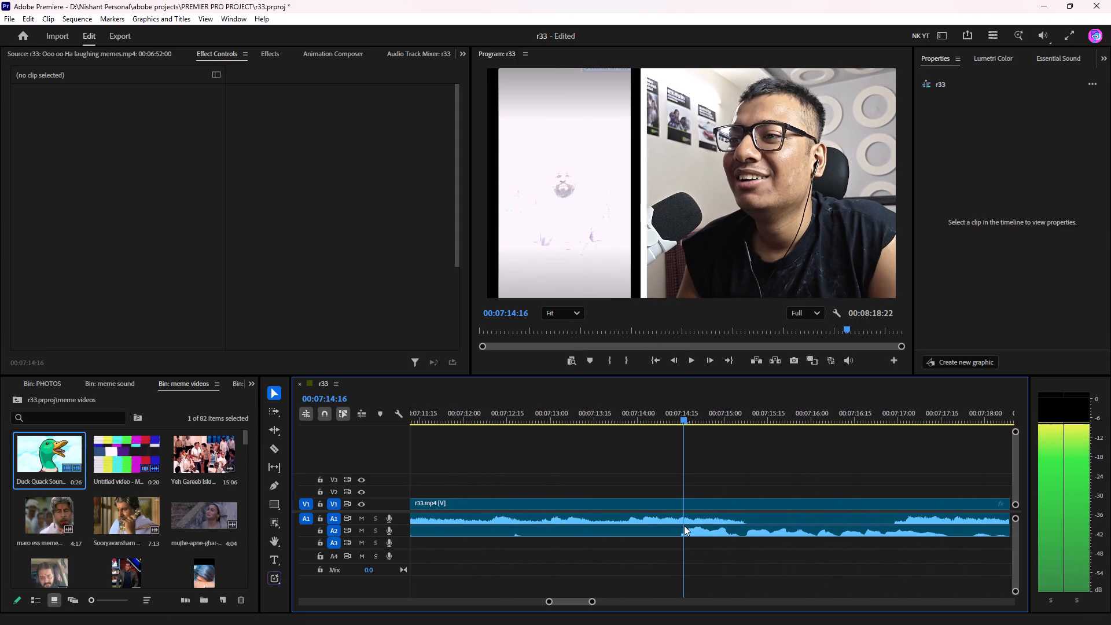
left_click_drag(684, 525, 683, 525)
key("space")
key("space")
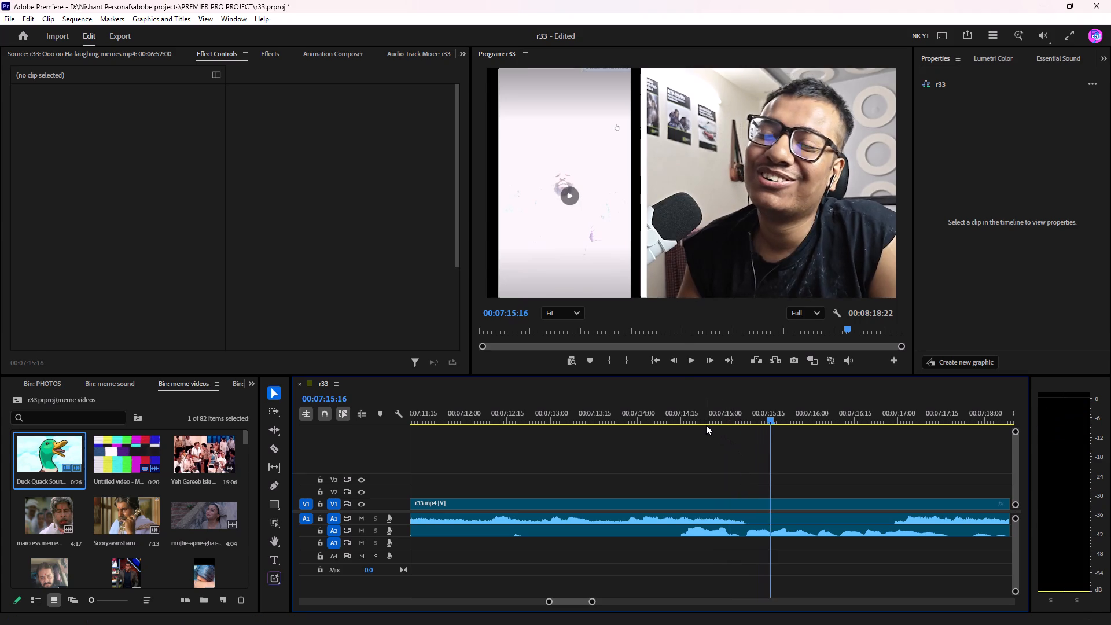
left_click_drag(700, 421, 682, 443)
left_click(727, 505)
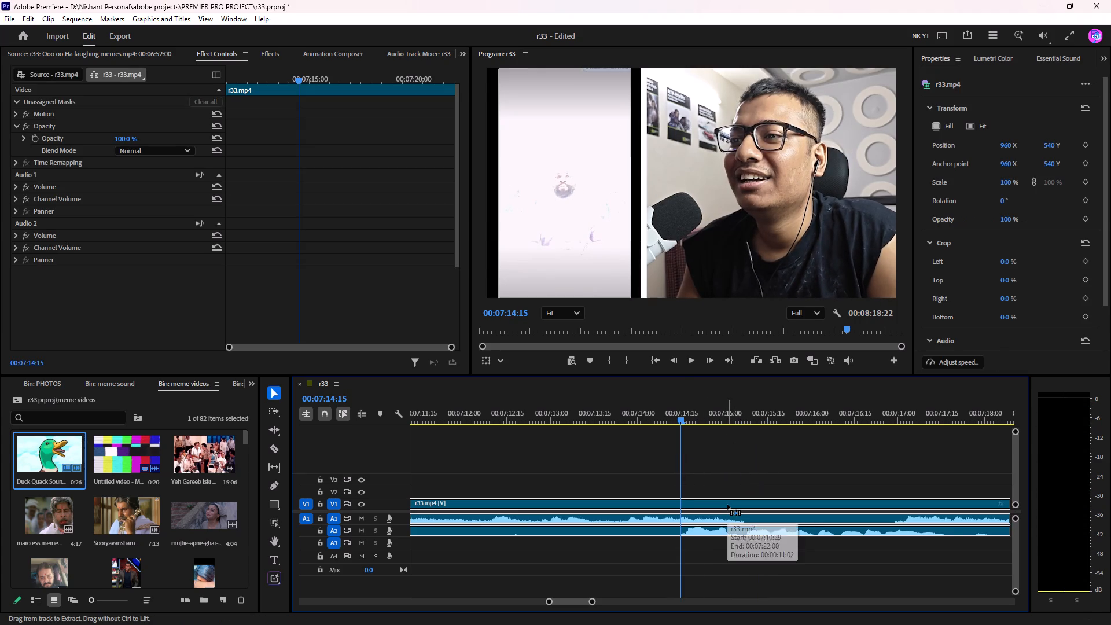
key("ctrl+k")
key("alt+BackSpace")
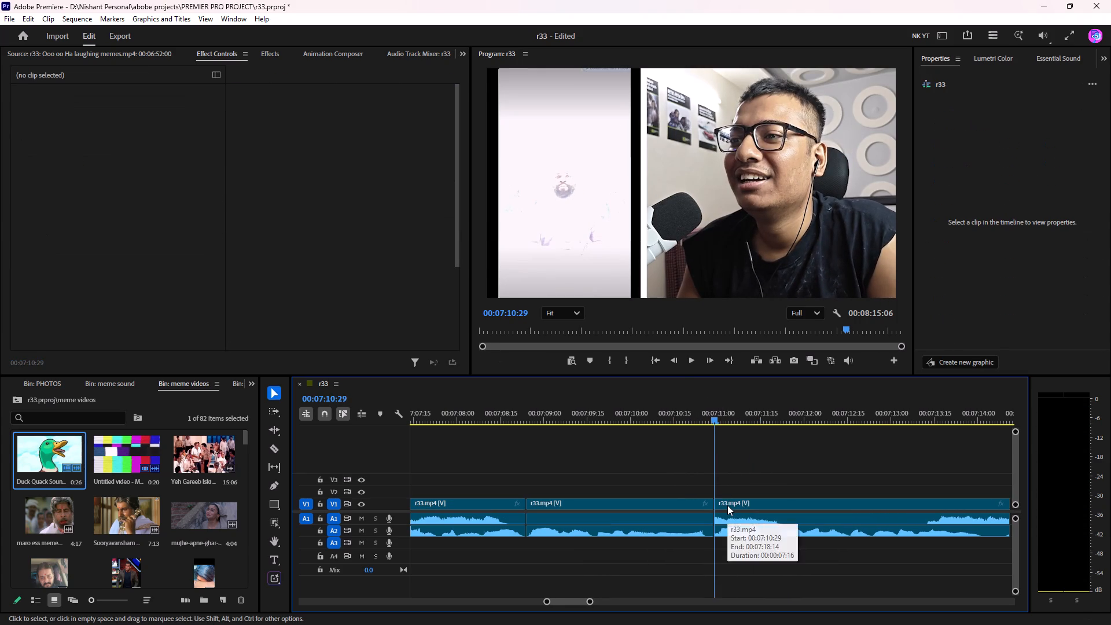
Trim the start of the A1 audio alone on the clip beginning at 00:07:10:29 to about 00:07:11:22.
left_click(731, 519, "alt")
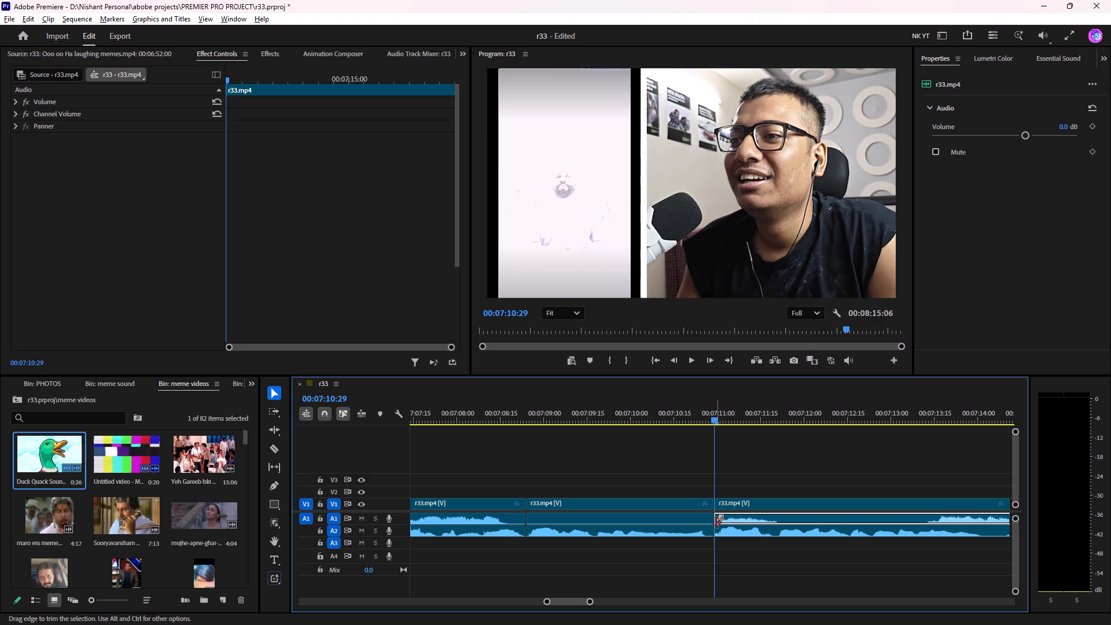
left_click_drag(716, 523, 783, 519, "alt")
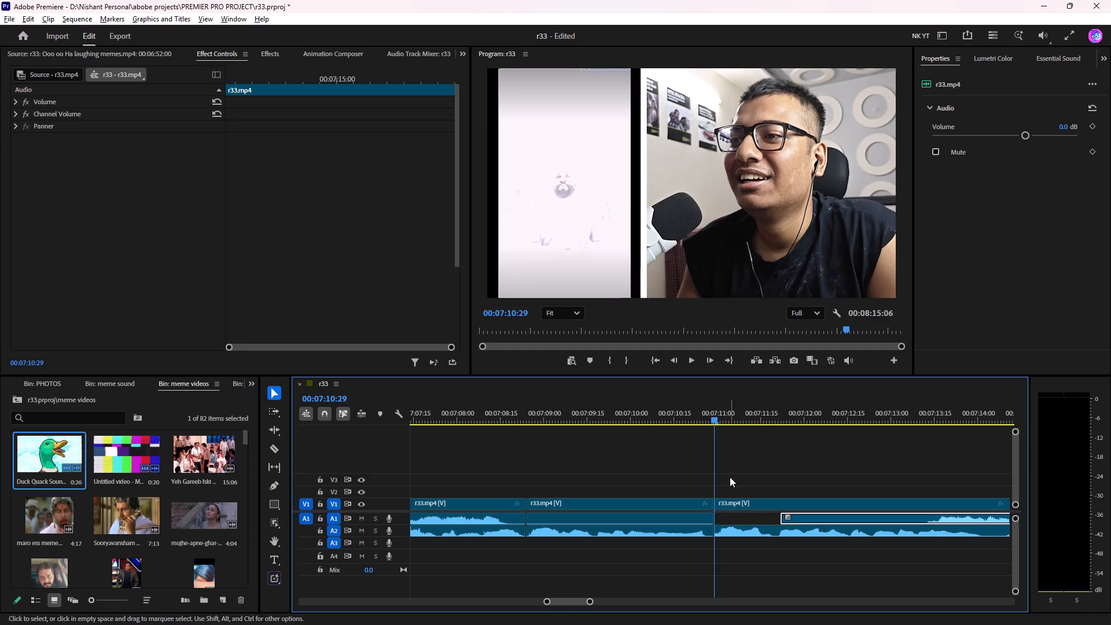
left_click(738, 464)
Play around the cut, trim the end of the preceding clip back to 00:07:10:25, and close the resulting gap.
left_click(694, 420)
key("space")
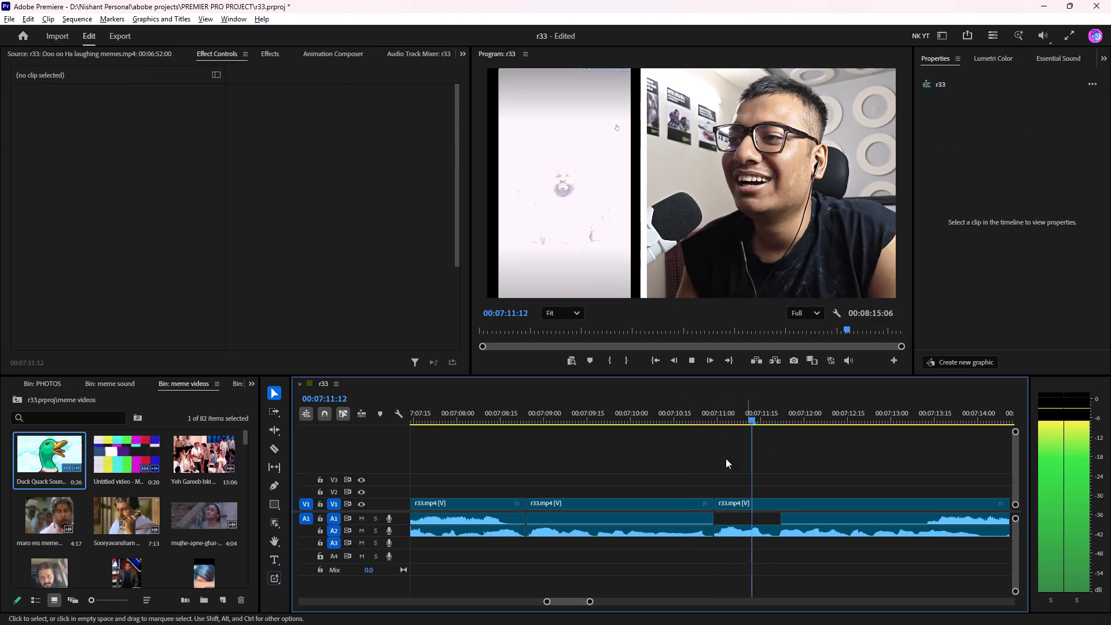
left_click(624, 409)
key("space")
scroll(709, 458, "down", 3)
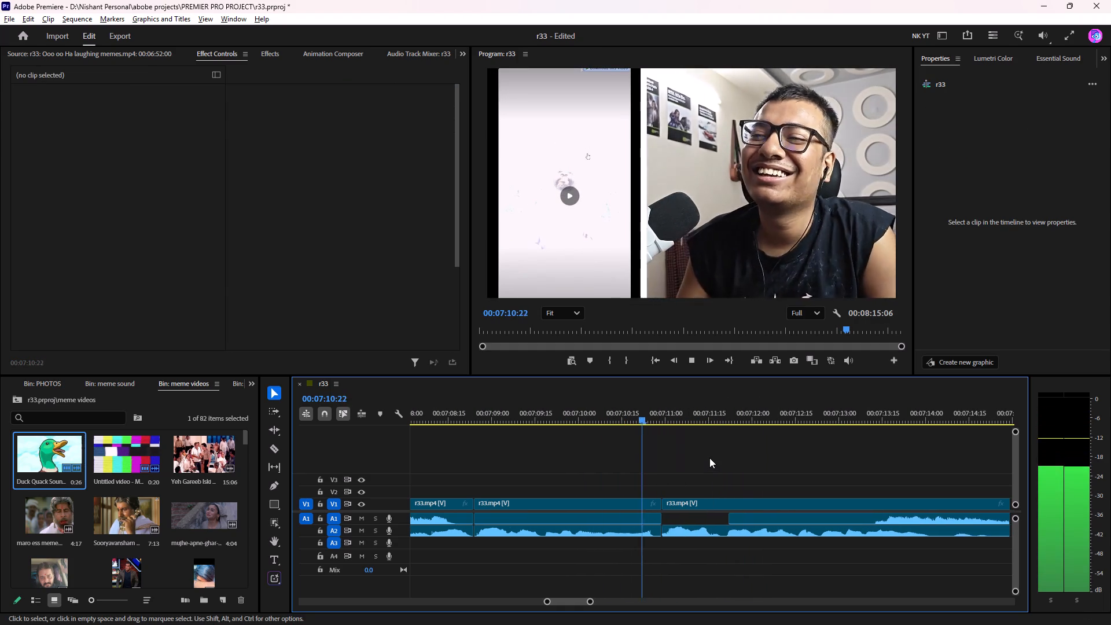
key("space")
left_click_drag(627, 409, 650, 432)
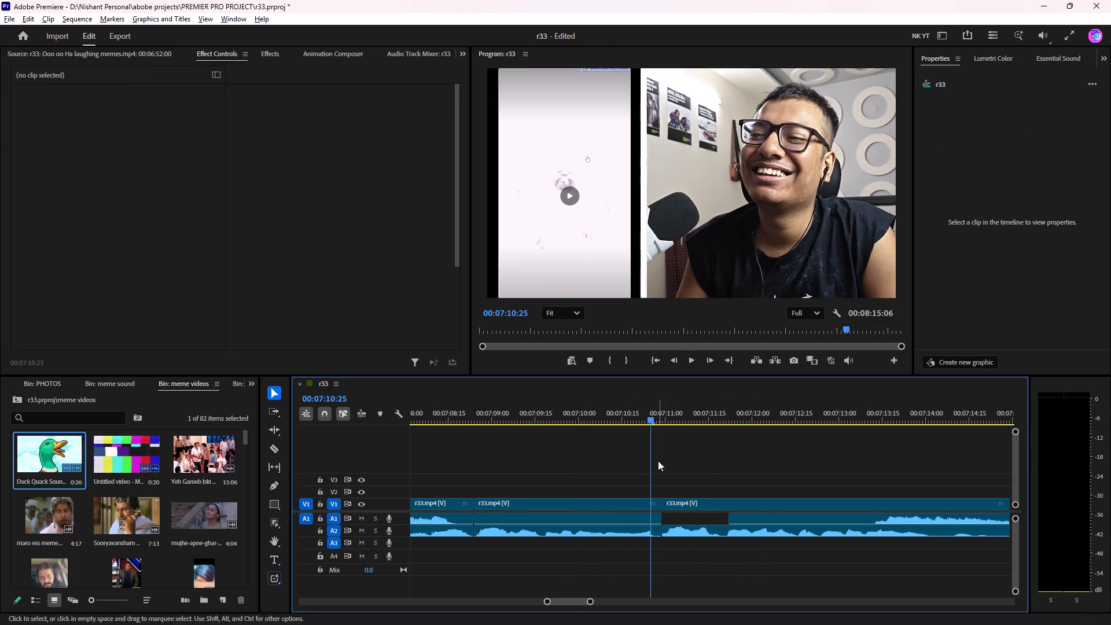
left_click(638, 503)
left_click_drag(661, 503, 652, 506)
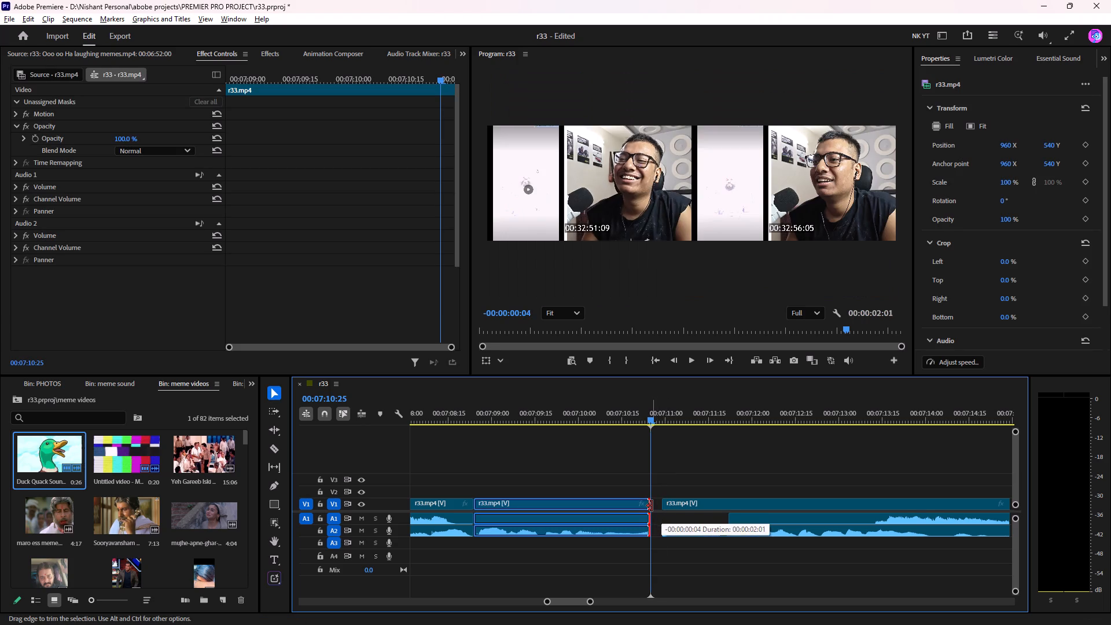
left_click_drag(652, 506, 652, 506)
left_click(657, 506)
key("BackSpace")
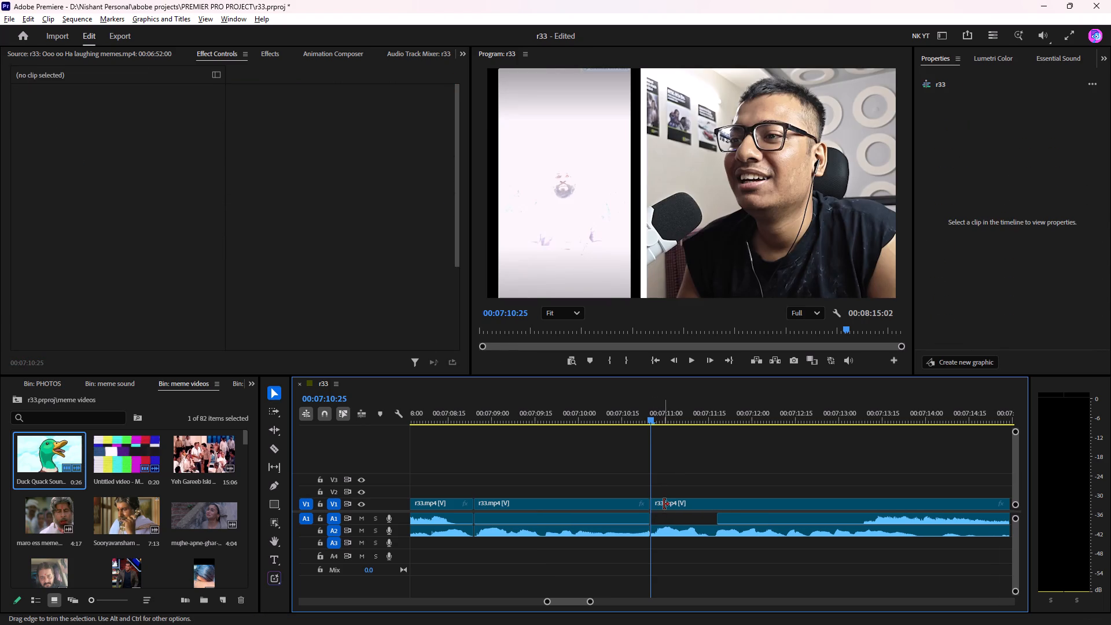
Play through the footage after the tightened cut and split the r33.mp4 clip with its audio at 00:07:13:27.
left_click(558, 416)
key("space")
scroll(577, 436, "down", 4)
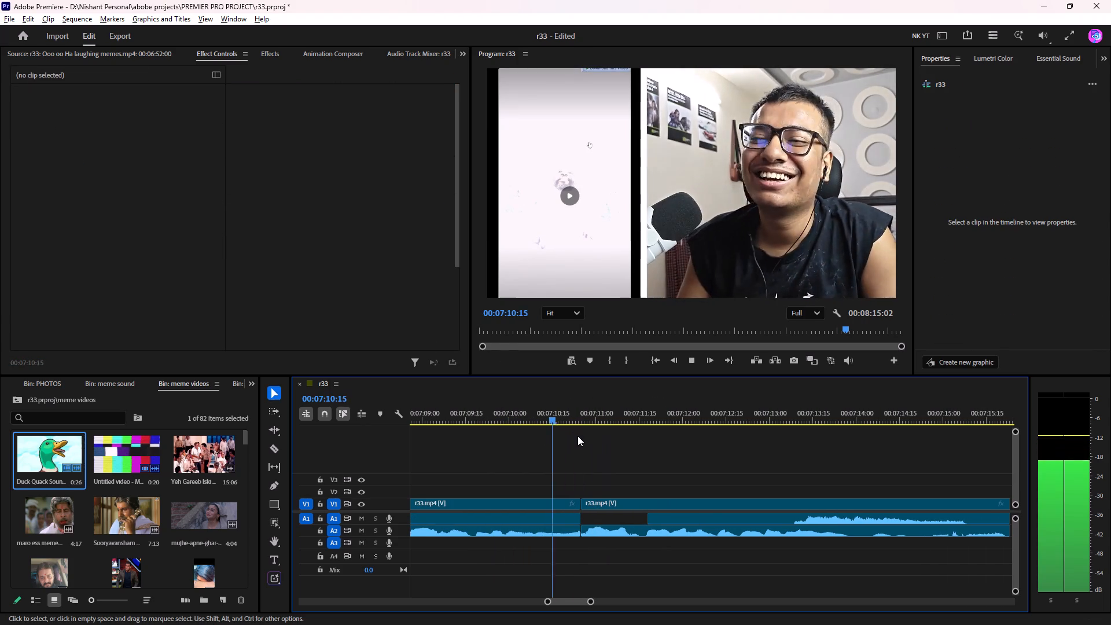
scroll(610, 444, "down", 4)
key("space")
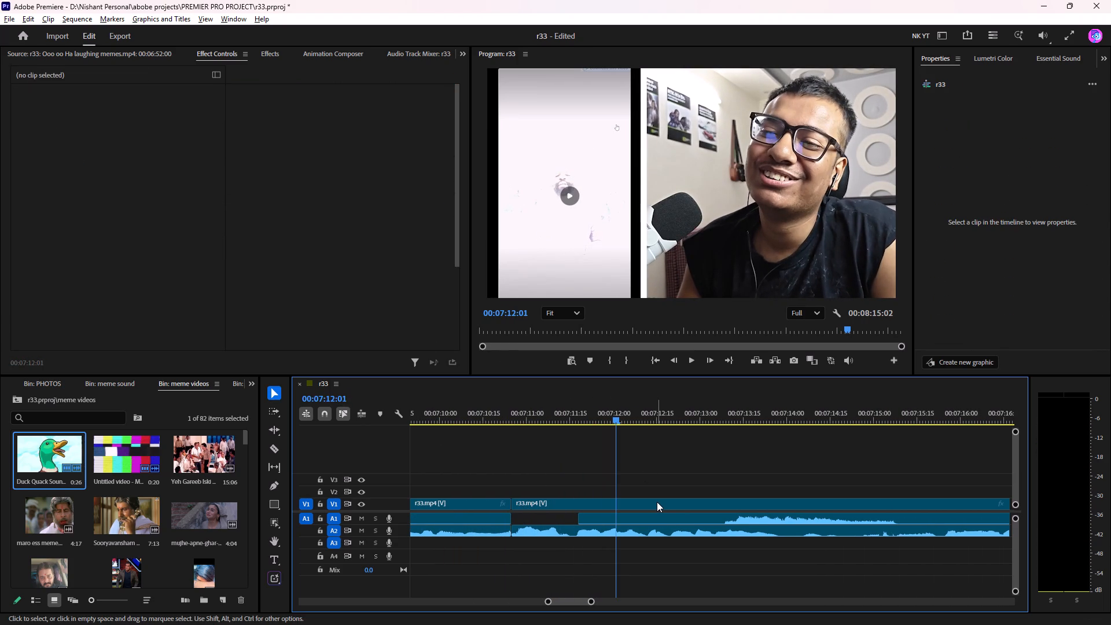
key("space")
key("space")
key("space")
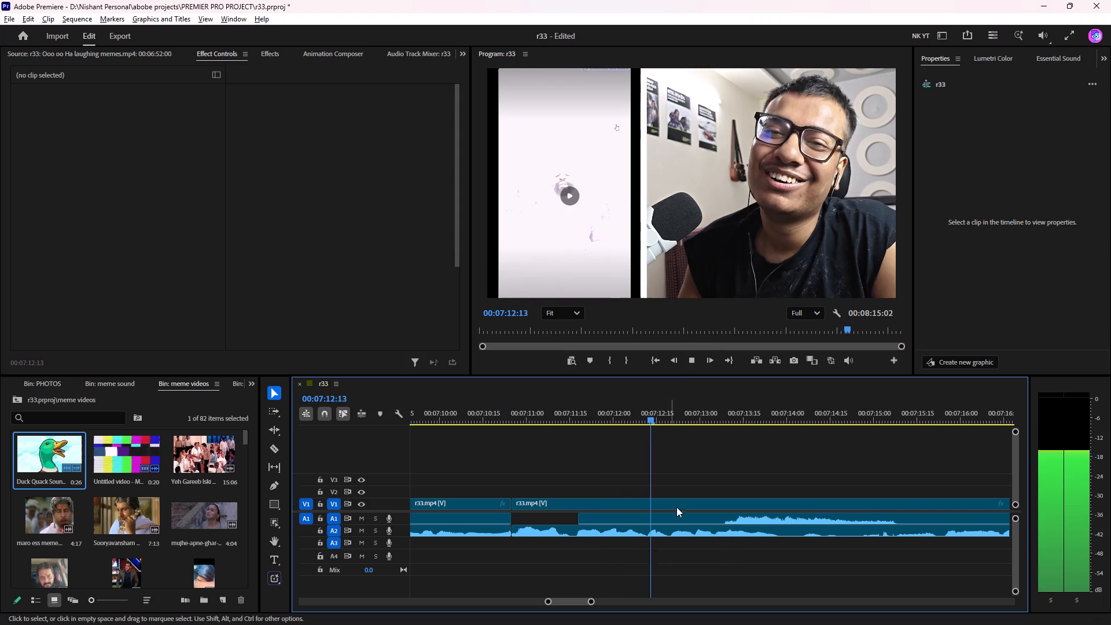
key("space")
left_click_drag(663, 405, 516, 451)
key("space")
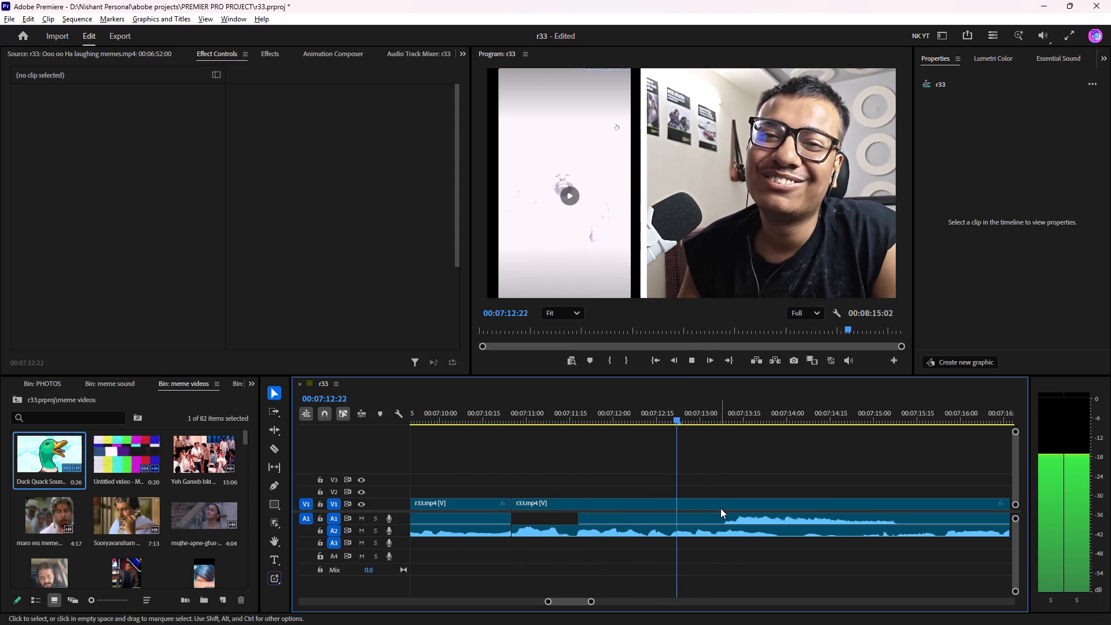
key("space")
key("space")
key("space")
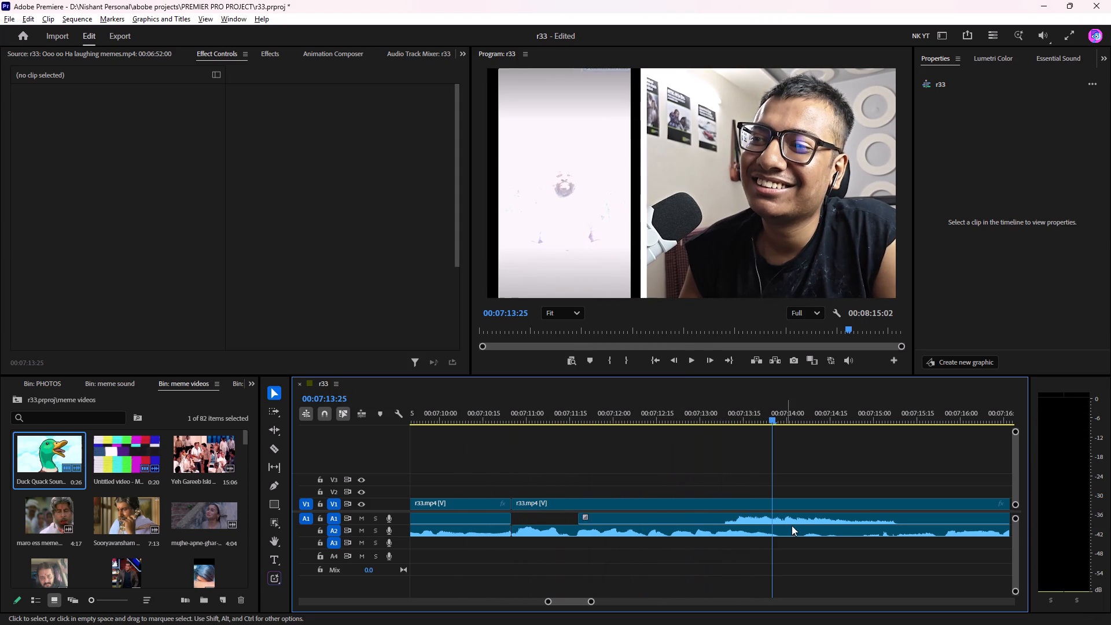
left_click_drag(781, 421, 779, 435)
left_click(787, 501)
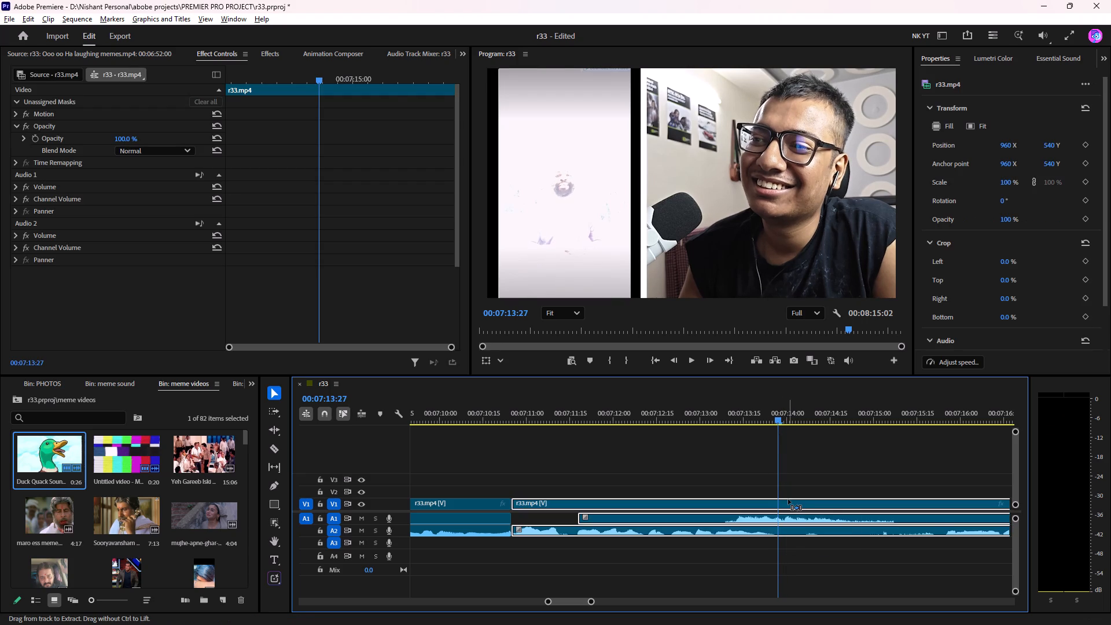
key("ctrl+k")
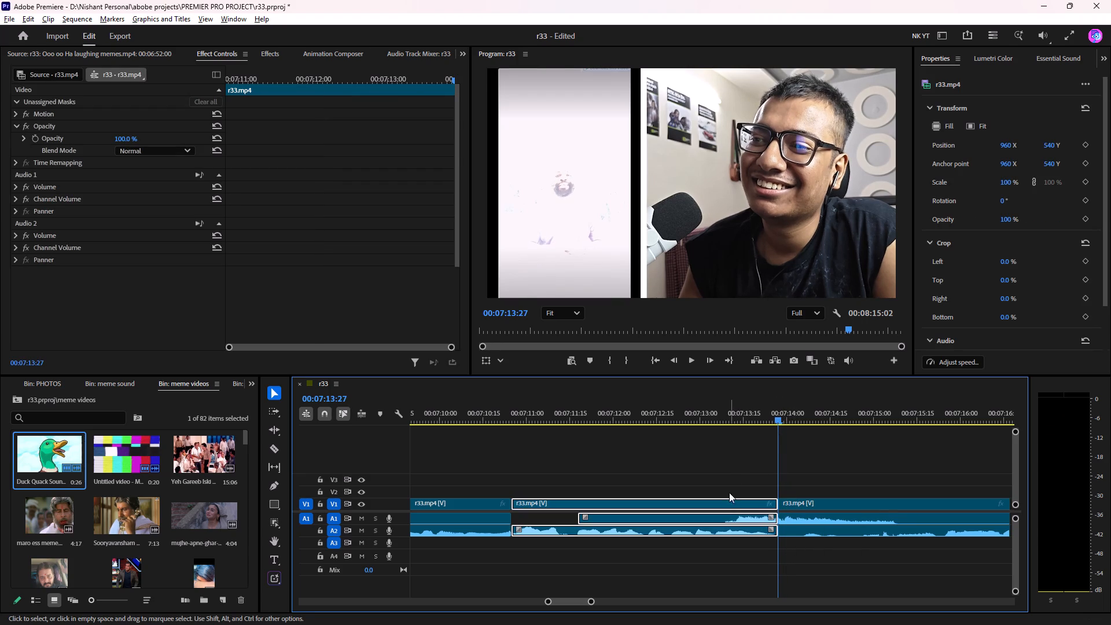
Delete only the A1 audio segment that ends at the 00:07:13:27 cut.
left_click(727, 470)
left_click(745, 520, "alt")
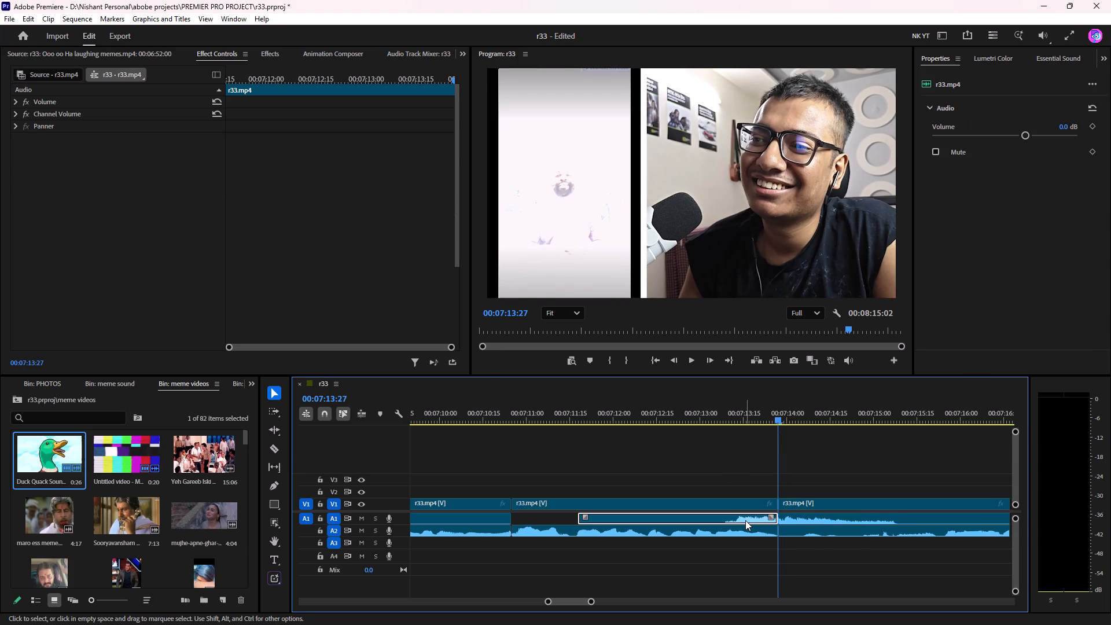
key("BackSpace")
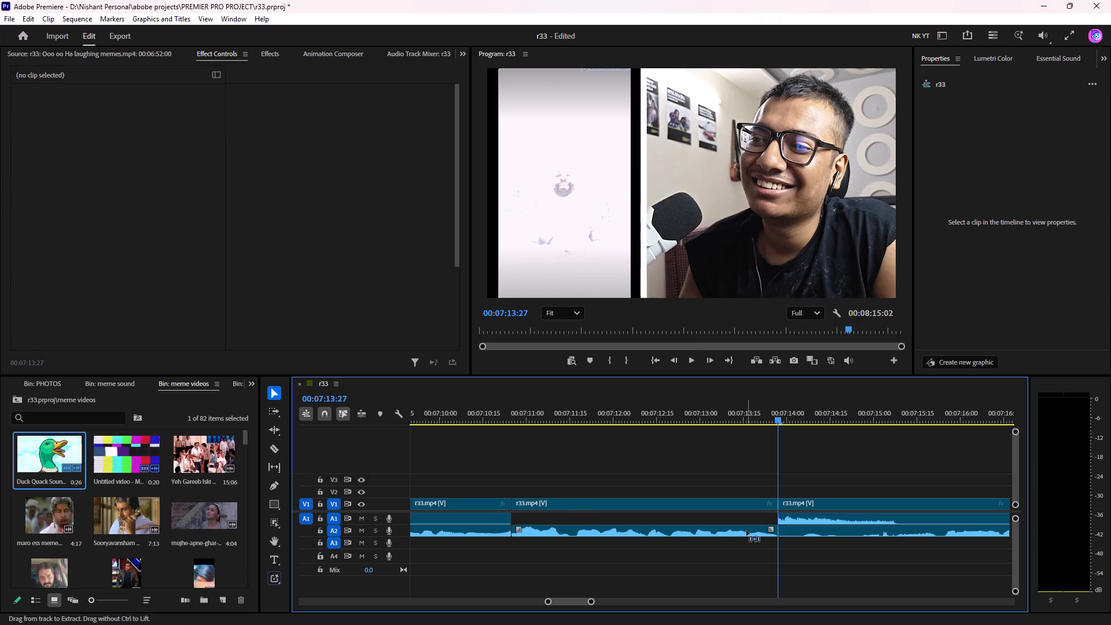
Play and replay the footage between about 00:07:11 and 00:07:17 to judge the next cut point after the deleted A1 audio.
key("space")
scroll(839, 499, "down", 6)
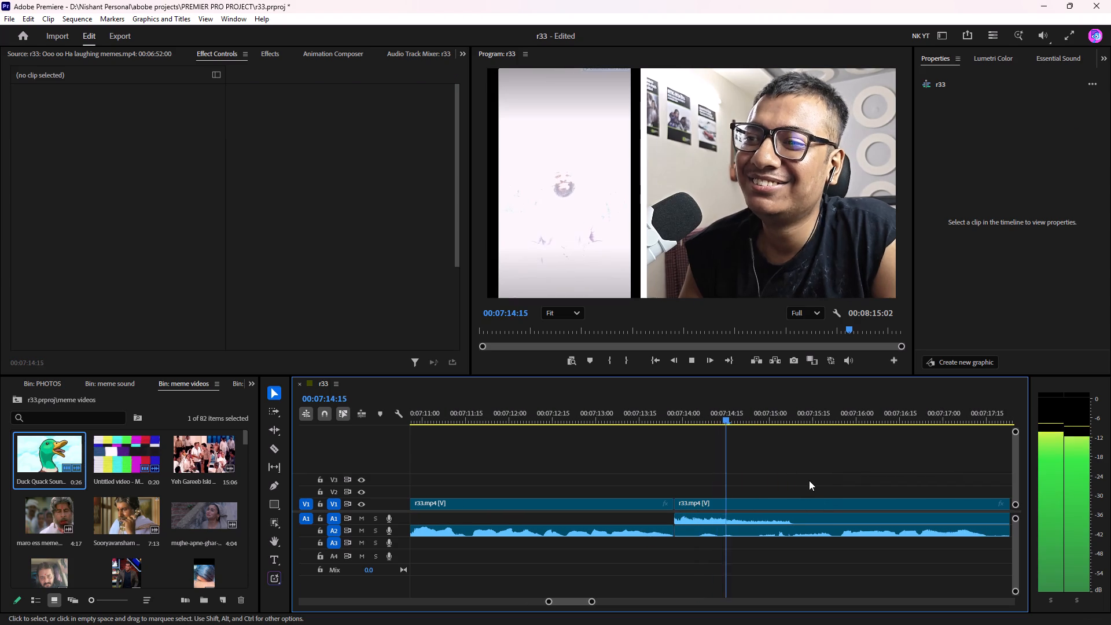
scroll(802, 476, "down", 3)
key("space")
key("space")
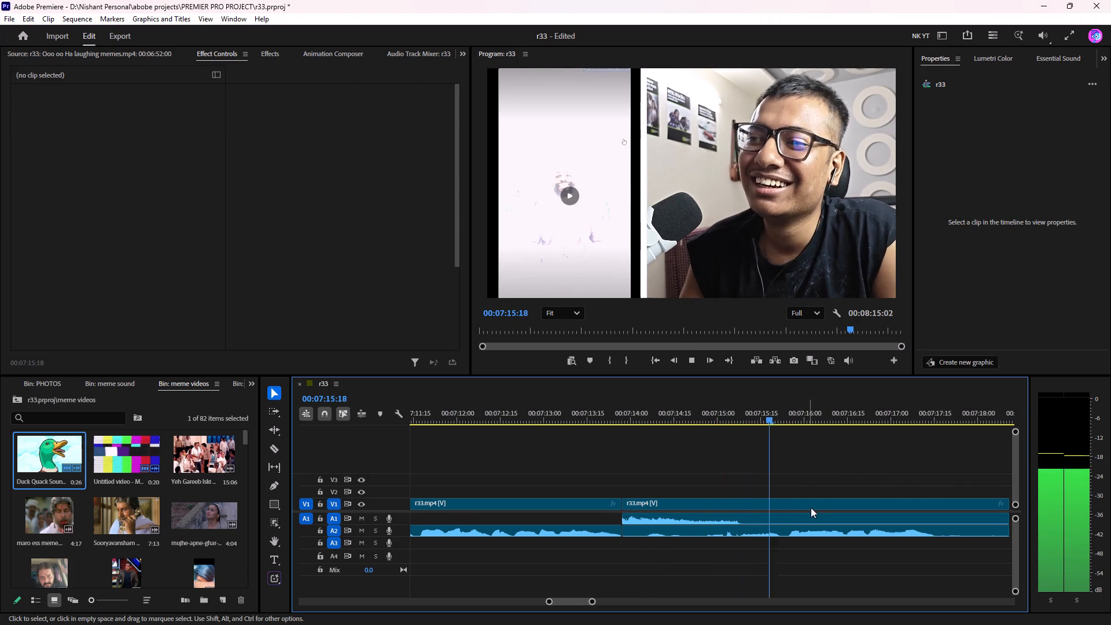
key("space")
key("space")
left_click_drag(801, 420, 794, 439)
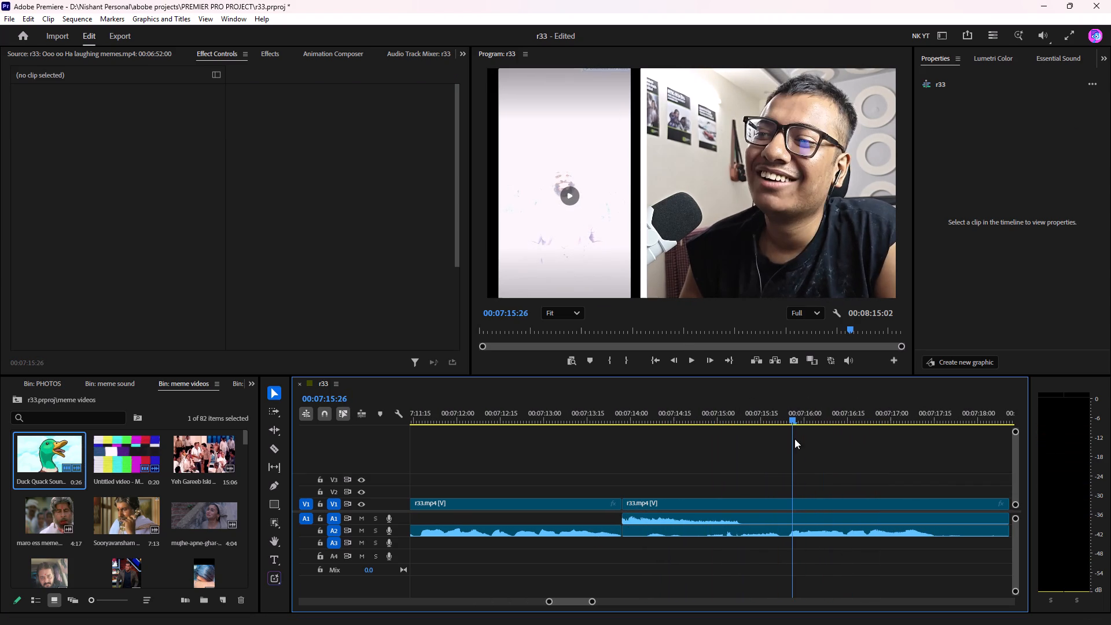
left_click_drag(794, 439, 494, 449)
key("space")
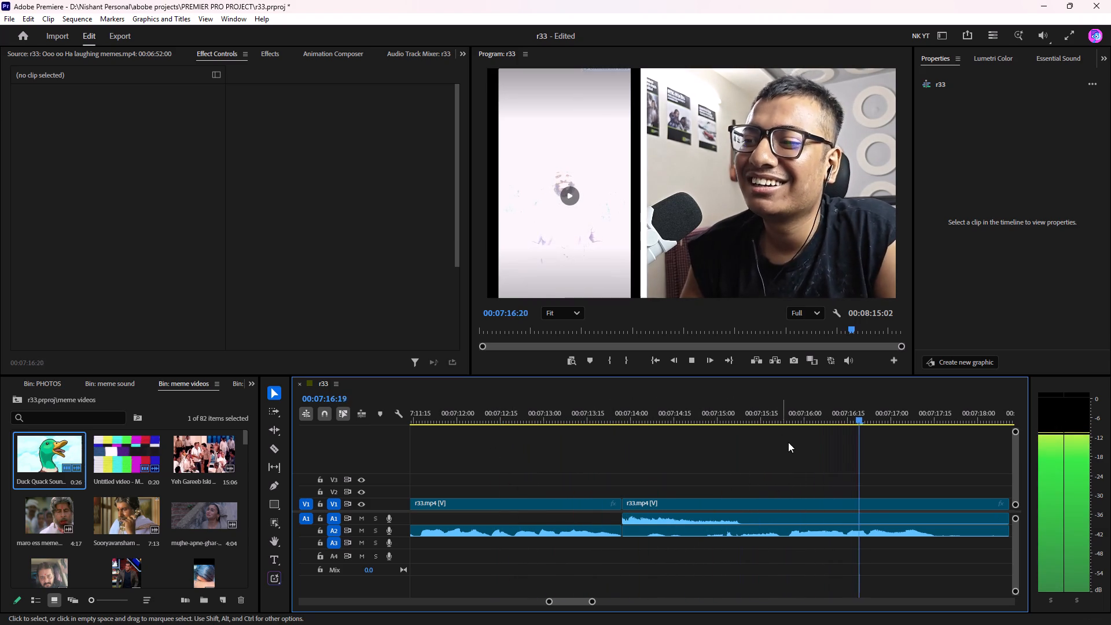
scroll(893, 490, "down", 5)
key("space")
left_click_drag(767, 415, 250, 405)
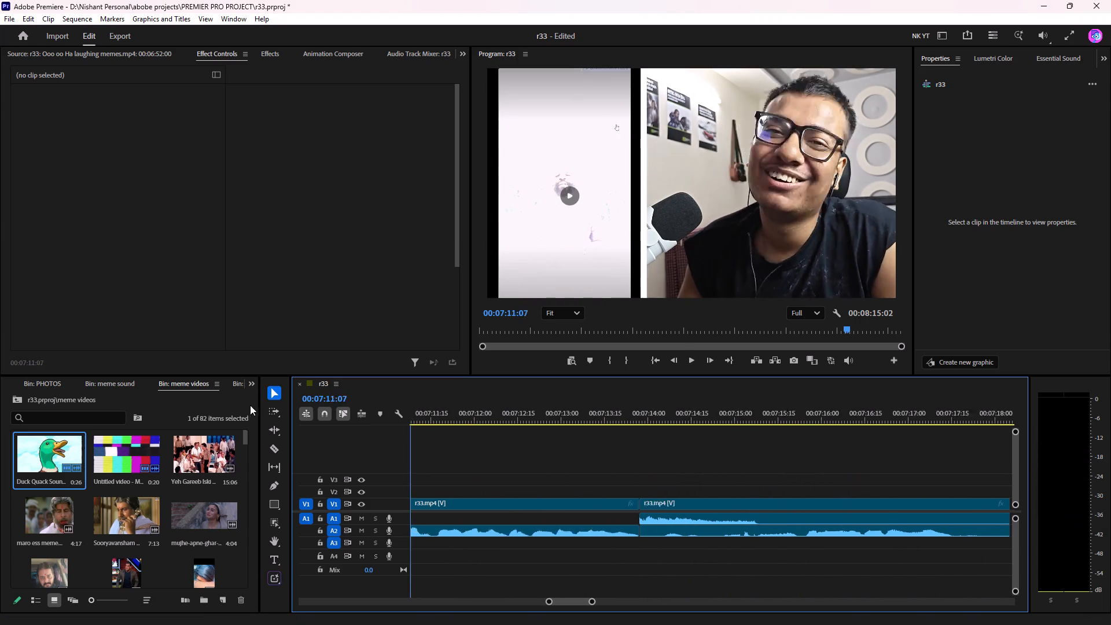
left_click_drag(250, 405, 595, 432)
key("space")
scroll(594, 431, "down", 5)
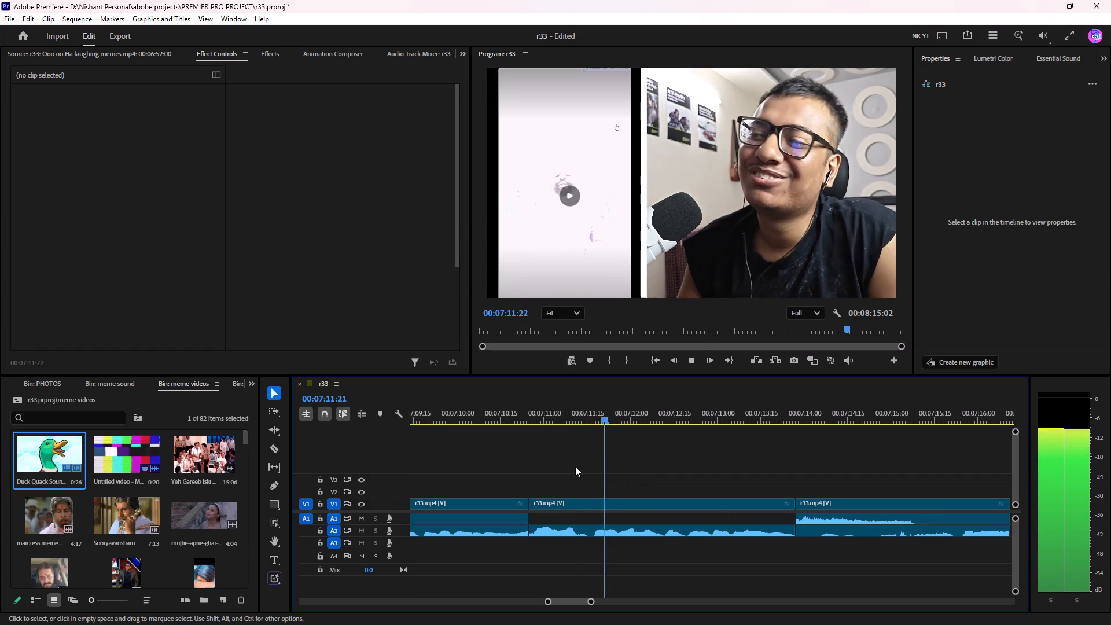
scroll(619, 473, "down", 13)
key("space")
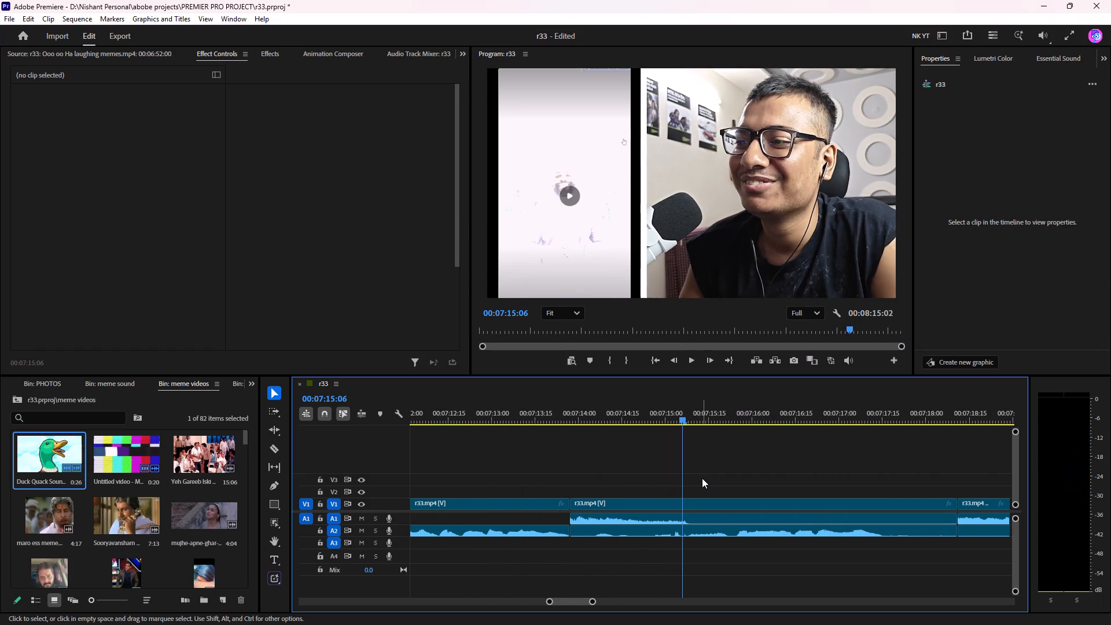
Split the r33.mp4 clip that begins at 00:07:13:27, together with its audio, at 00:07:15:24.
key("space")
key("space")
left_click_drag(693, 417, 692, 428)
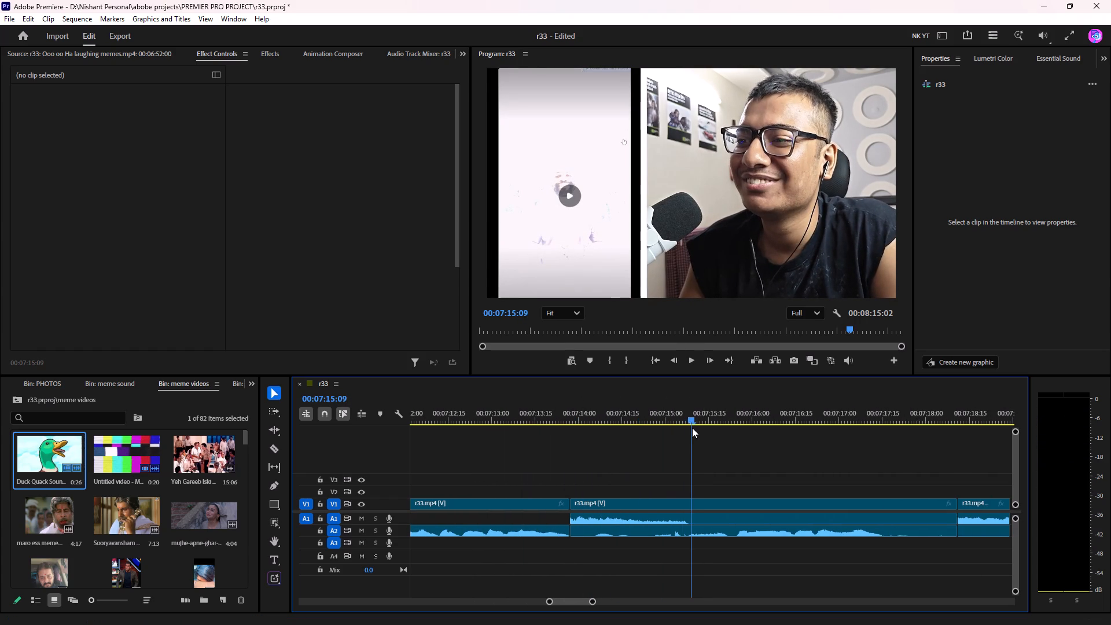
left_click_drag(692, 428, 741, 453)
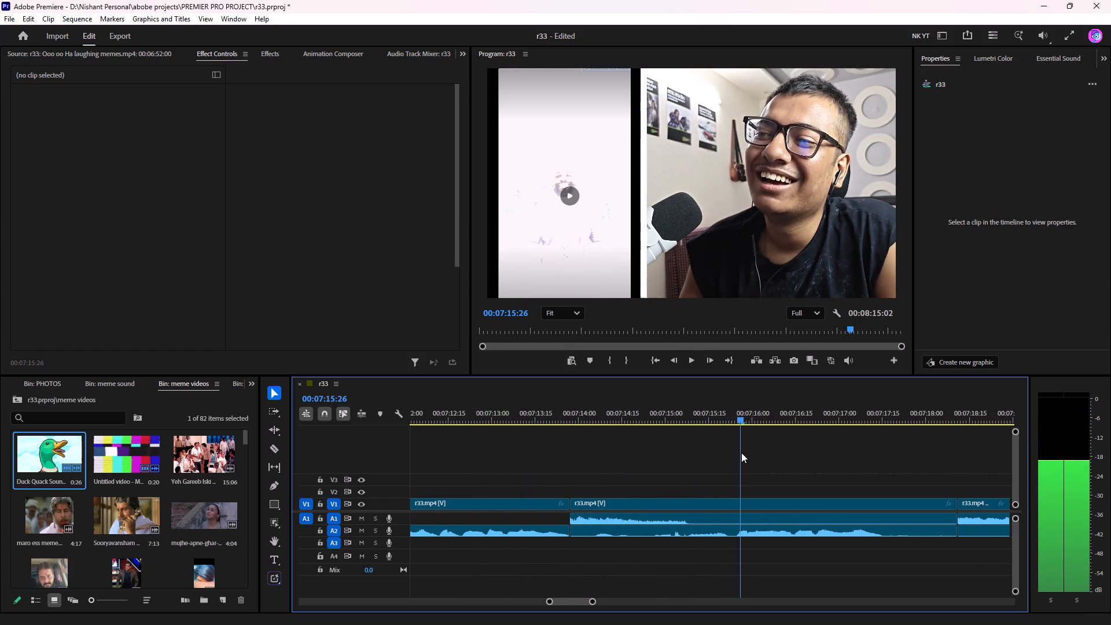
left_click_drag(741, 453, 735, 456)
left_click(760, 508)
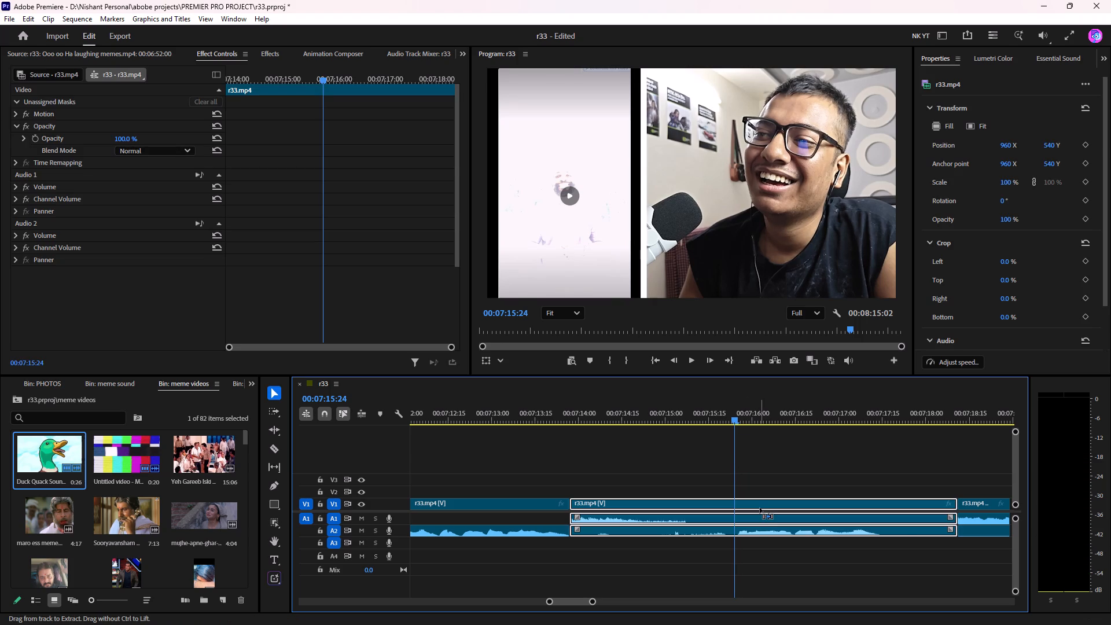
key("ctrl+k")
Play on past the new cut and split the following r33.mp4 clip with its audio at 00:07:17:14.
key("space")
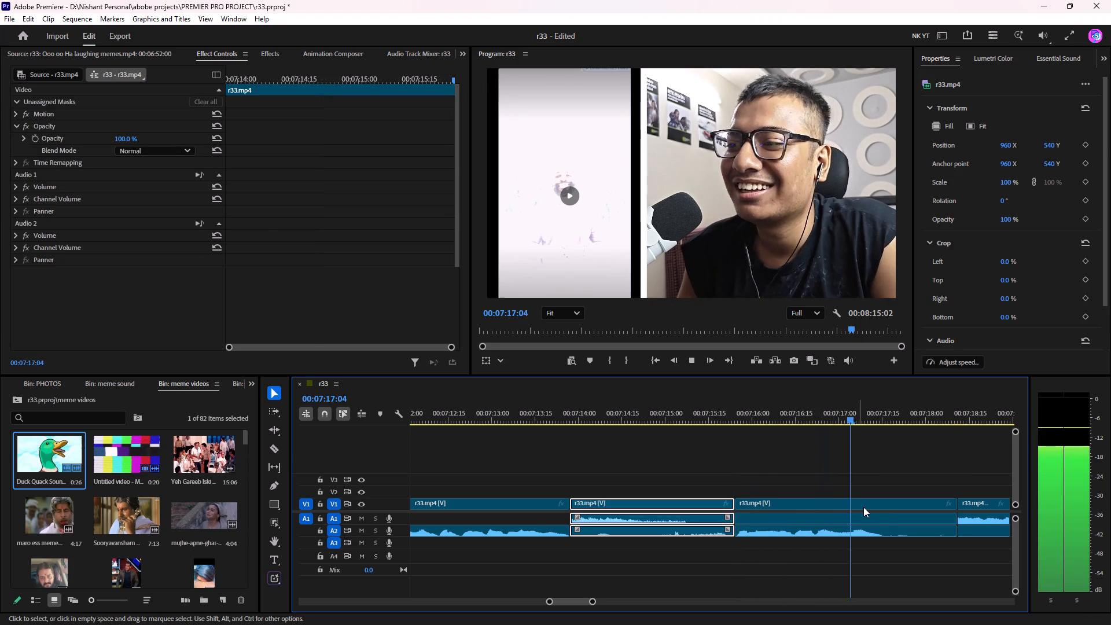
key("space")
left_click(880, 420)
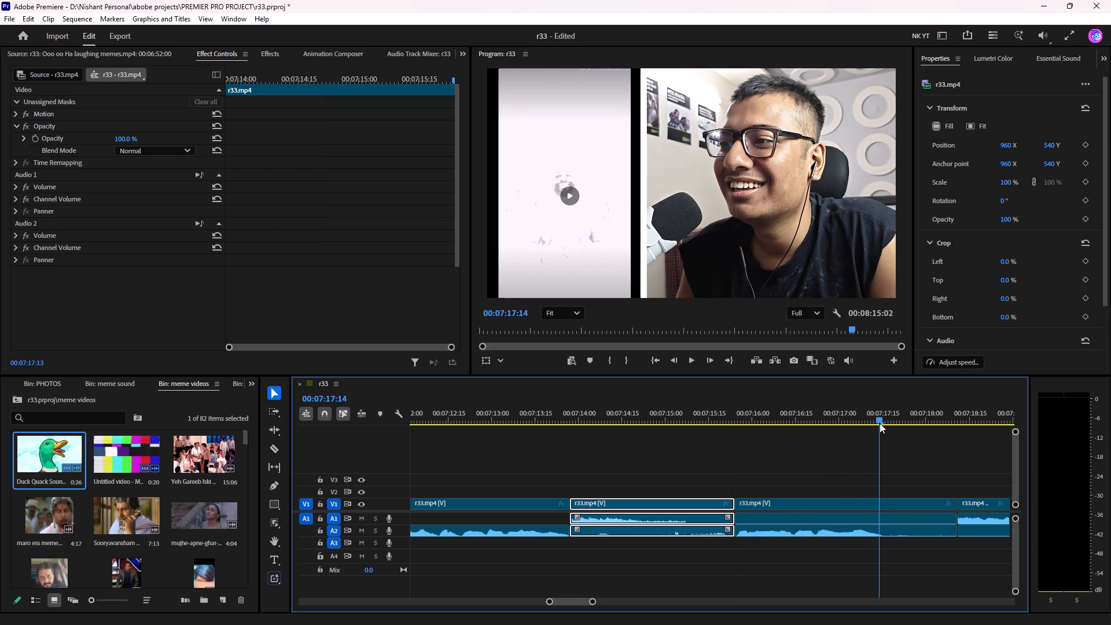
left_click(902, 503)
key("ctrl+k")
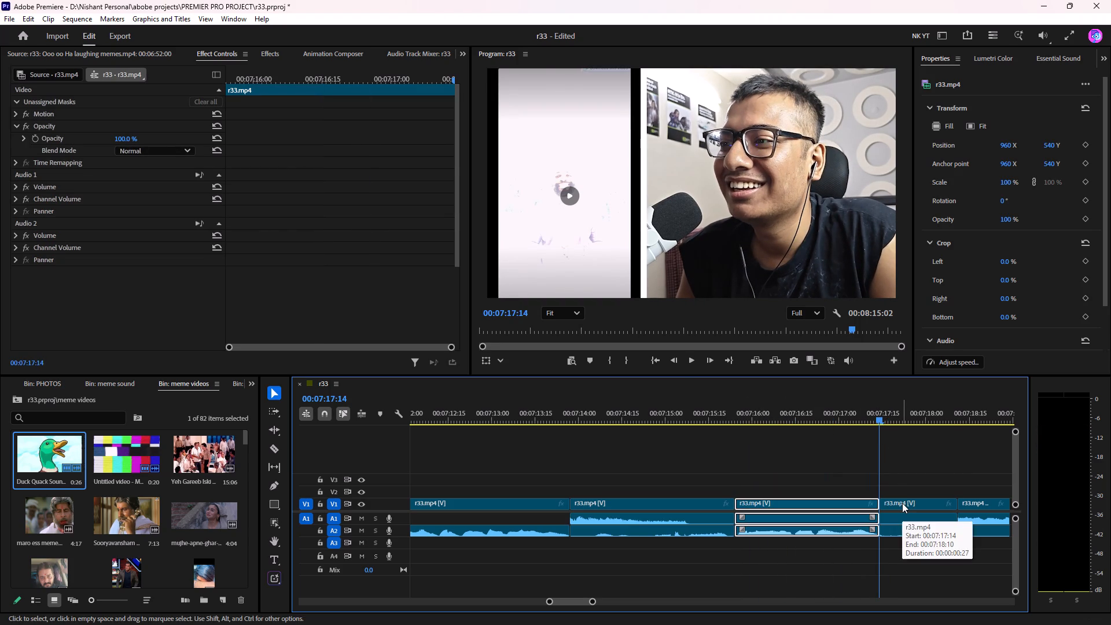
Replay the section, trim the end of the clip beginning at 00:07:13:27 back to 00:07:15:09, and close the resulting gap.
left_click_drag(495, 400, 680, 486)
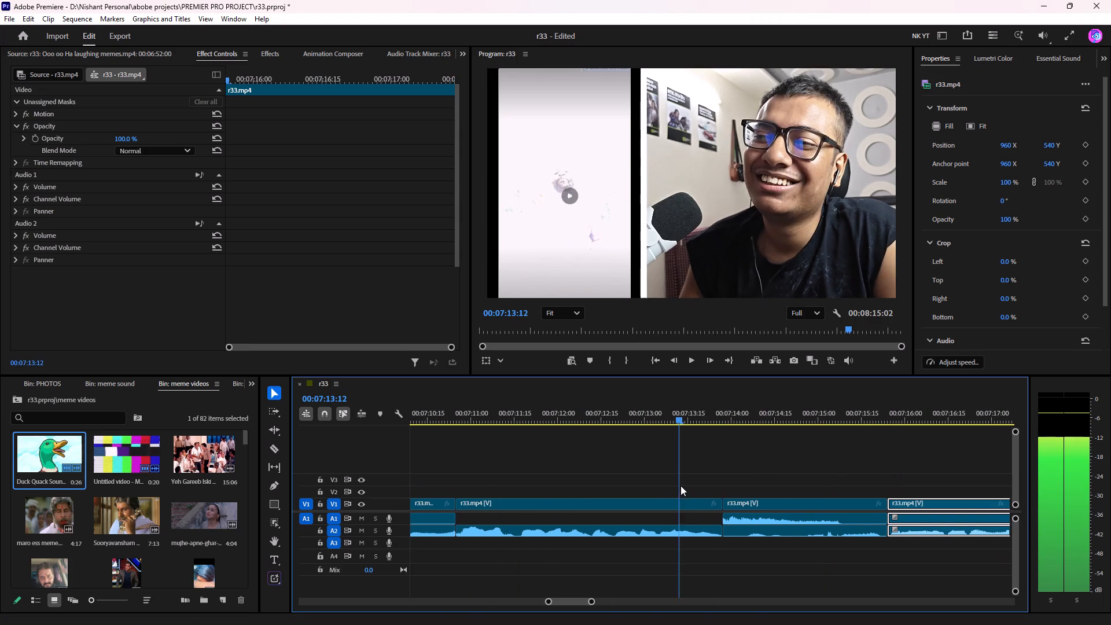
left_click_drag(680, 486, 689, 486)
key("space")
scroll(683, 473, "down", 5)
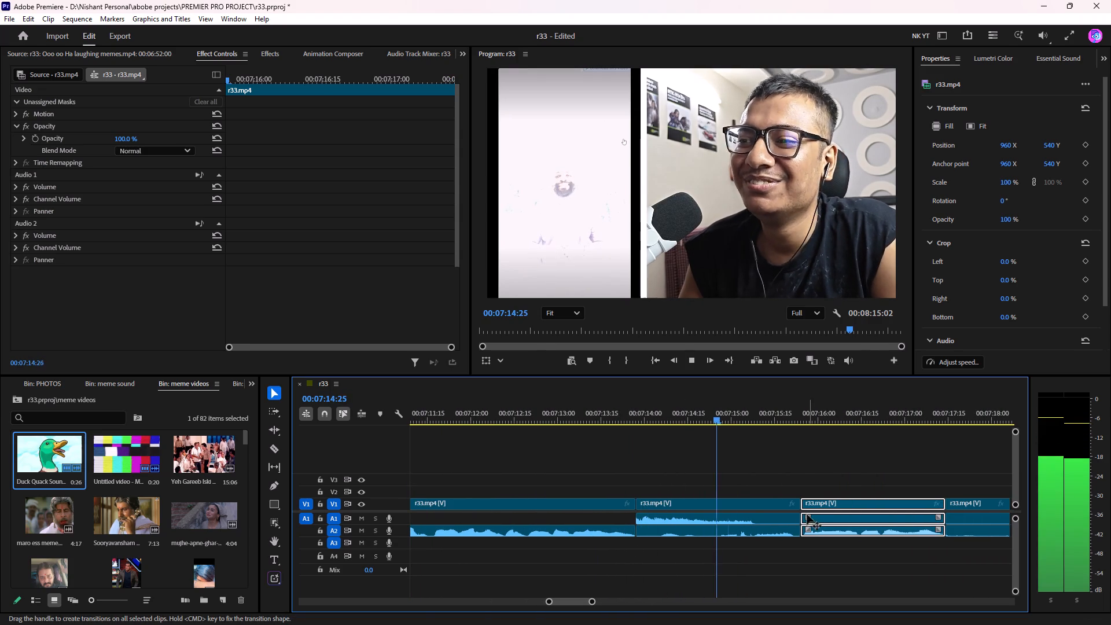
key("space")
left_click(771, 503)
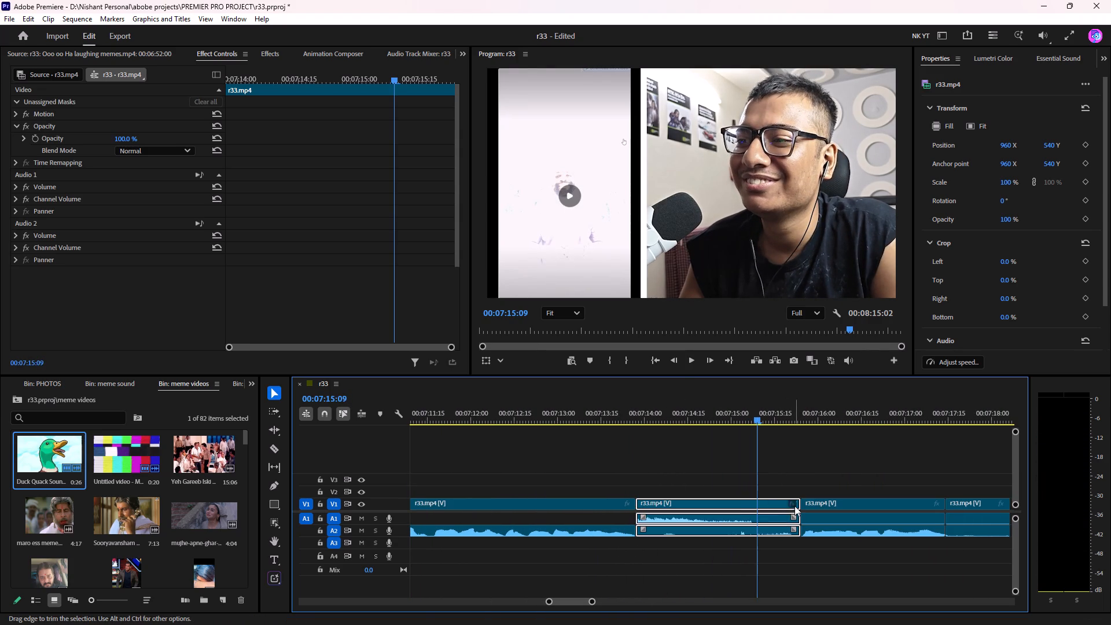
left_click_drag(799, 505, 756, 511)
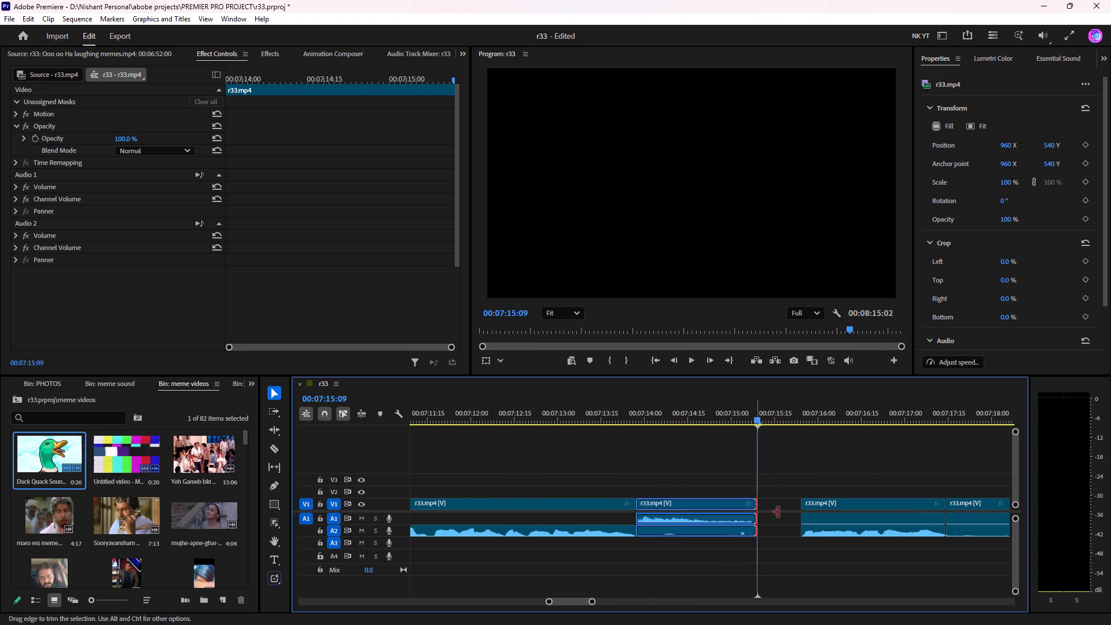
left_click(779, 512)
left_click(781, 506)
key("BackSpace")
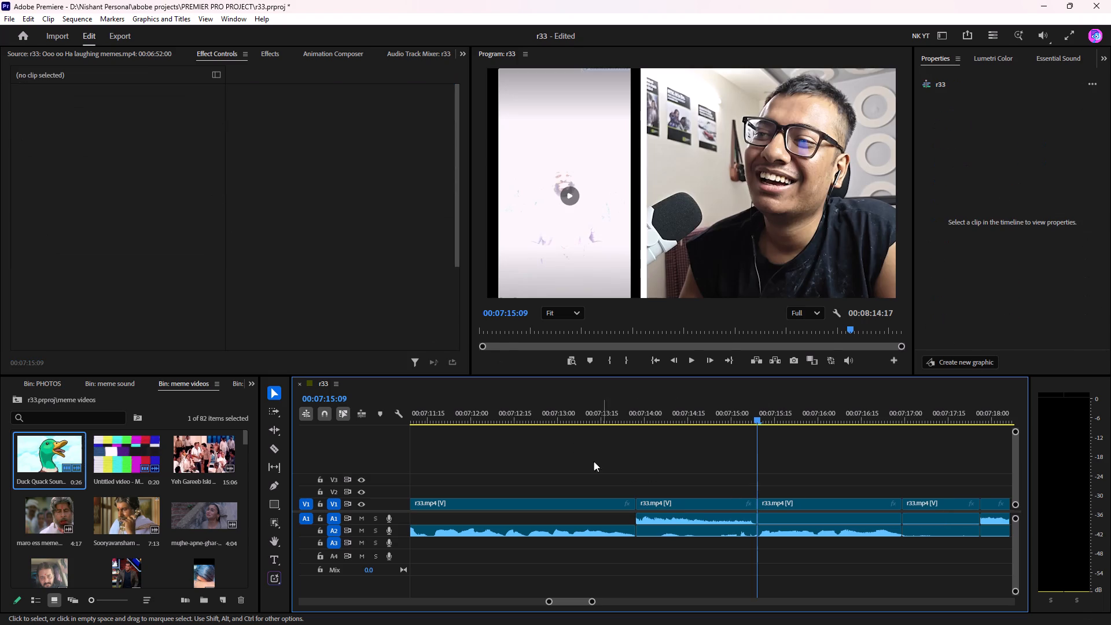
Play the tightened section from about 00:07:10 to 00:07:17 to check the new cuts.
left_click(553, 396)
left_click(566, 410)
key("space")
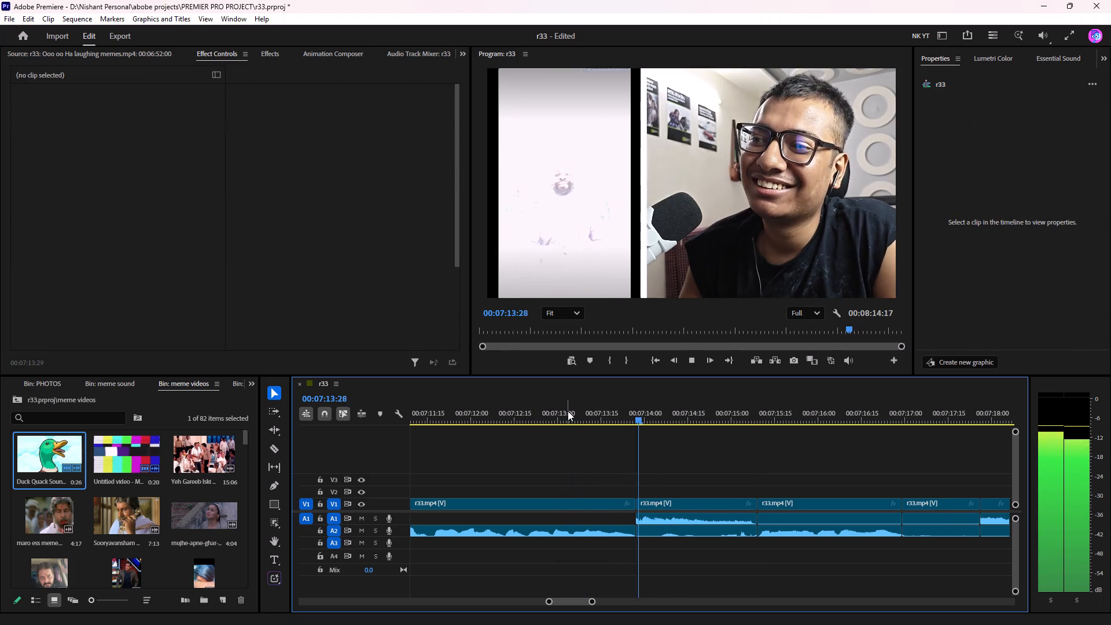
key("space")
left_click_drag(487, 417, 566, 446)
key("space")
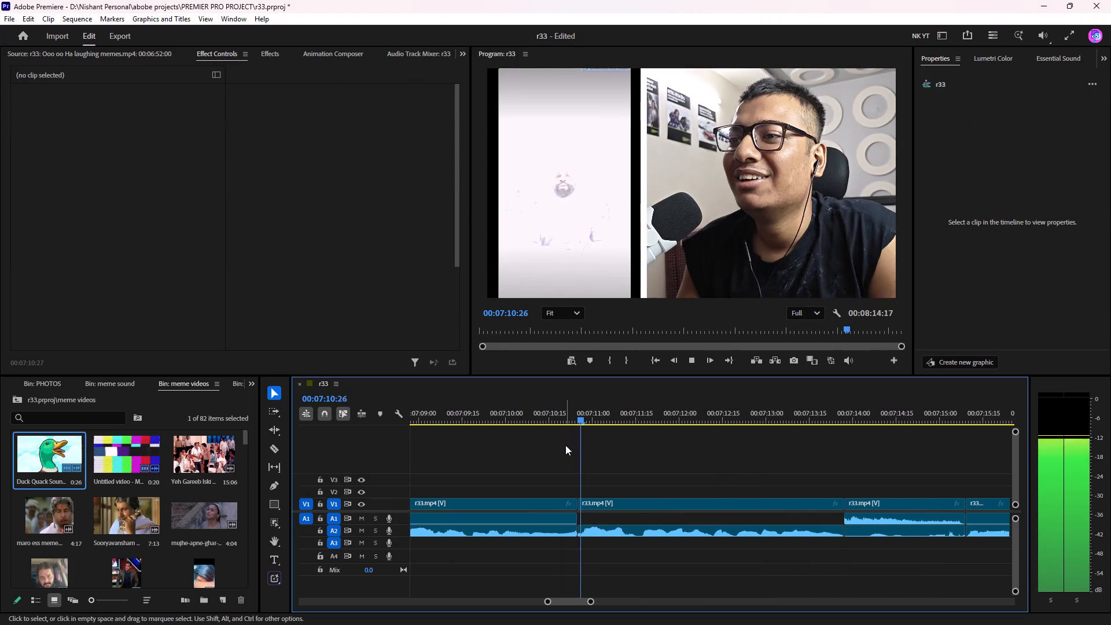
scroll(634, 442, "down", 4)
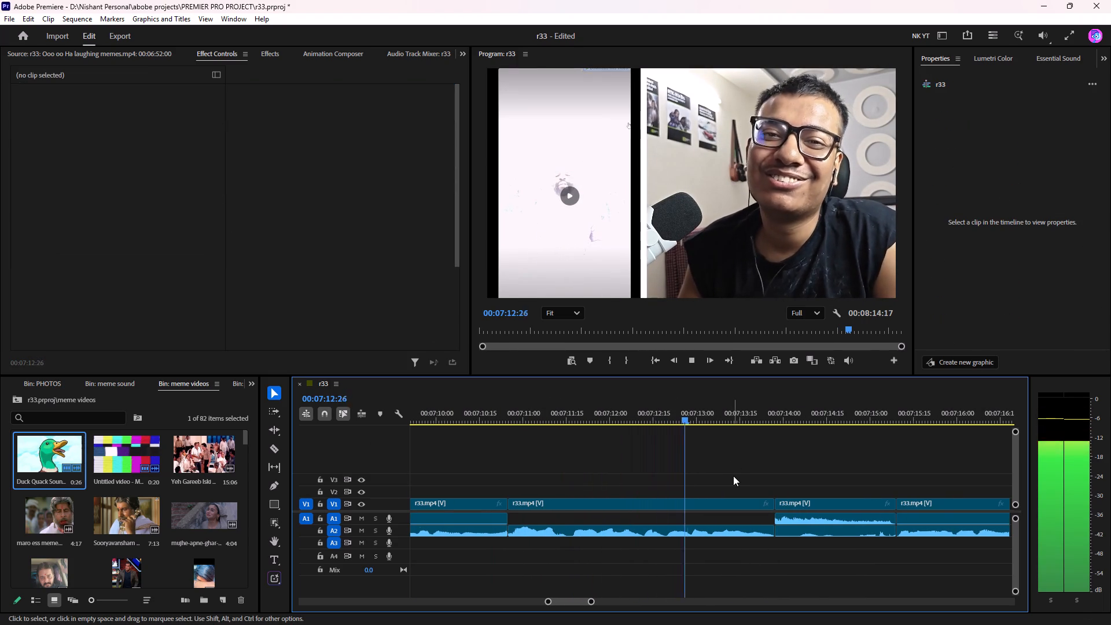
scroll(730, 473, "down", 9)
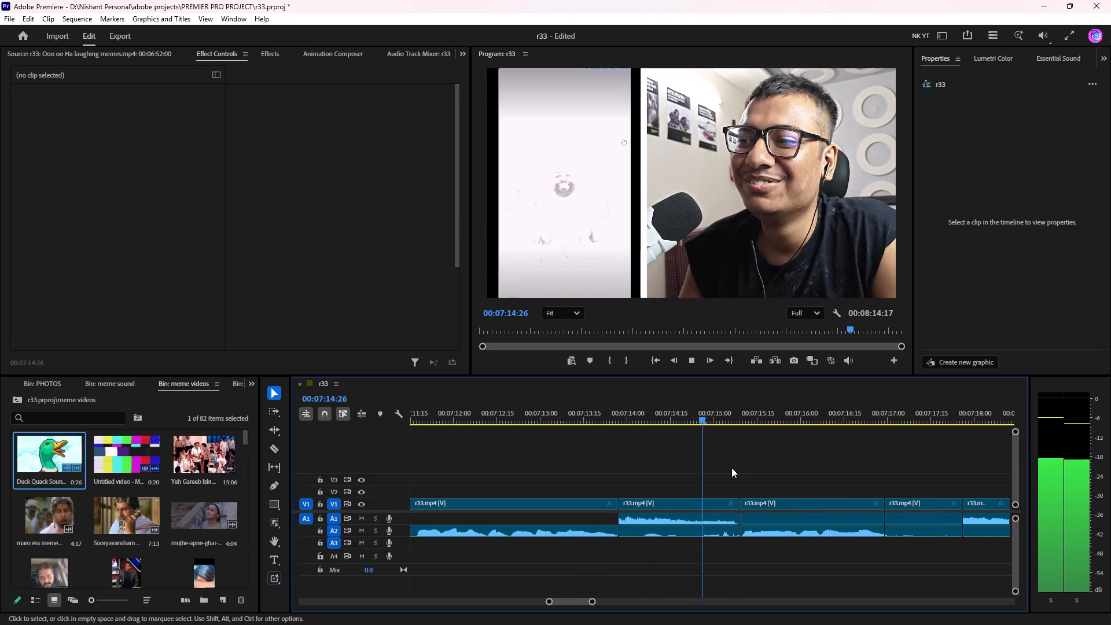
scroll(731, 468, "down", 5)
scroll(819, 458, "down", 4)
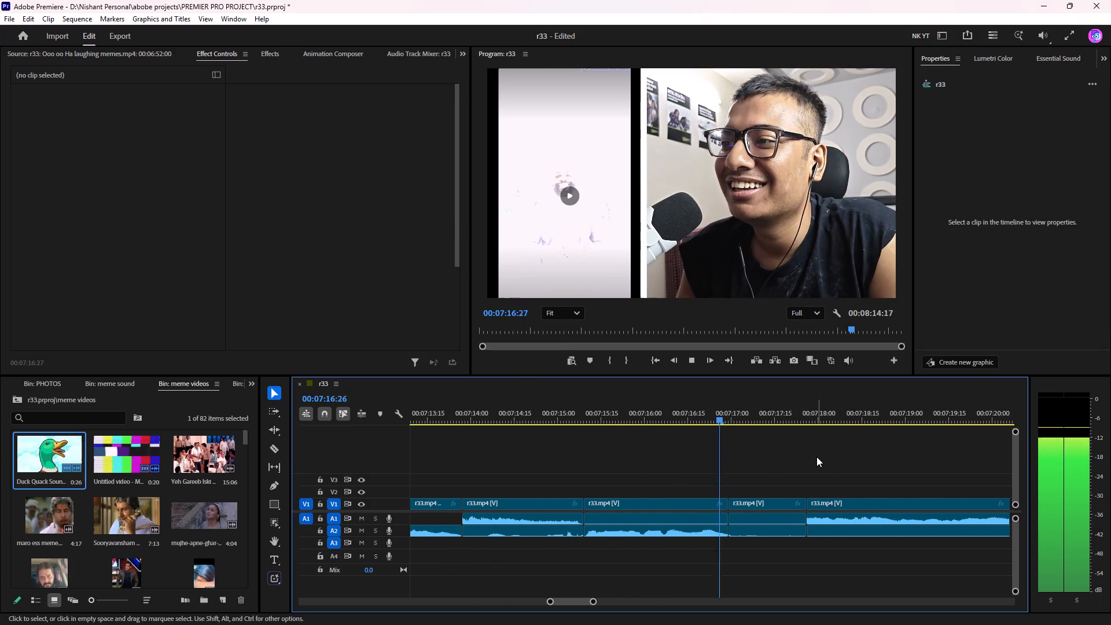
scroll(812, 458, "down", 3)
Ripple-delete the short r33.mp4 clip with its audio beginning at about 00:07:16:29, just before the next loud A1 section.
key("space")
key("space")
key("space")
left_click_drag(742, 484, 729, 524)
key("alt+BackSpace")
Play across the new join, and review the earlier footage from about 00:07:02 to 00:07:09.
key("space")
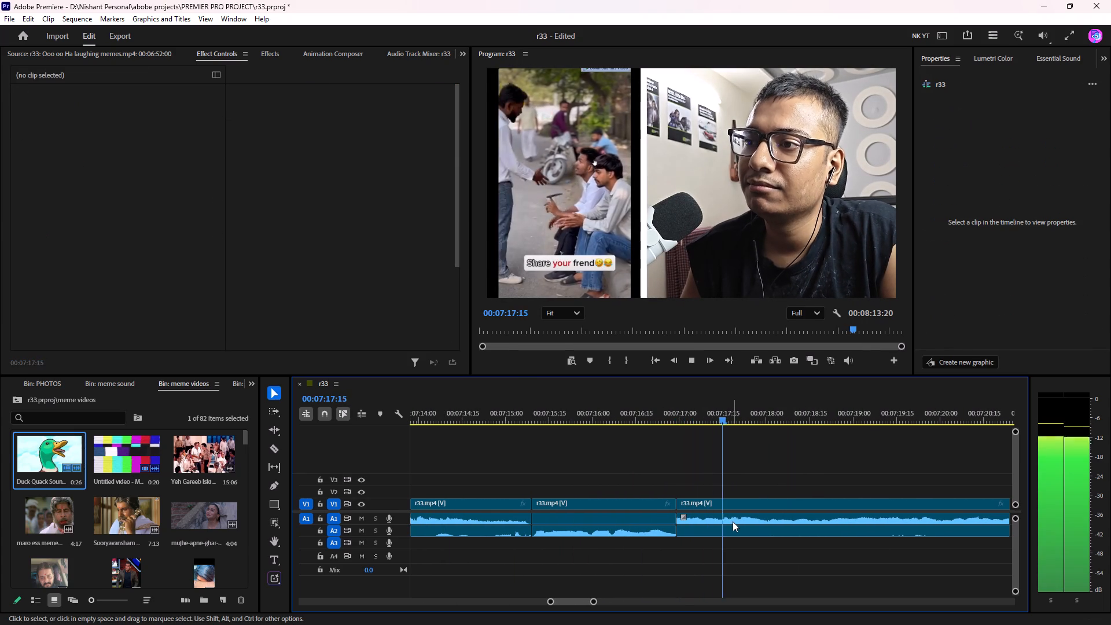
key("space")
left_click_drag(713, 403, 350, 440)
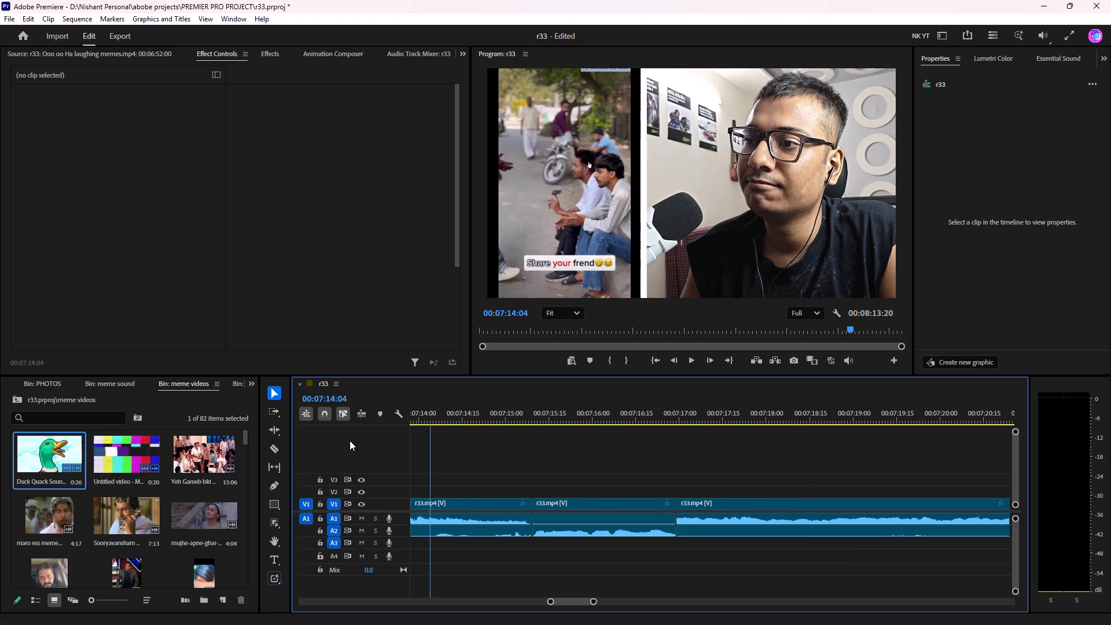
left_click_drag(350, 440, 586, 475)
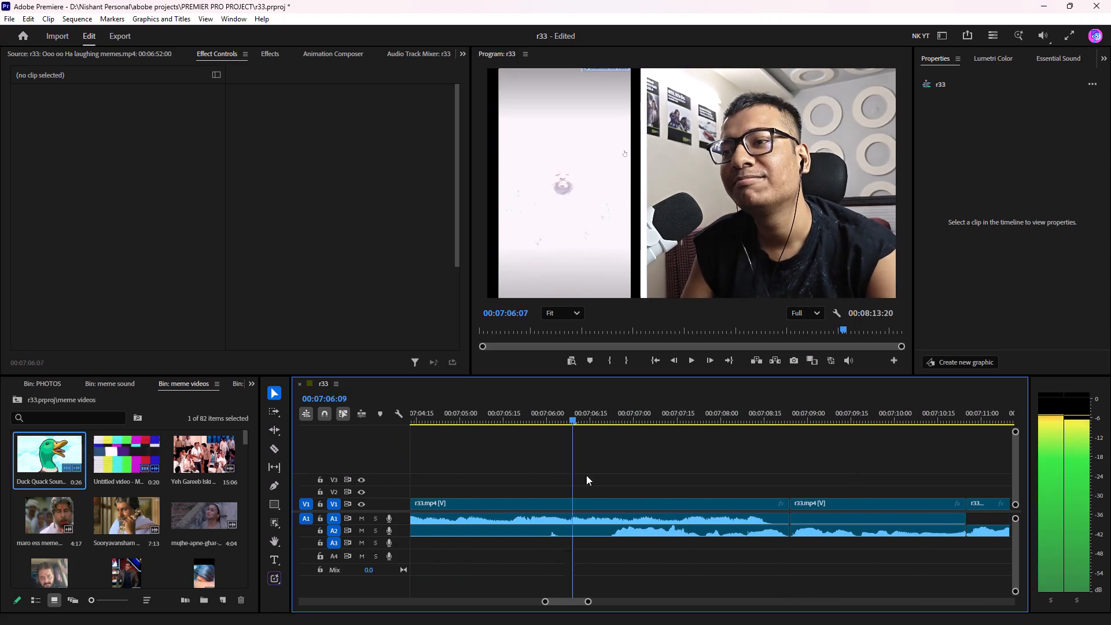
left_click_drag(586, 475, 645, 475)
key("space")
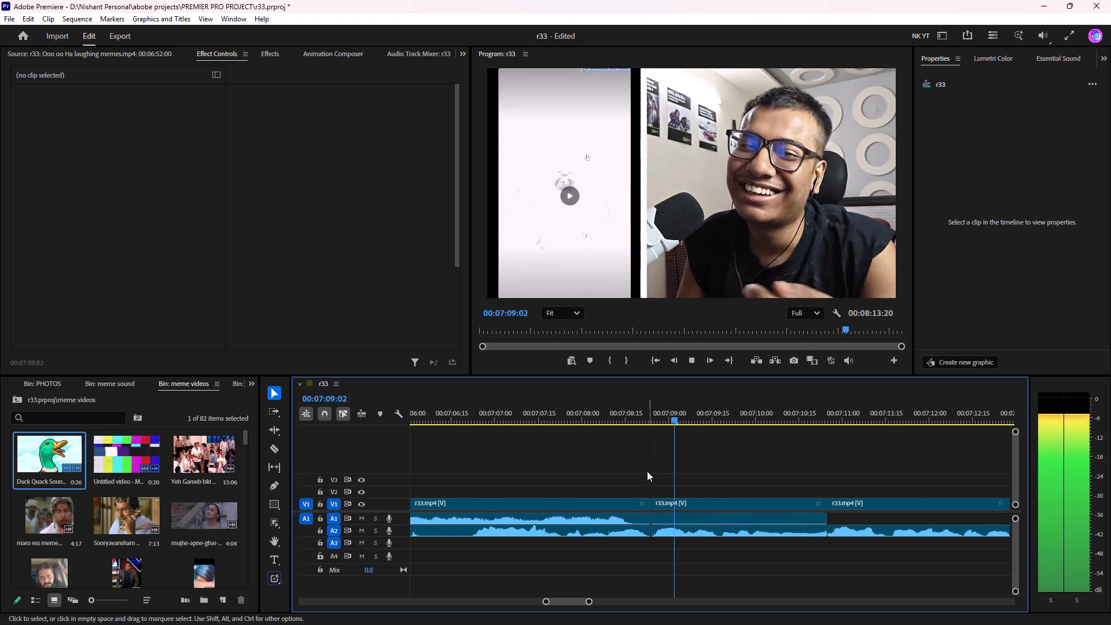
left_click_drag(641, 414, 631, 458)
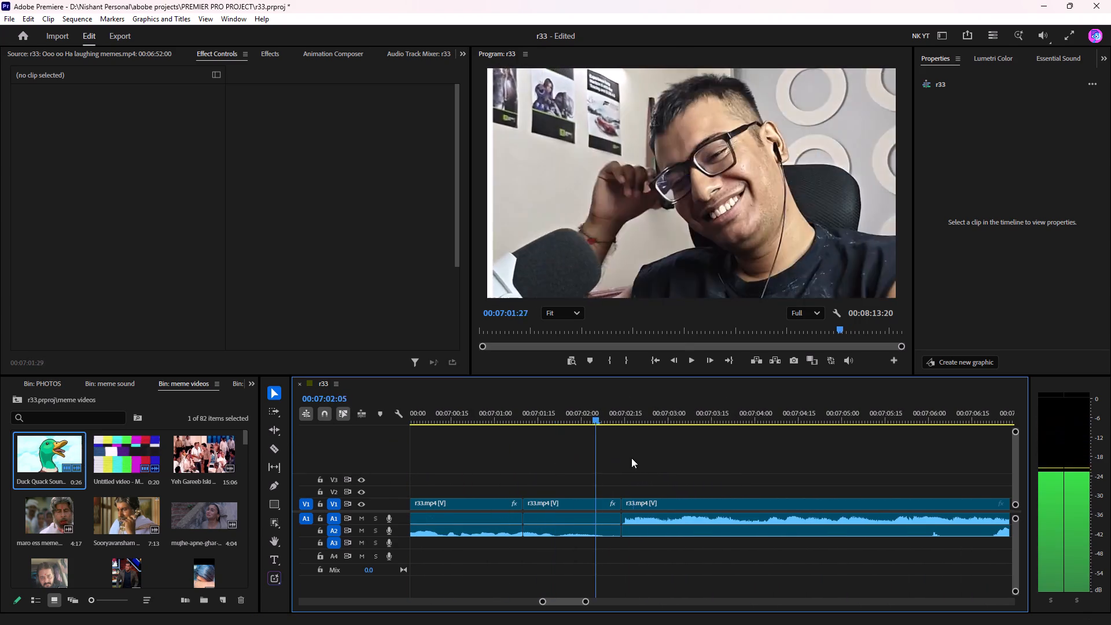
left_click_drag(631, 458, 624, 483)
Paste the copied Transform effect onto the r33.mp4 clips from 00:07:08:24 to about 00:07:16:29.
left_click_drag(700, 464, 943, 576)
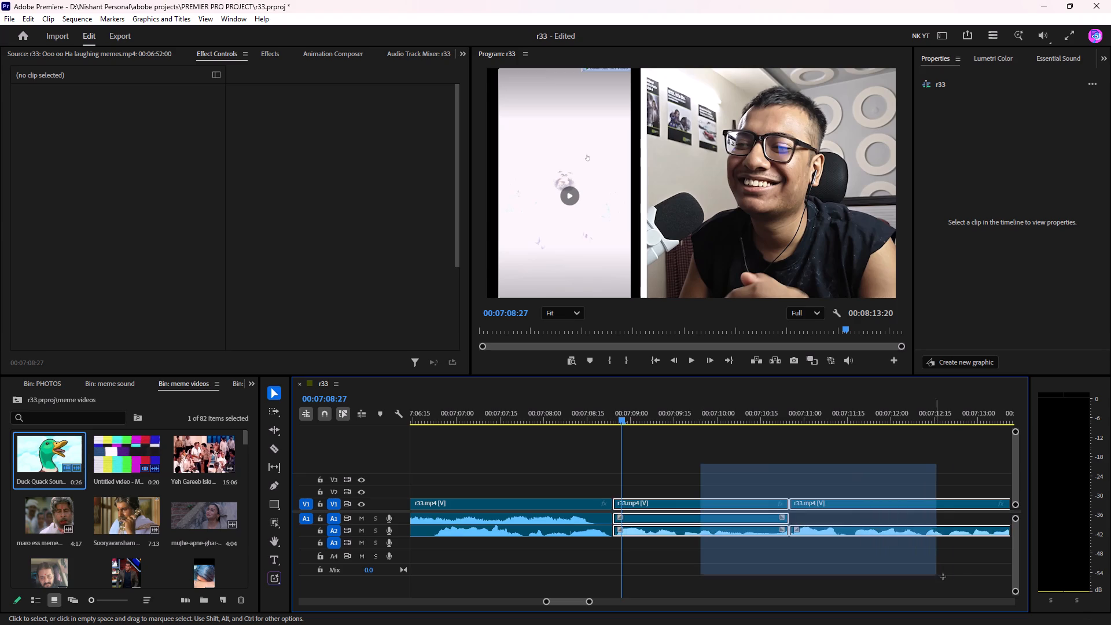
left_click_drag(943, 576, 696, 567)
key("ctrl+v")
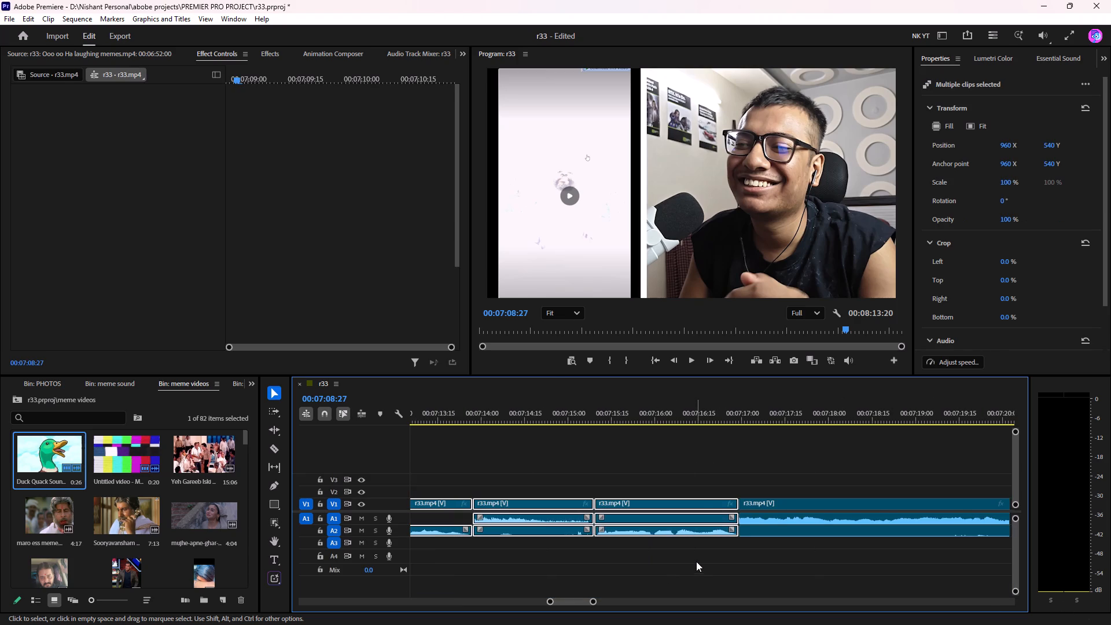
On the clip beginning at 00:07:08:24, keyframe the Transform Scale from 100 at its start to an enlarged value at 00:07:08:28.
scroll(510, 459, "up", 20)
scroll(510, 459, "up", 2)
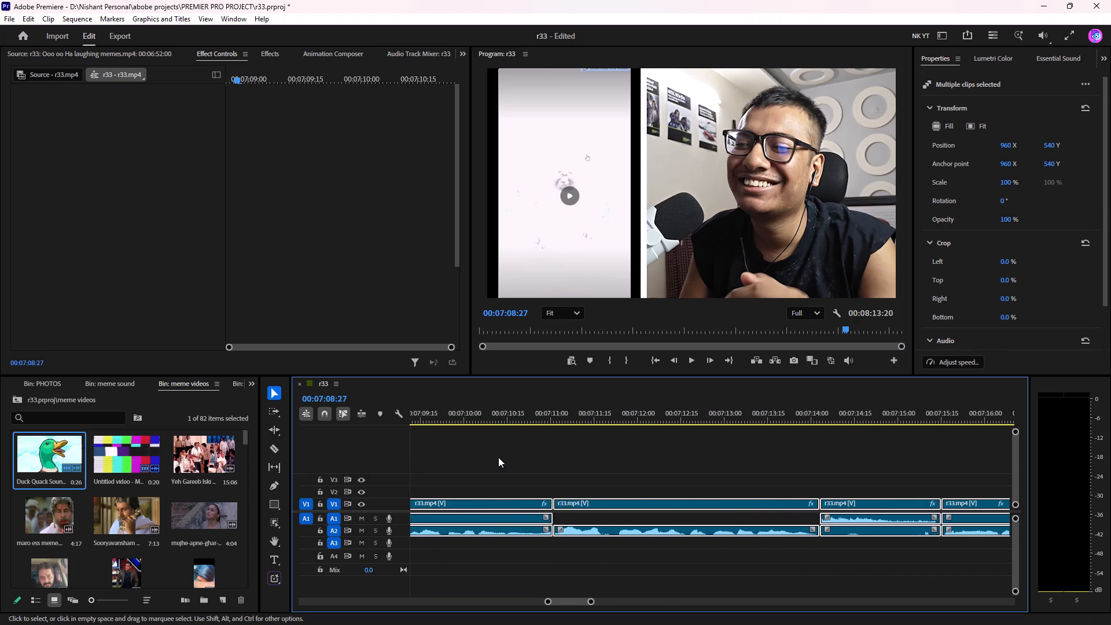
scroll(498, 457, "up", 5)
left_click(560, 479)
left_click(555, 504)
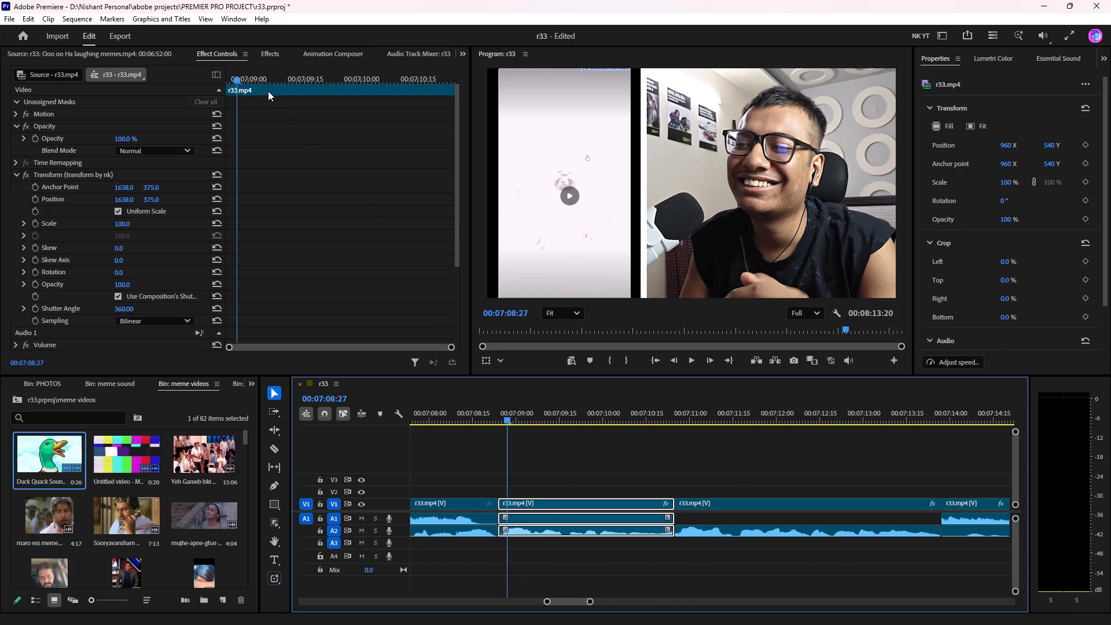
left_click_drag(257, 79, 189, 72)
left_click(35, 224)
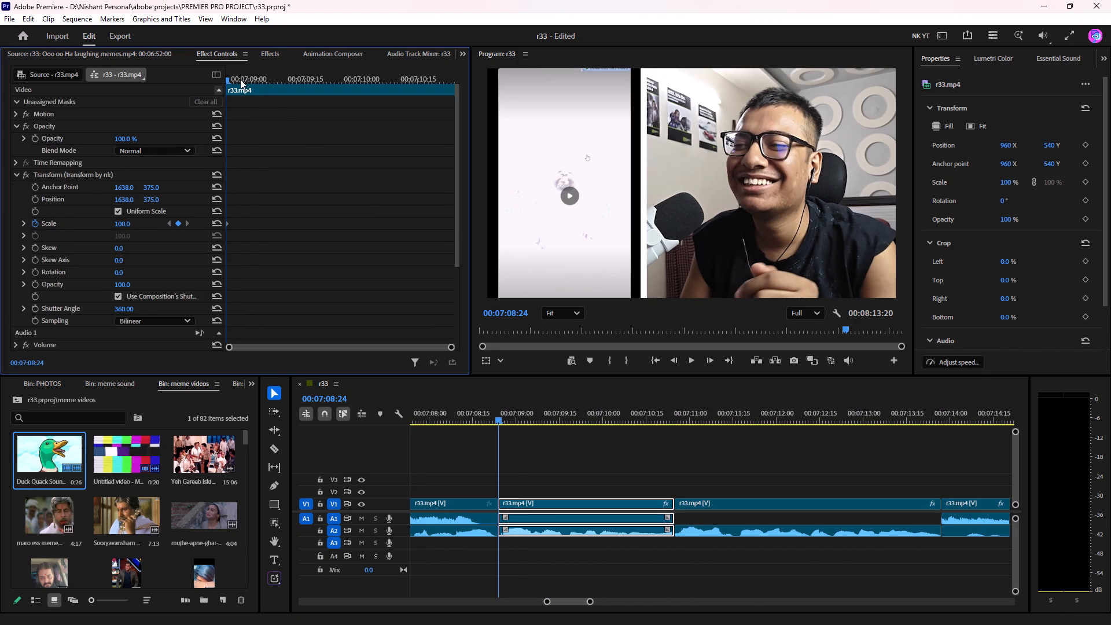
left_click_drag(241, 69, 242, 90)
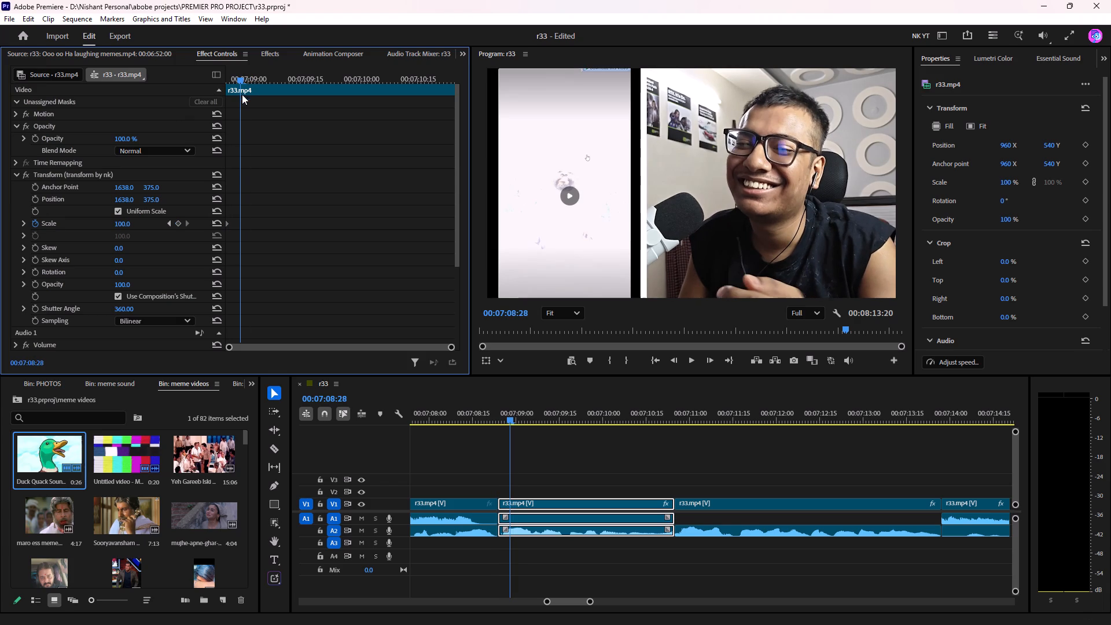
left_click_drag(124, 222, 145, 218)
Add a further enlarged Transform Scale keyframe at the end of the same clip and play the zoom.
left_click_drag(283, 78, 562, 89)
left_click_drag(131, 220, 148, 219)
left_click(471, 409)
key("space")
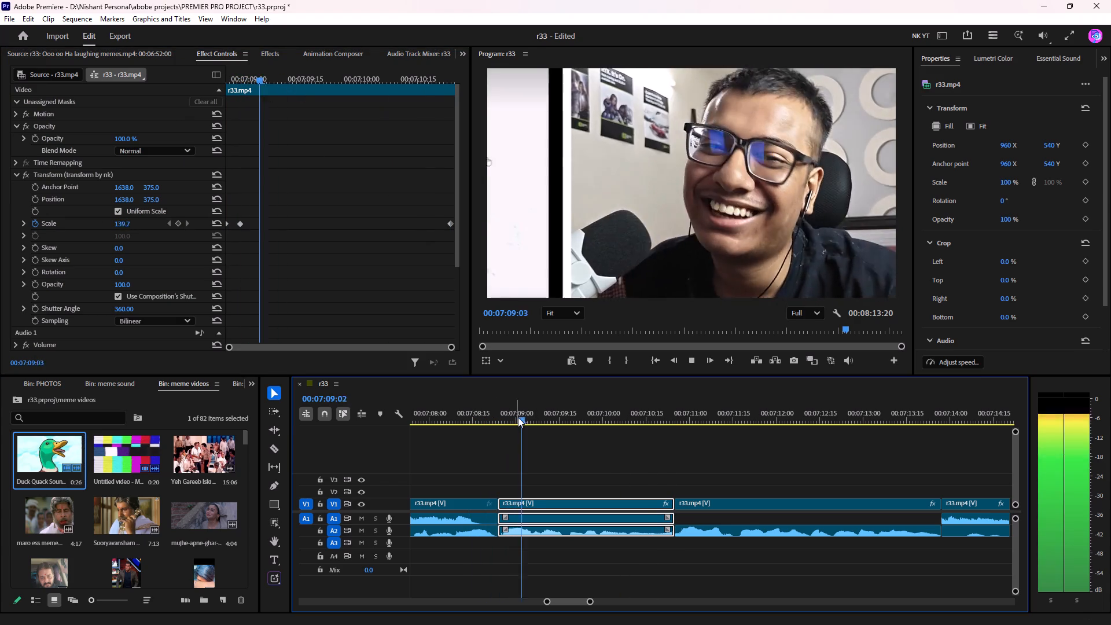
On the clip beginning at 00:07:10:25, keyframe the Transform Scale from 100 at its start to 143 at 00:07:13:26.
scroll(577, 431, "down", 3)
key("space")
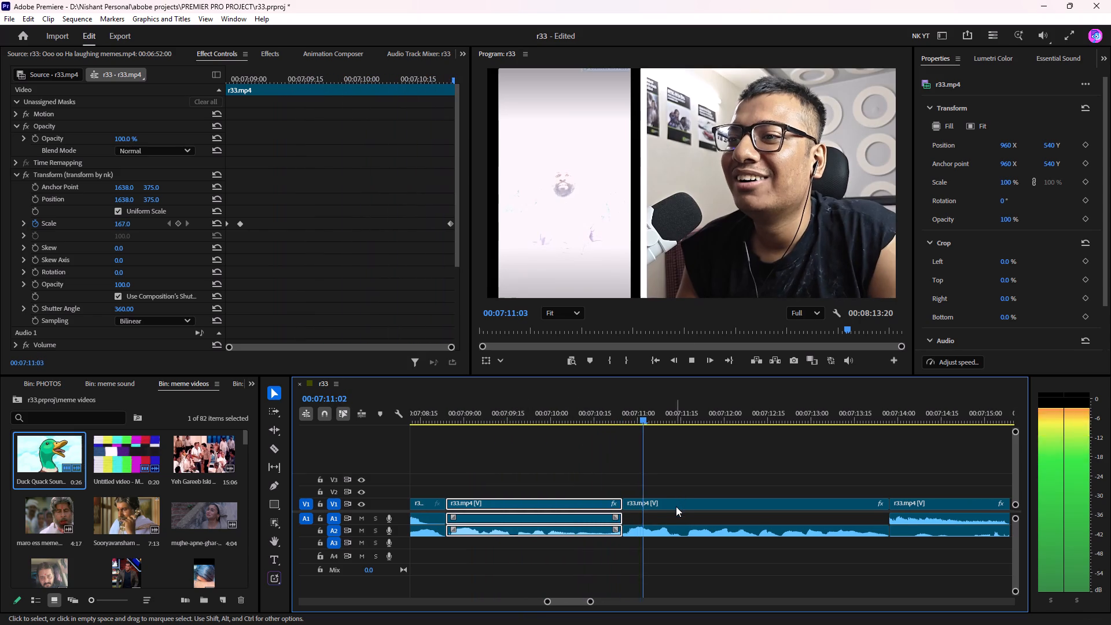
left_click(676, 505)
left_click_drag(247, 79, 115, 97)
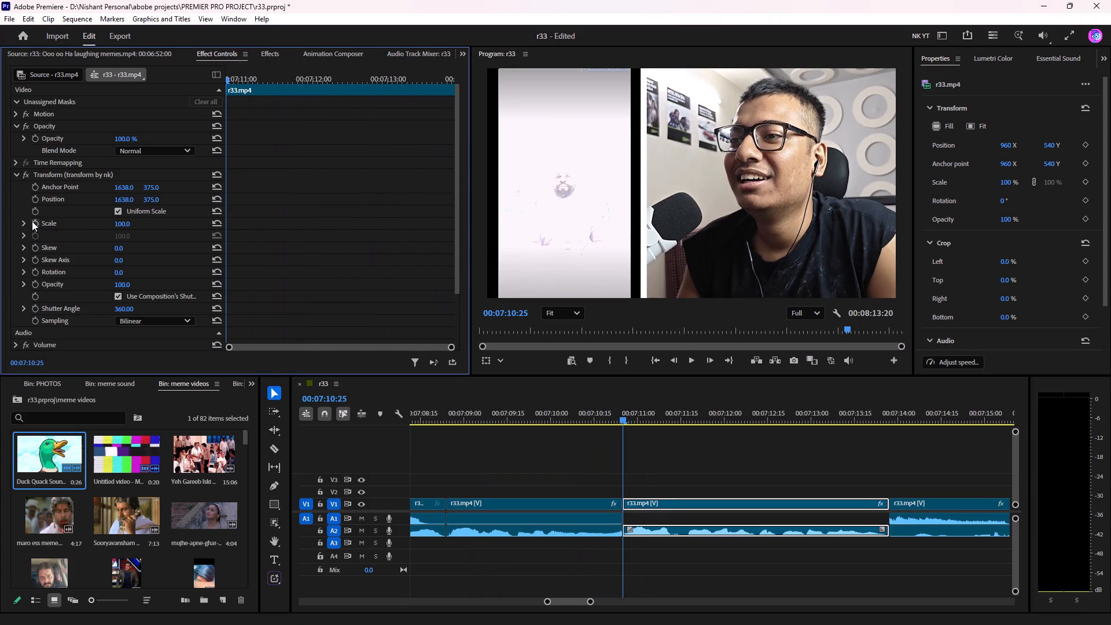
left_click(31, 223)
left_click_drag(301, 76, 566, 79)
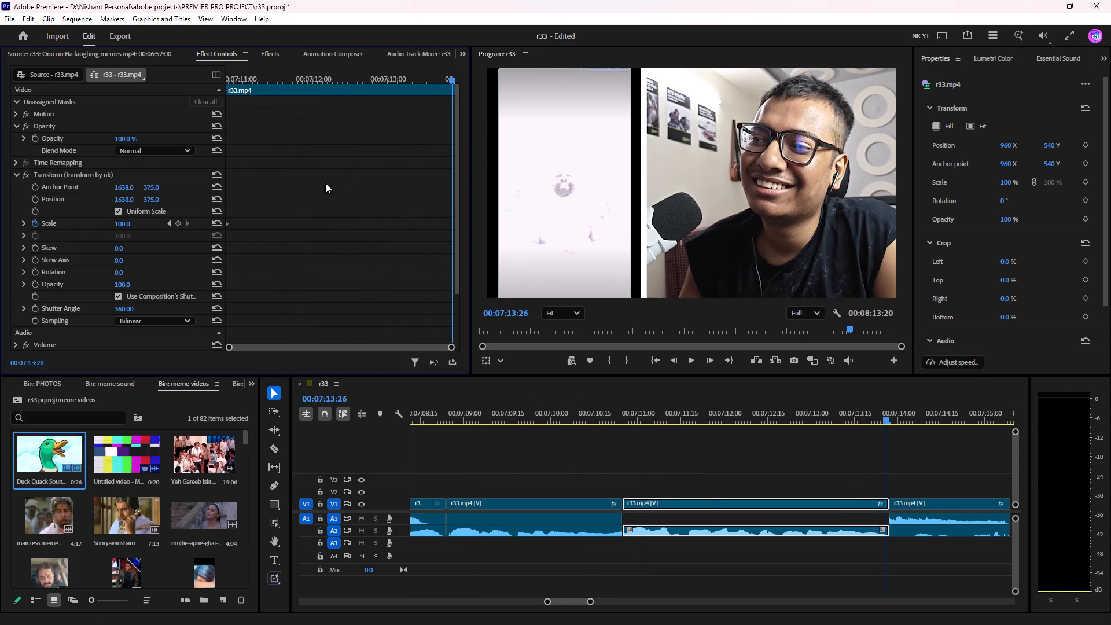
left_click_drag(117, 226, 142, 220)
Play the new zoom from just before the clip and split the clip at 00:07:12:22.
left_click(599, 402)
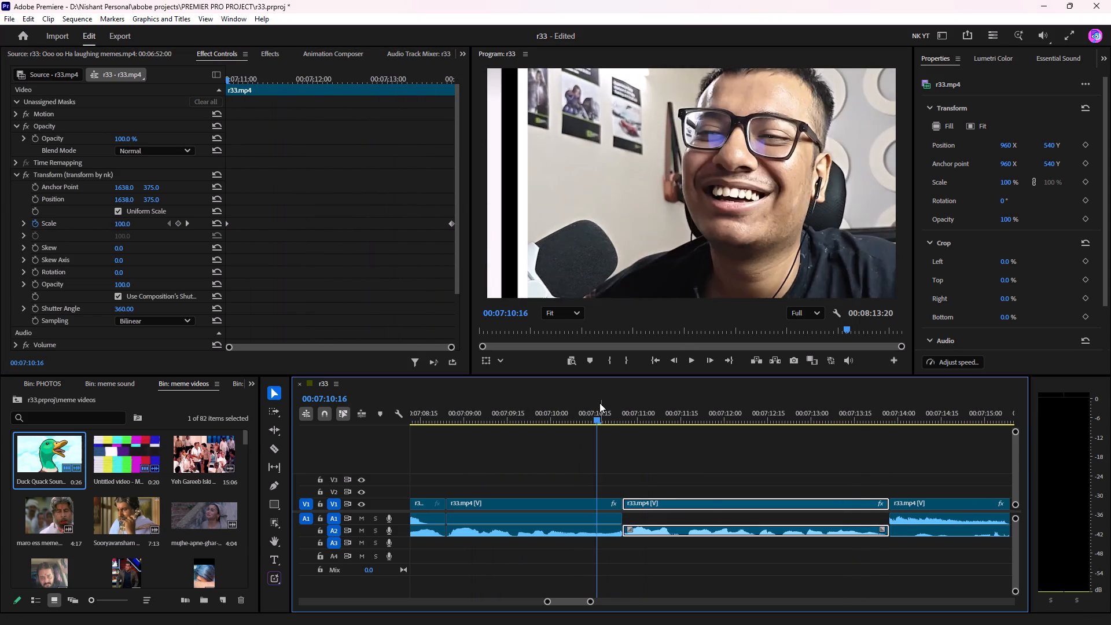
key("space")
key("space")
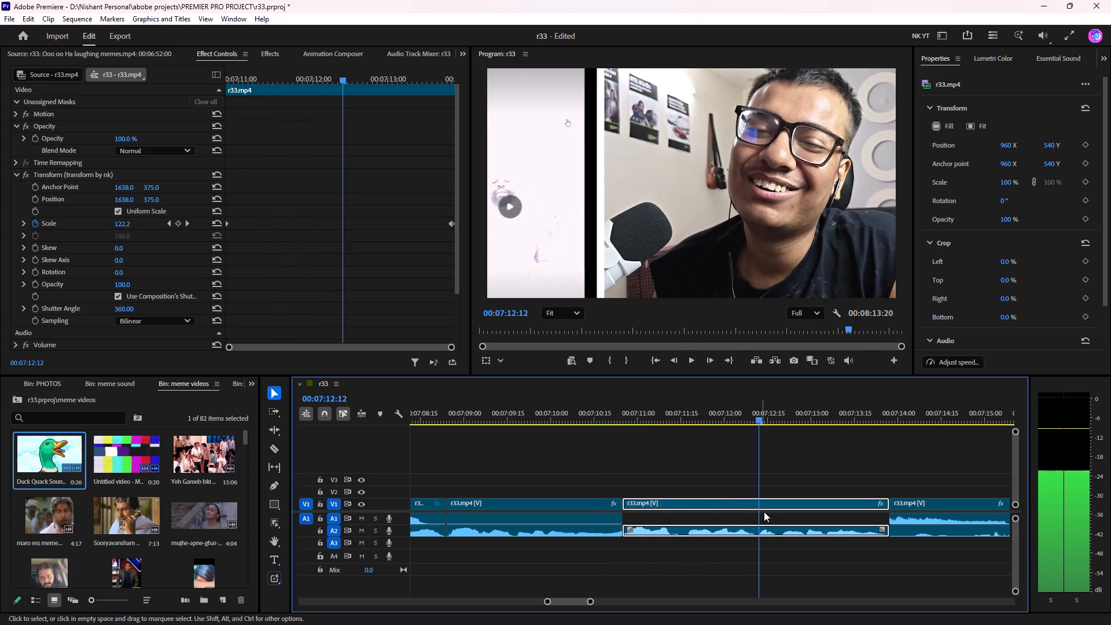
key("space")
key("space")
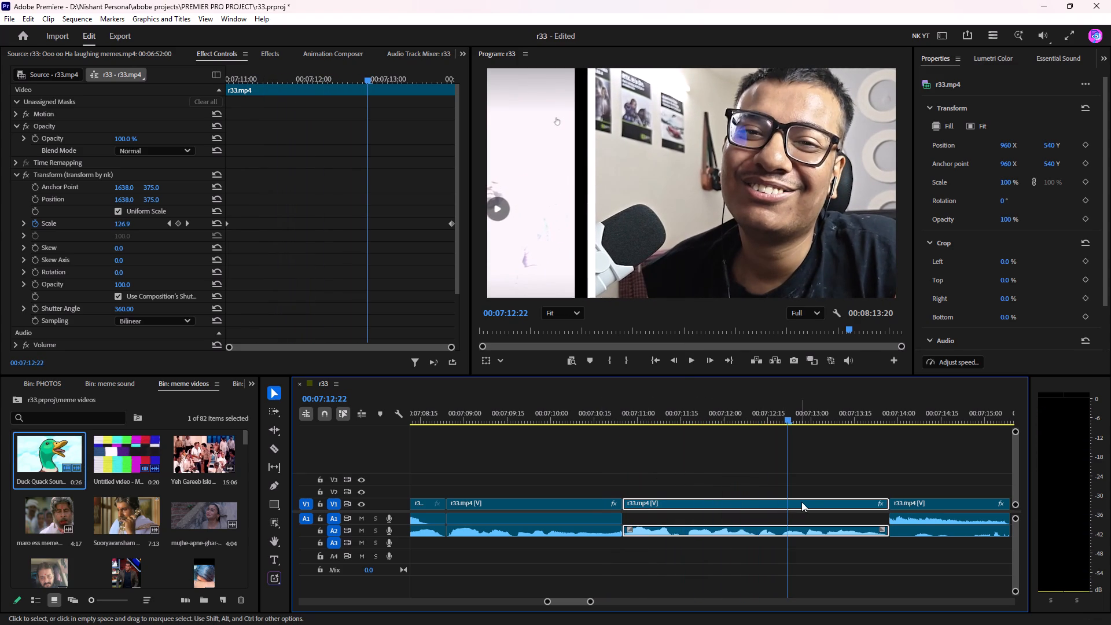
key("ctrl+k")
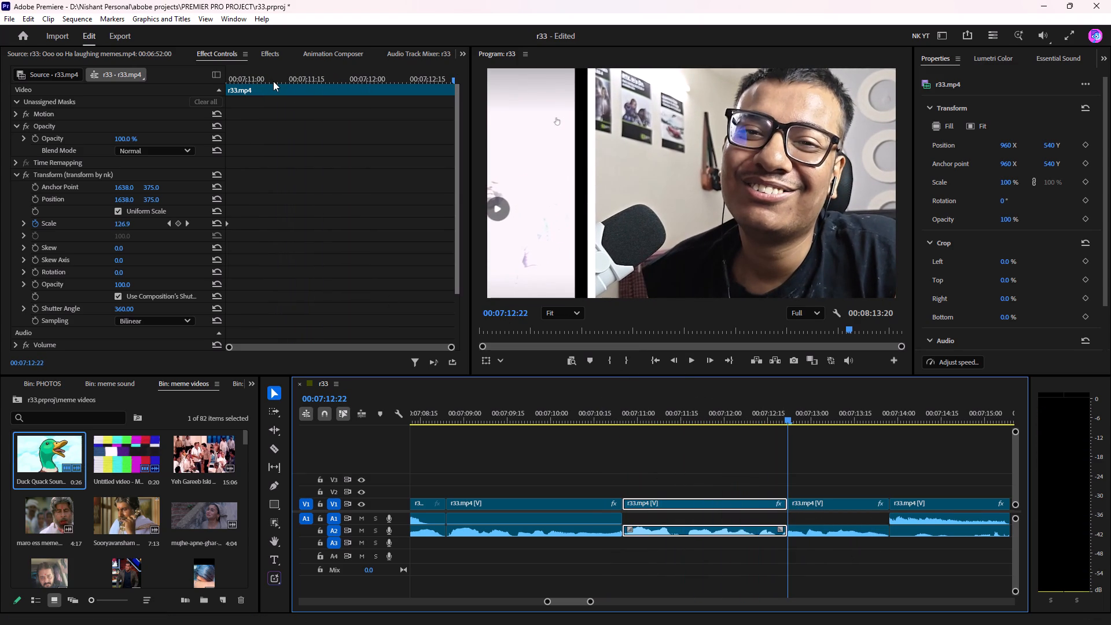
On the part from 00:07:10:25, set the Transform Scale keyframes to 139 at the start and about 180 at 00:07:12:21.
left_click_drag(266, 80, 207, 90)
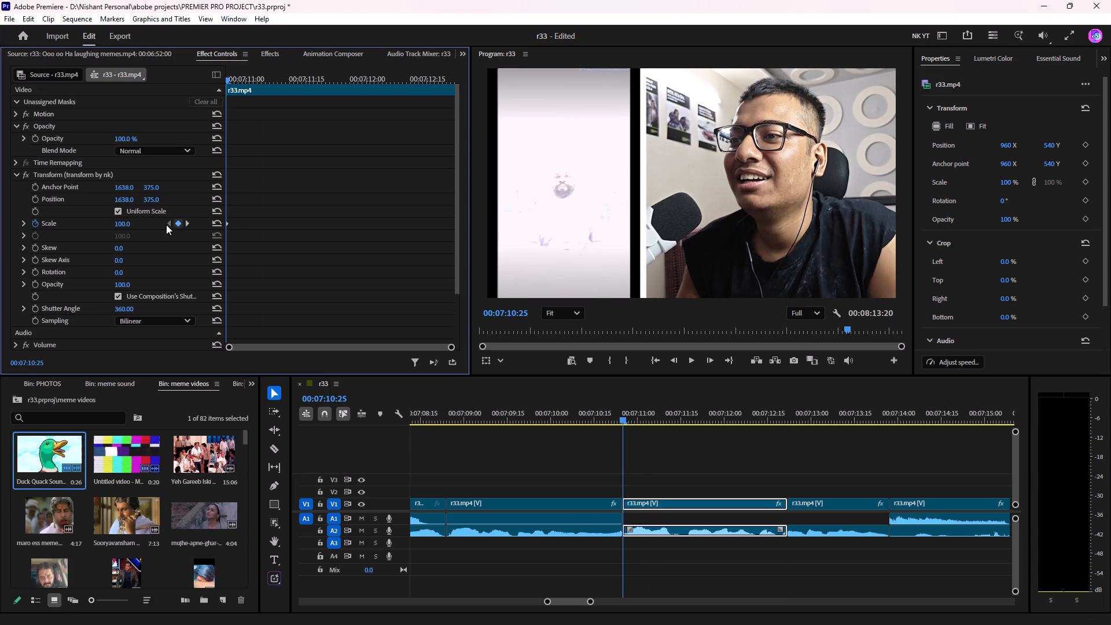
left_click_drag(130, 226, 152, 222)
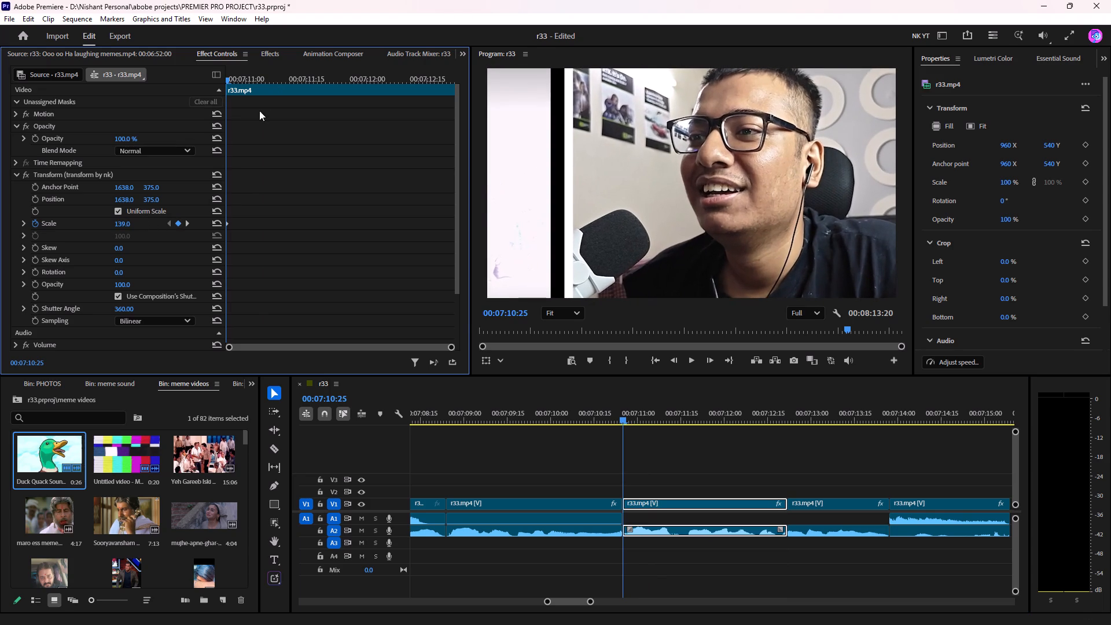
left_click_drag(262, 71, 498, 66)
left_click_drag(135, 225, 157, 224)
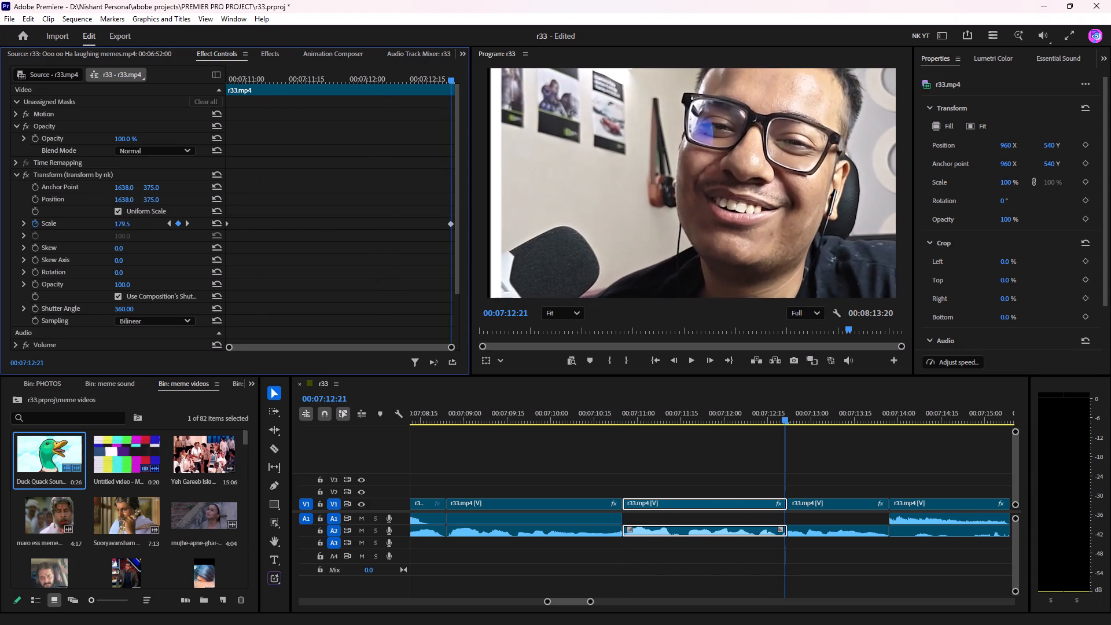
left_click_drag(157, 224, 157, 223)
Play back the zooms between about 00:07:10 and 00:07:14, checking the transition into the clip at 00:07:10:25.
left_click(737, 410)
key("space")
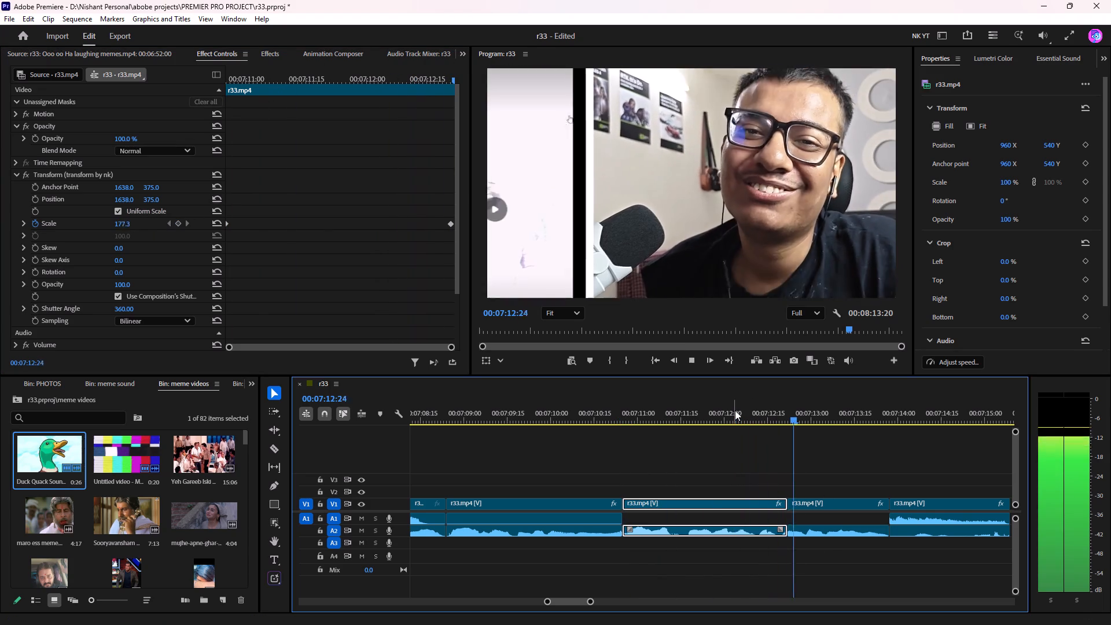
key("space")
left_click(608, 425)
key("space")
left_click(612, 427)
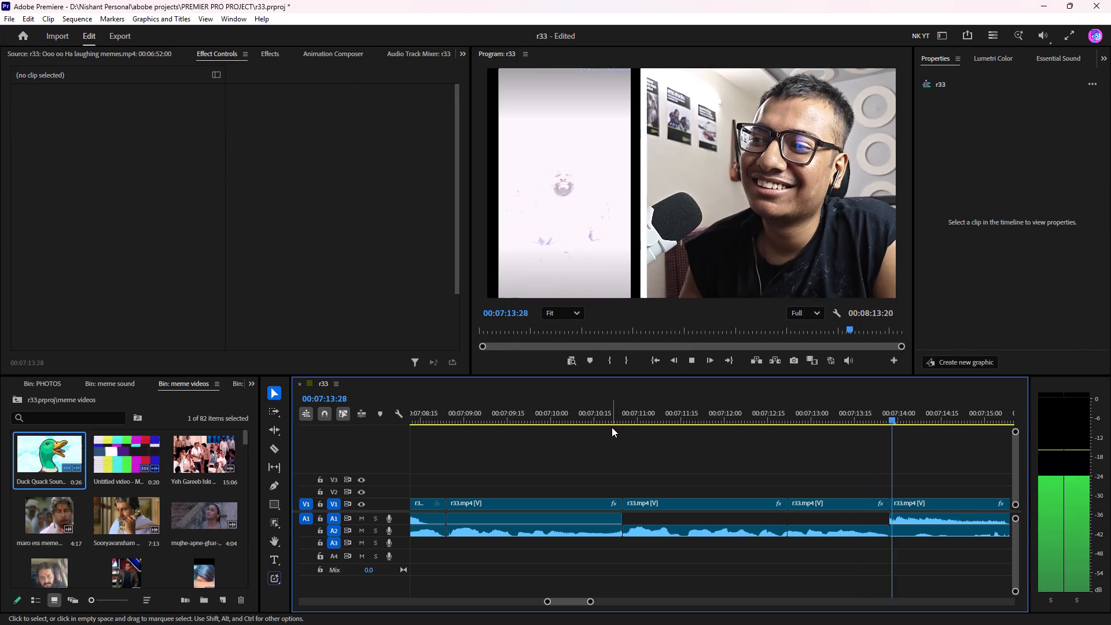
left_click(613, 420)
key("space")
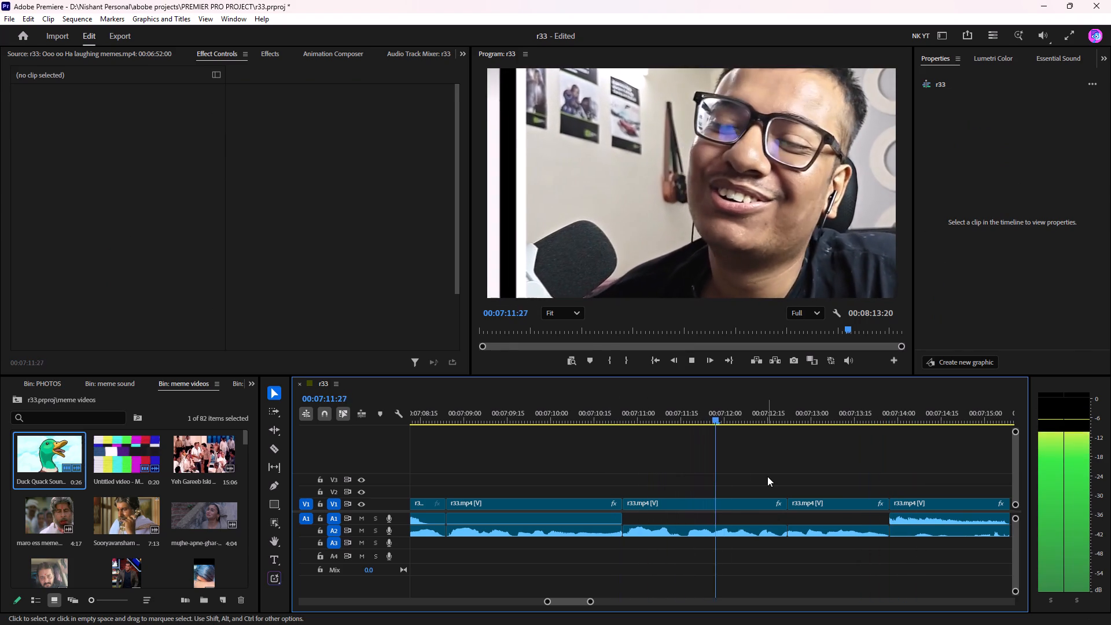
key("space")
left_click(584, 409)
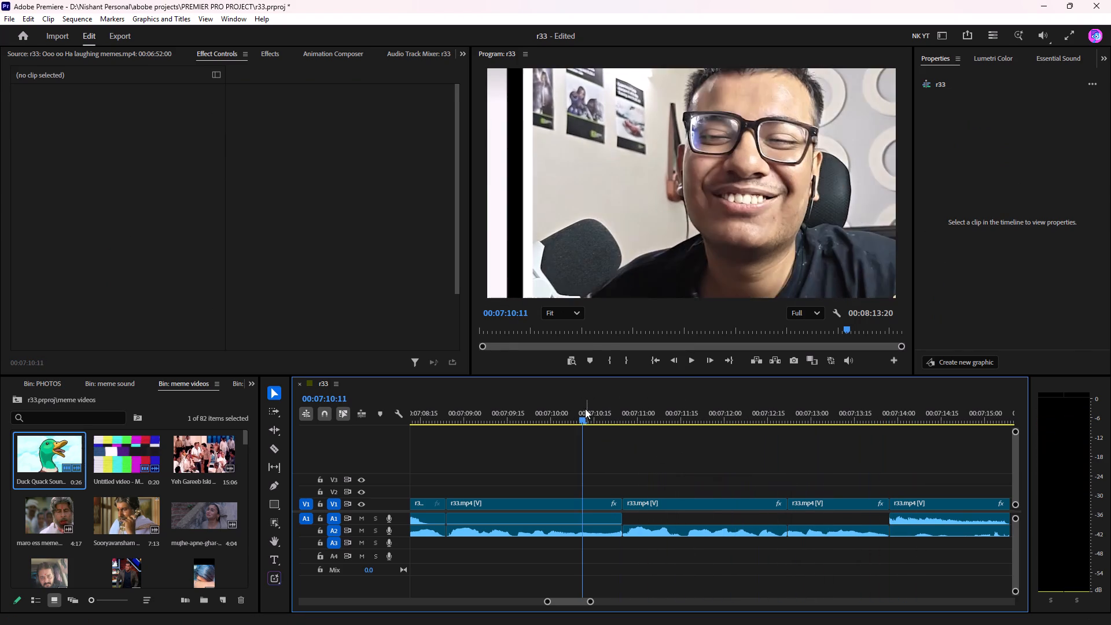
key("space")
key("space")
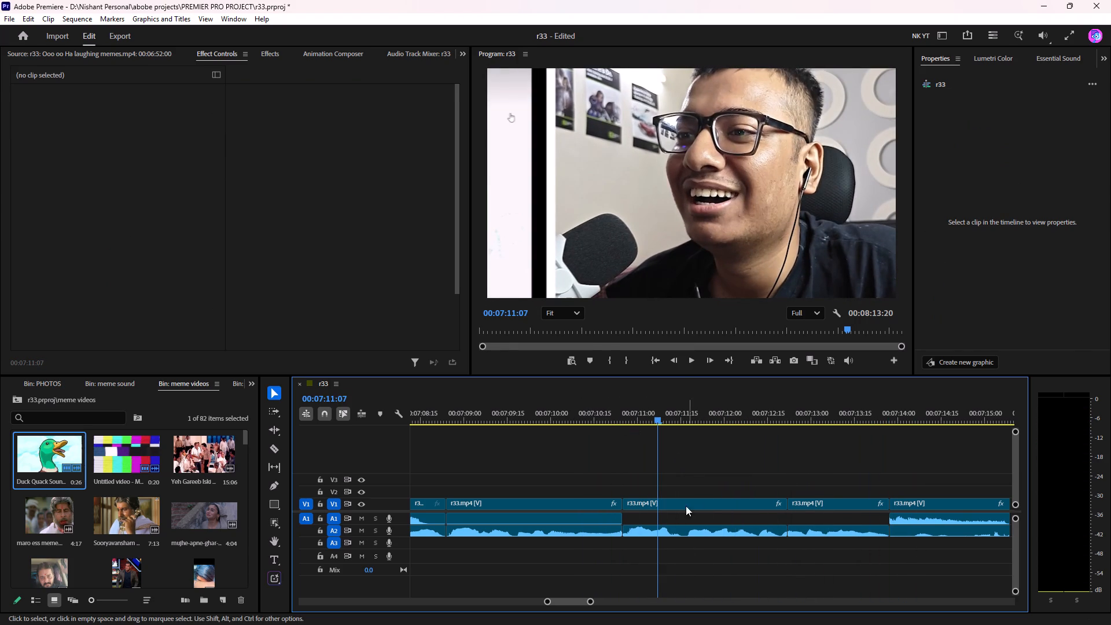
left_click_drag(577, 412, 569, 423)
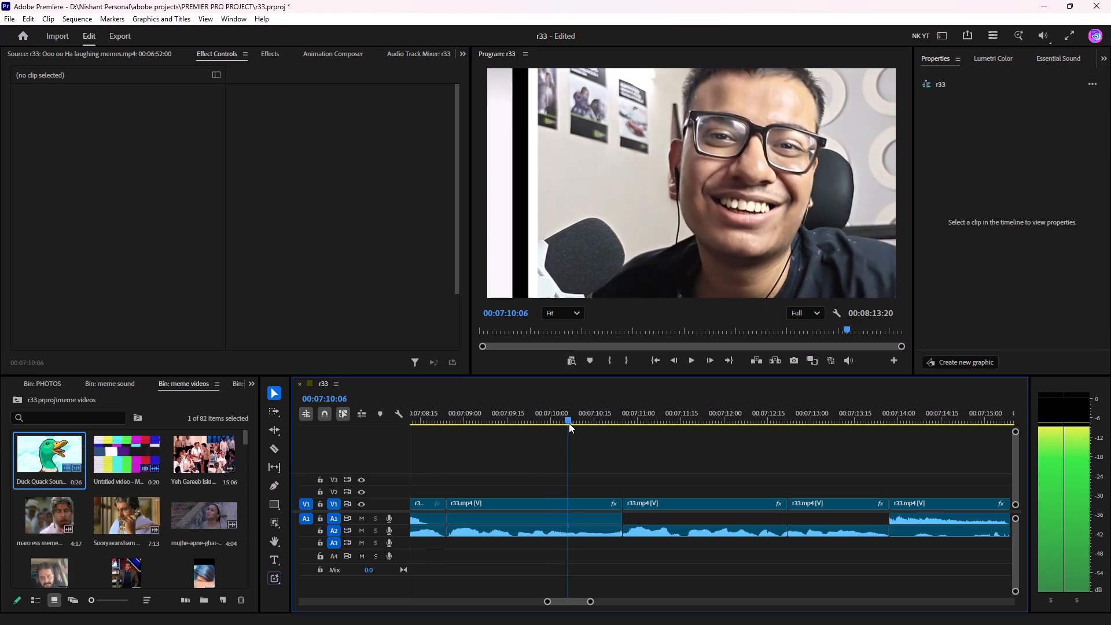
left_click_drag(569, 423, 612, 428)
key("space")
key("space")
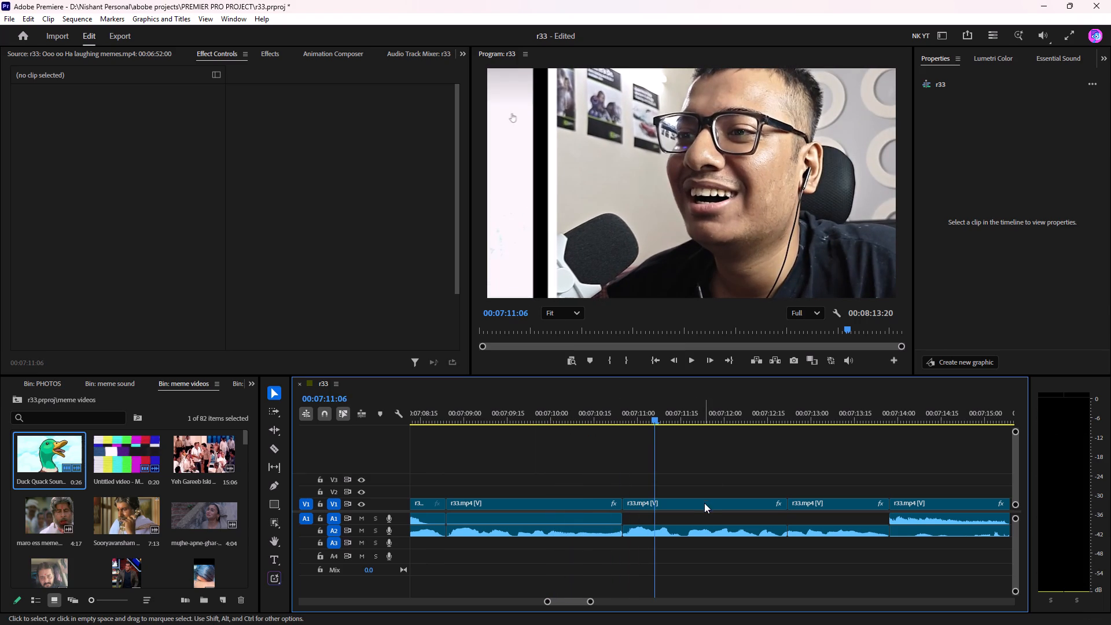
For the clip at 00:07:10:25, set Transform Scale to 100 at its start and 136.5 at 00:07:12:21, and play the zoom.
left_click(701, 503)
left_click_drag(268, 81, 175, 91)
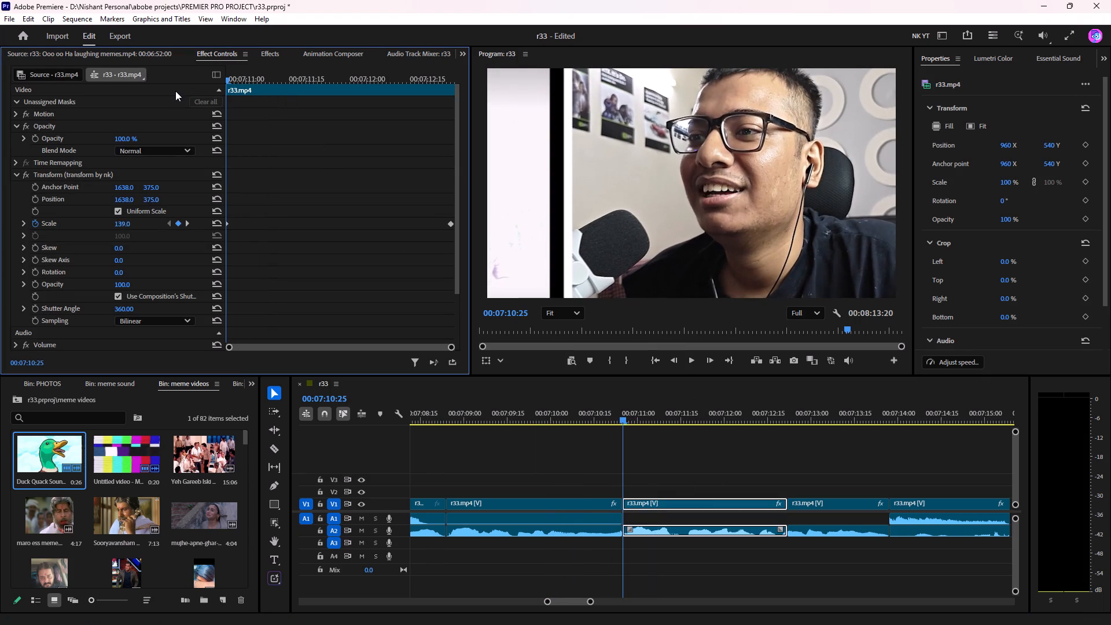
left_click(216, 222)
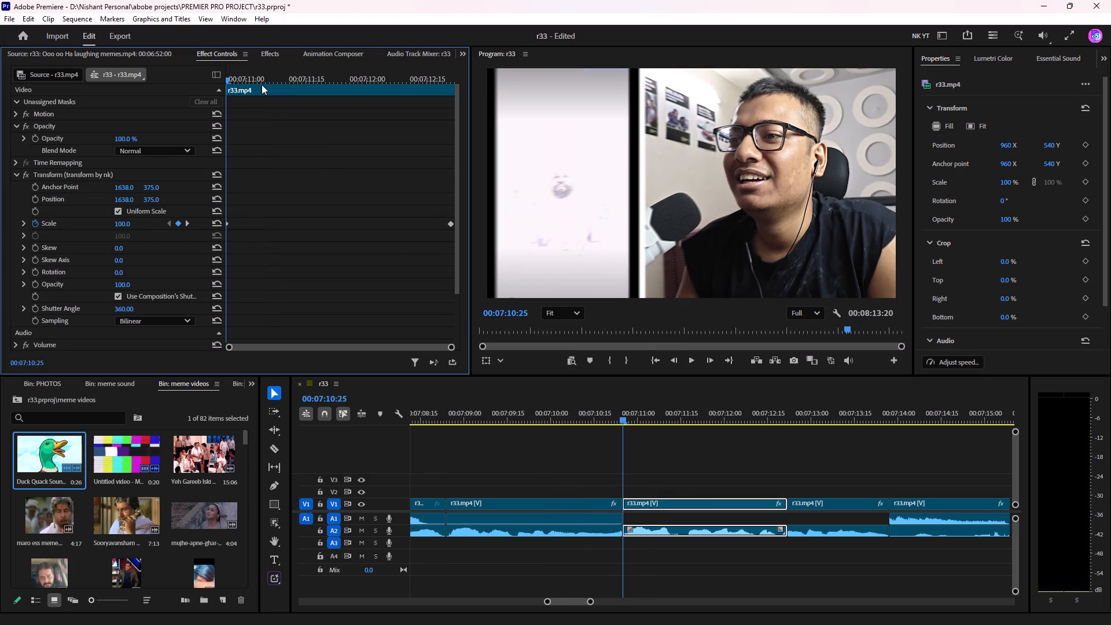
key("space")
key("space")
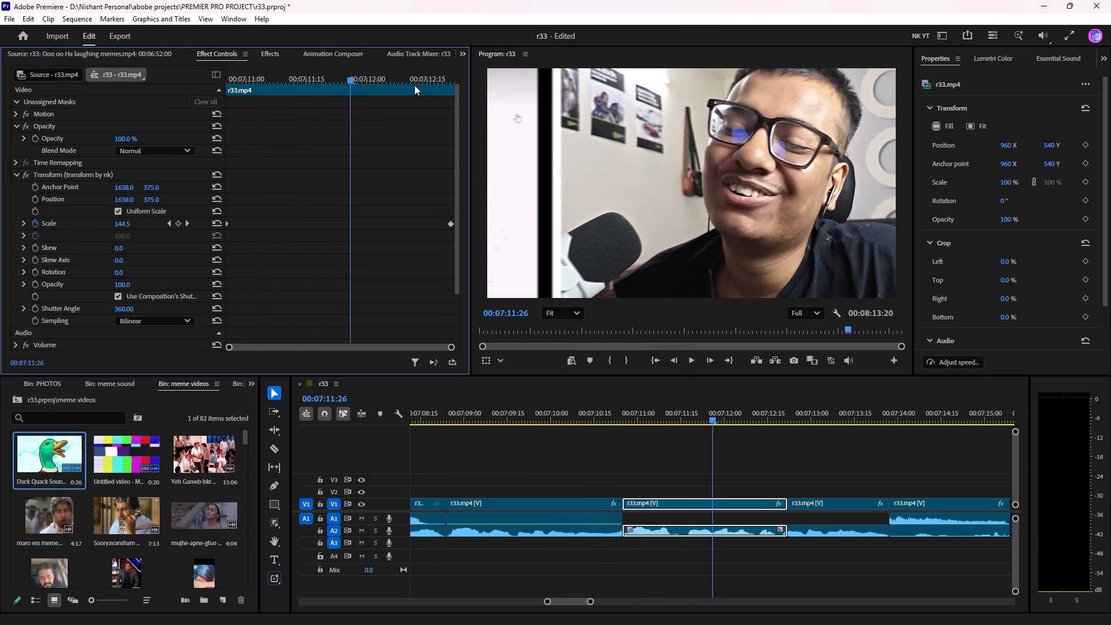
left_click_drag(414, 85, 490, 87)
left_click_drag(409, 80, 497, 85)
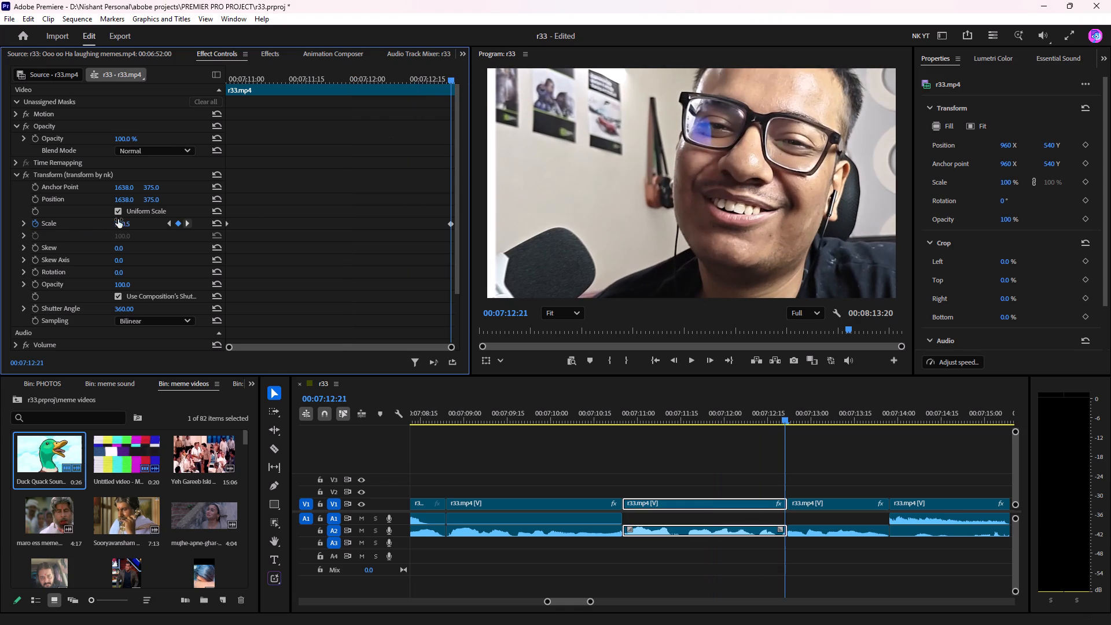
left_click_drag(122, 220, 101, 225)
left_click_drag(127, 222, 123, 223)
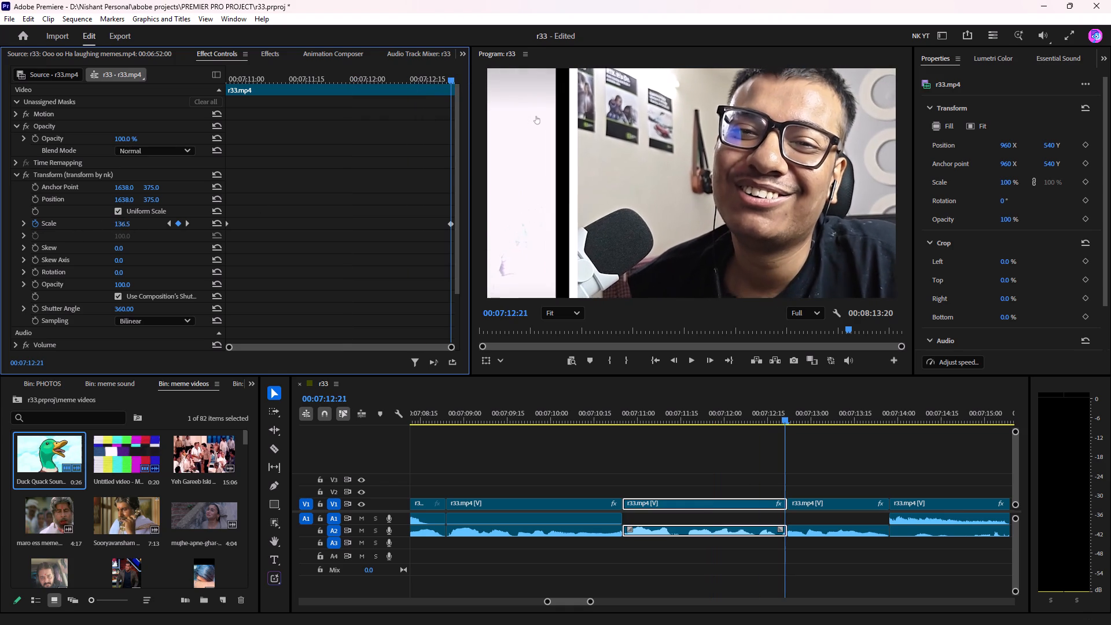
left_click_drag(123, 223, 122, 224)
left_click(601, 410)
key("space")
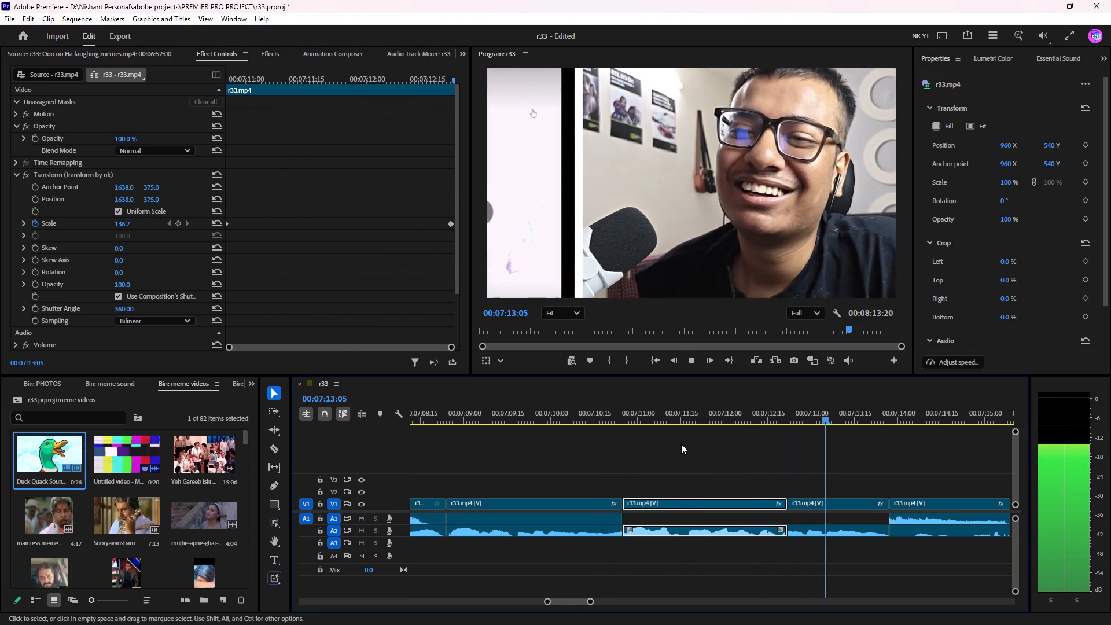
key("space")
On the clip beginning at 00:07:12:22, keyframe the Transform Scale at 184.9 at the start and 157 at 00:07:13:26, and play it.
left_click(807, 502)
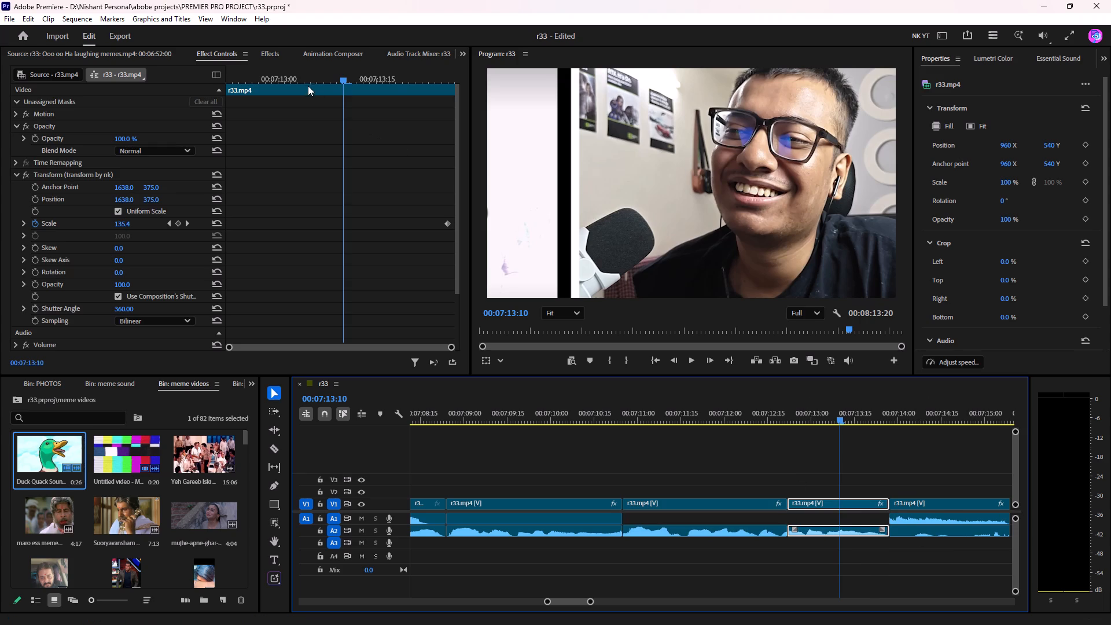
left_click_drag(307, 84, 140, 82)
left_click_drag(256, 78, 165, 84)
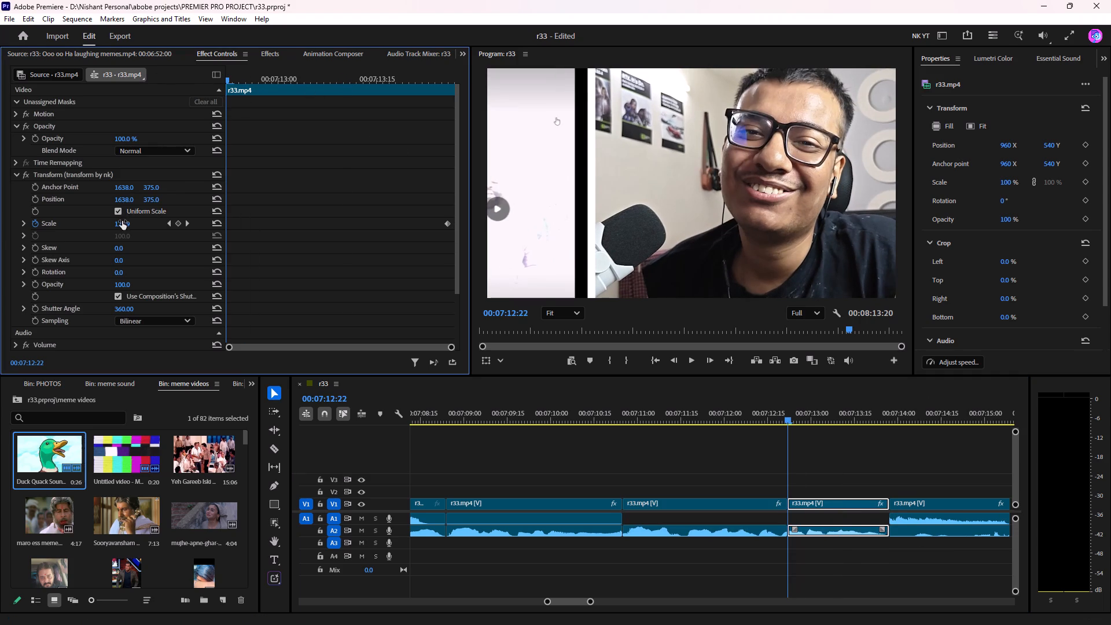
left_click_drag(123, 222, 156, 223)
left_click_drag(354, 82, 545, 71)
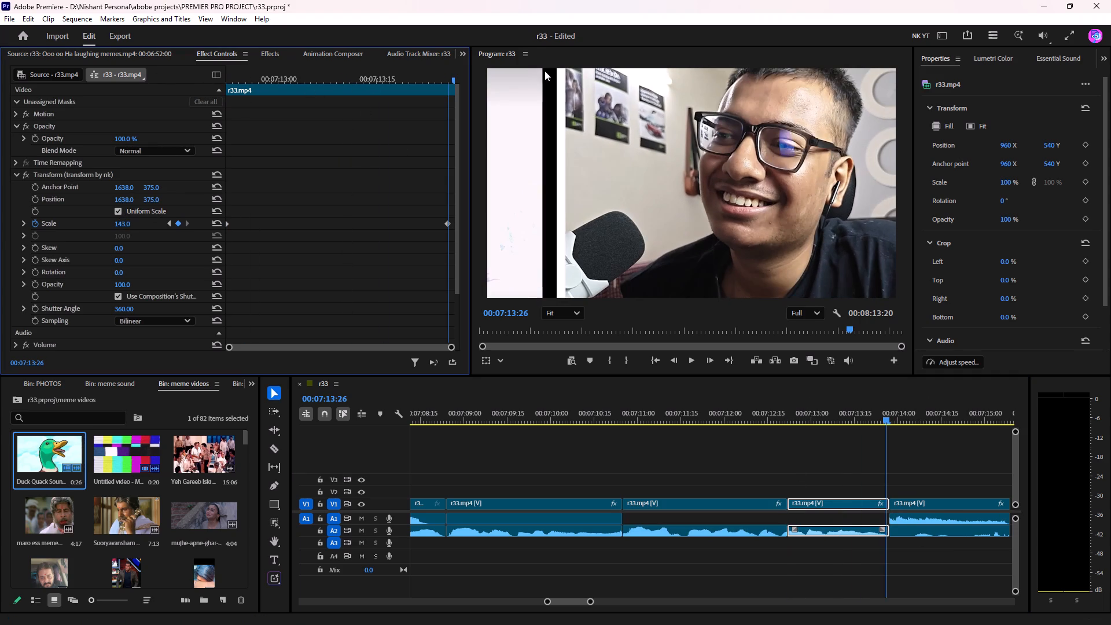
left_click_drag(545, 71, 544, 71)
left_click_drag(143, 223, 151, 222)
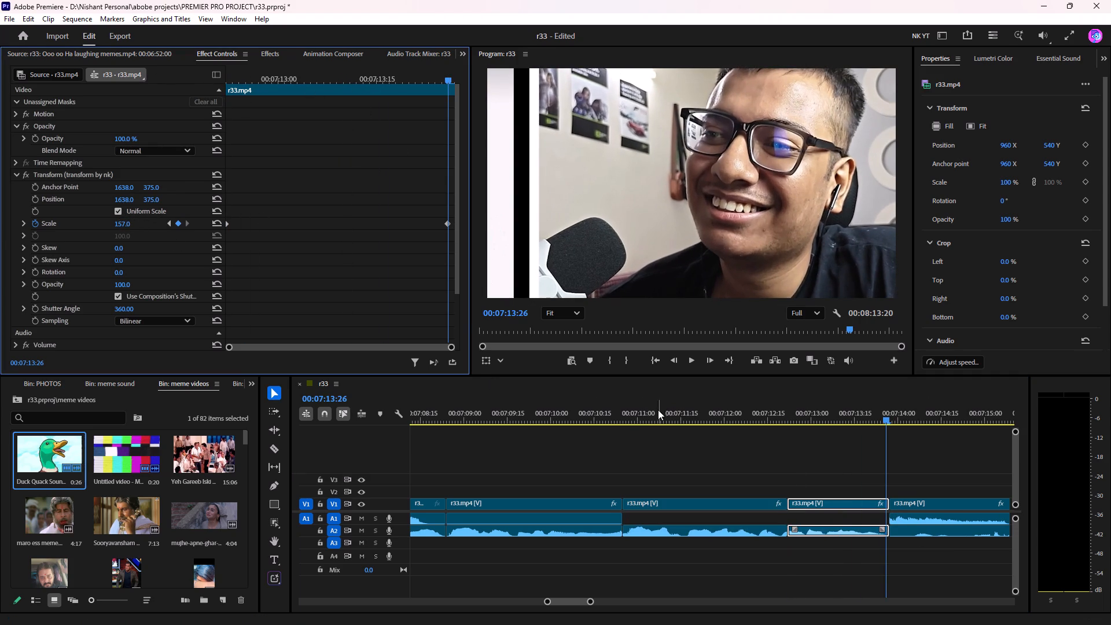
left_click(582, 422)
key("space")
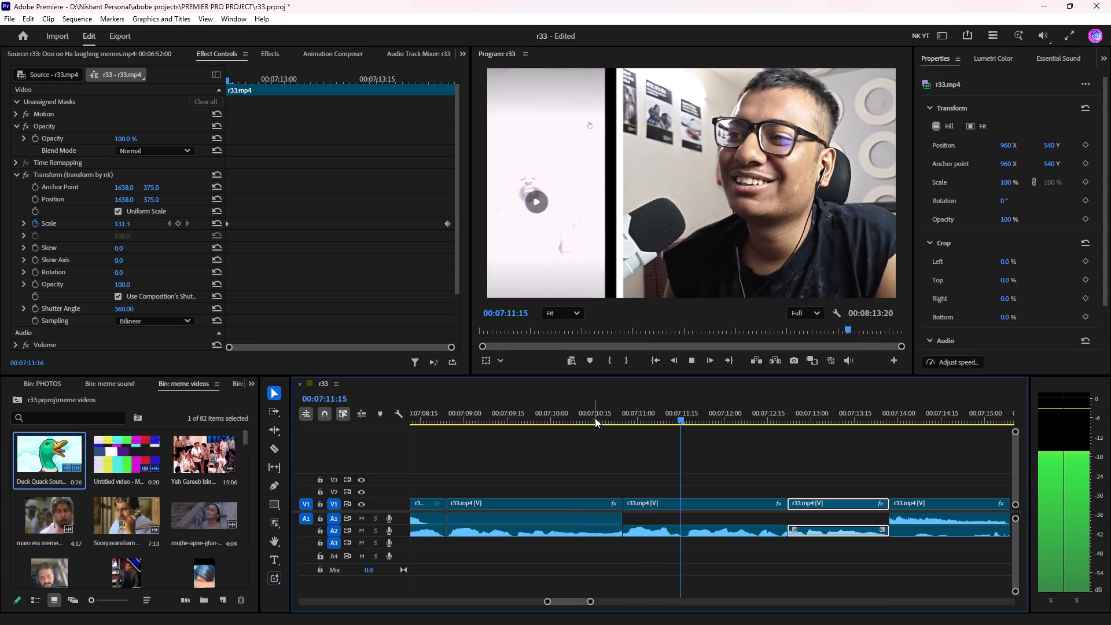
scroll(595, 418, "down", 4)
key("space")
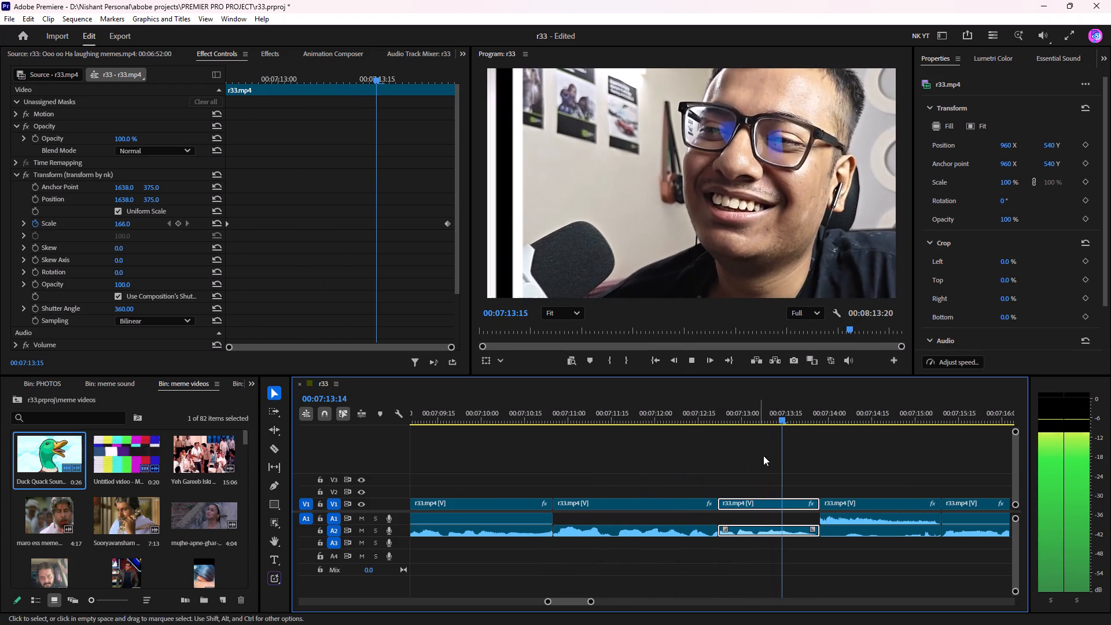
Set the same clip's Transform Scale keyframe at 00:07:13:26 to 192 and play from about 00:07:10:21 to 00:07:14:14.
left_click_drag(366, 78, 218, 98)
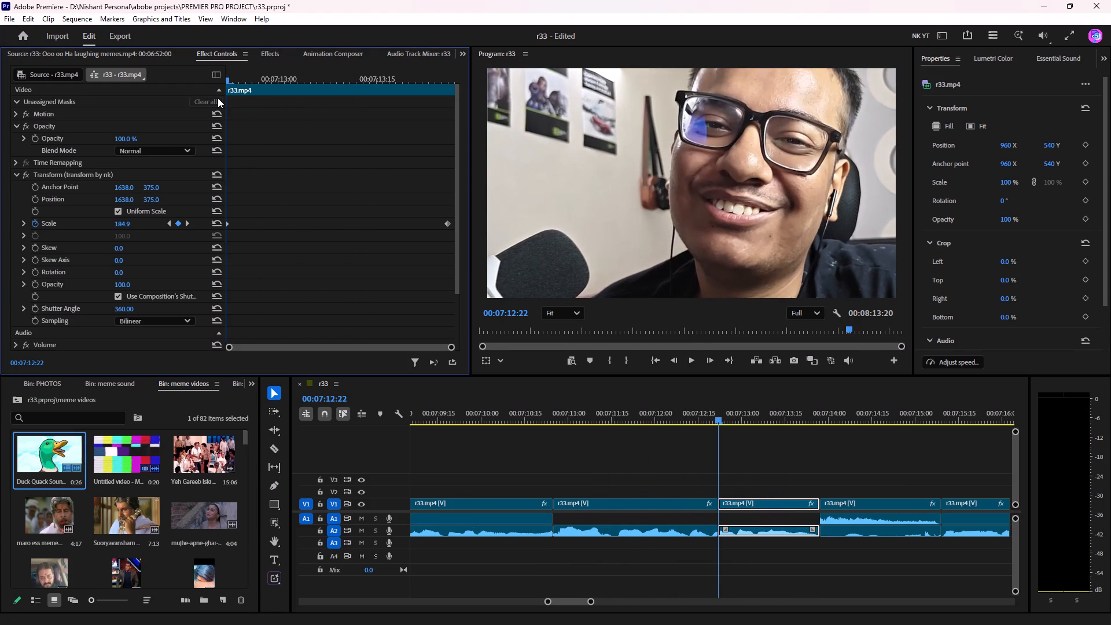
left_click_drag(218, 98, 228, 150)
left_click_drag(266, 81, 569, 84)
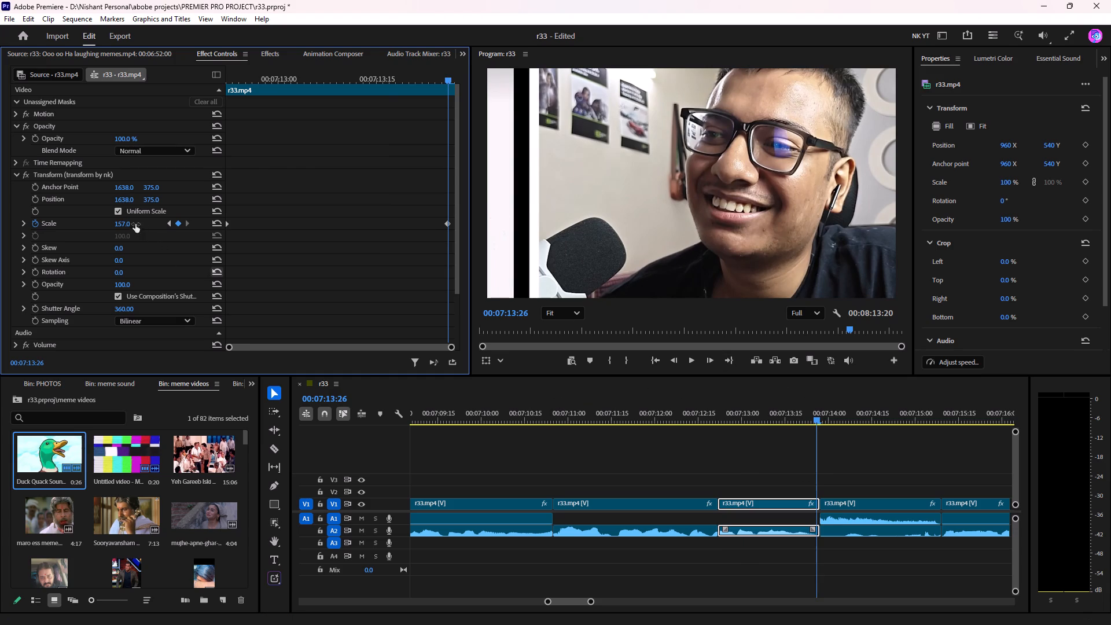
left_click_drag(135, 224, 155, 222)
left_click(543, 402)
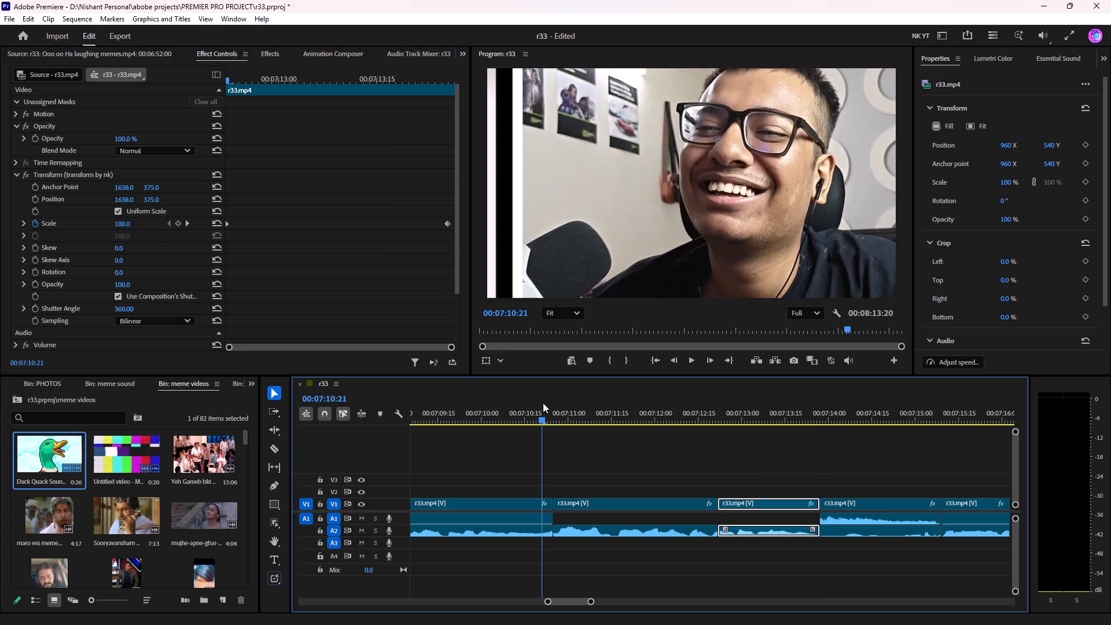
key("space")
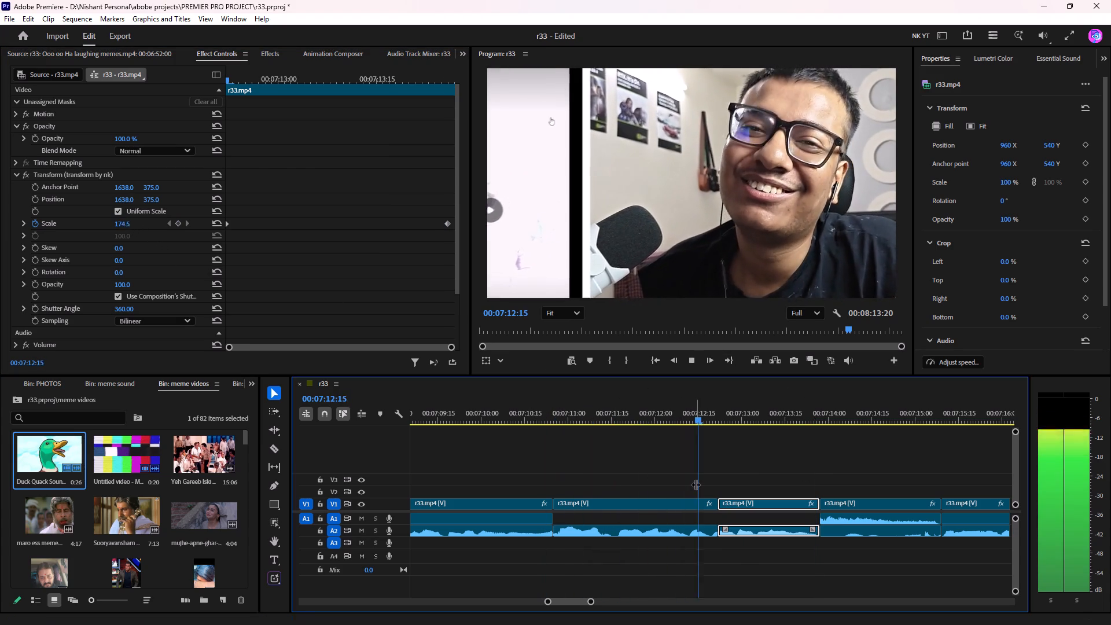
scroll(704, 481, "down", 8)
key("space")
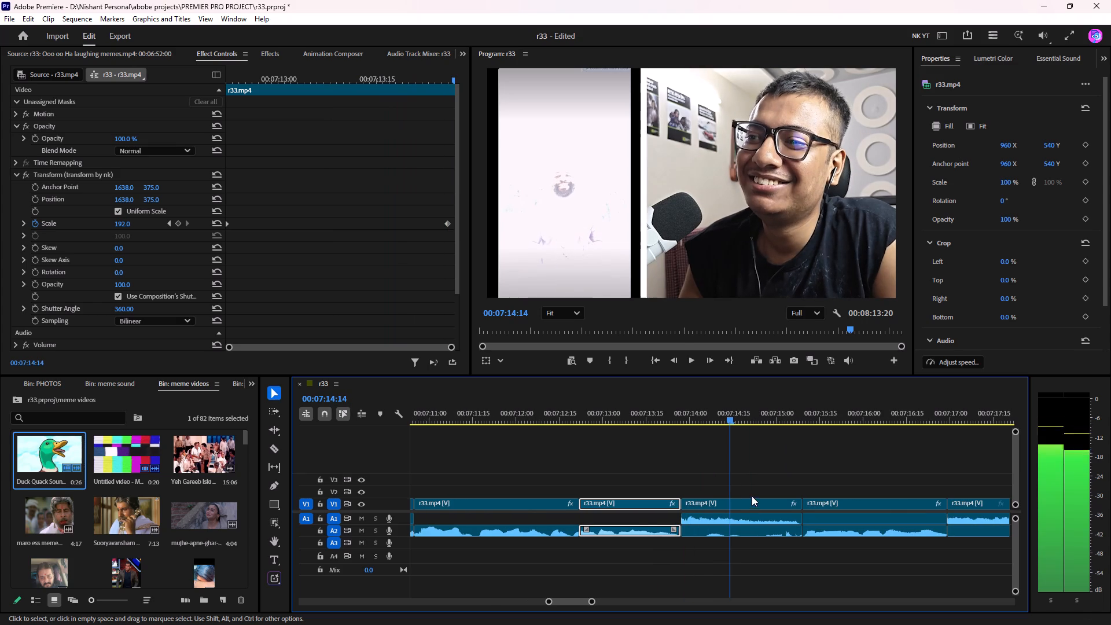
On the clip beginning at 00:07:15:09, keyframe the Transform Scale at 100 at the start and 132 at 00:07:15:14.
left_click(734, 502)
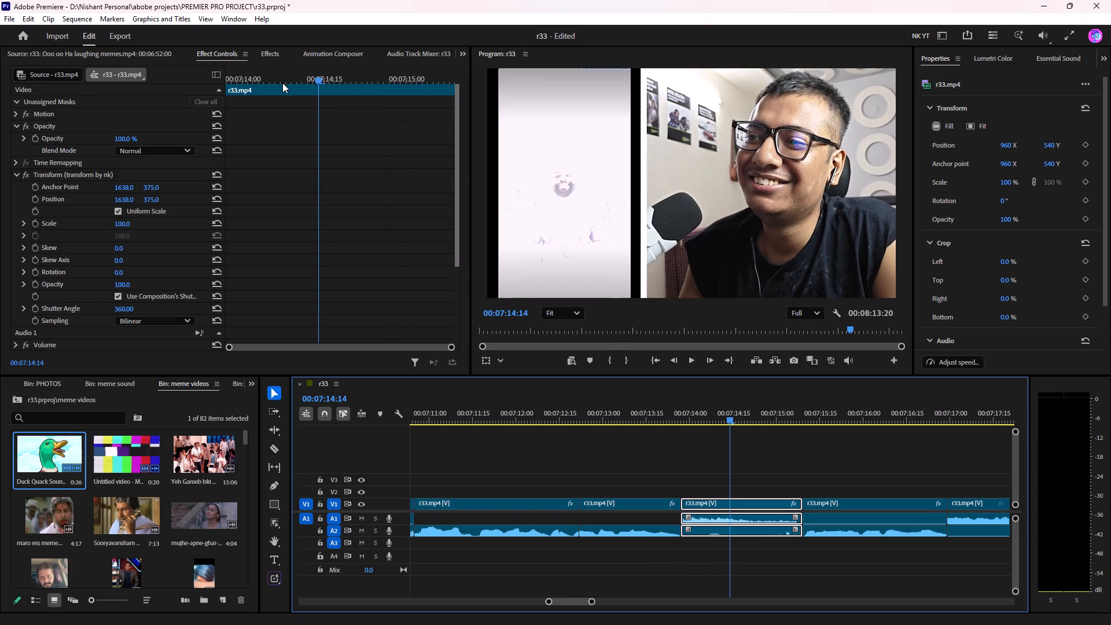
key("space")
scroll(829, 460, "down", 4)
key("space")
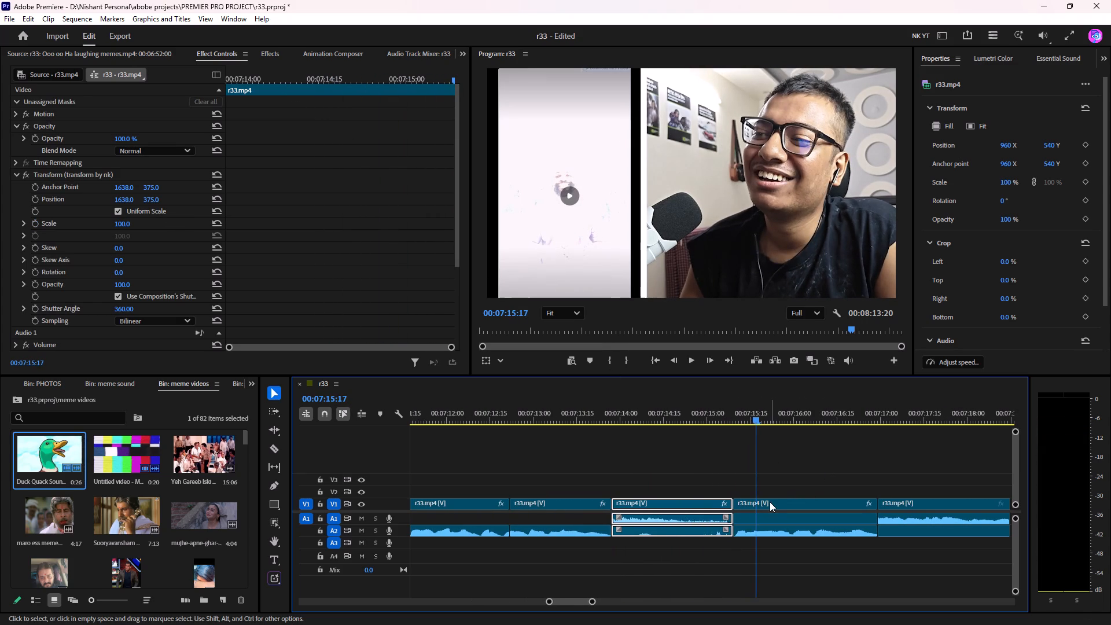
left_click(770, 503)
left_click_drag(253, 72, 211, 84)
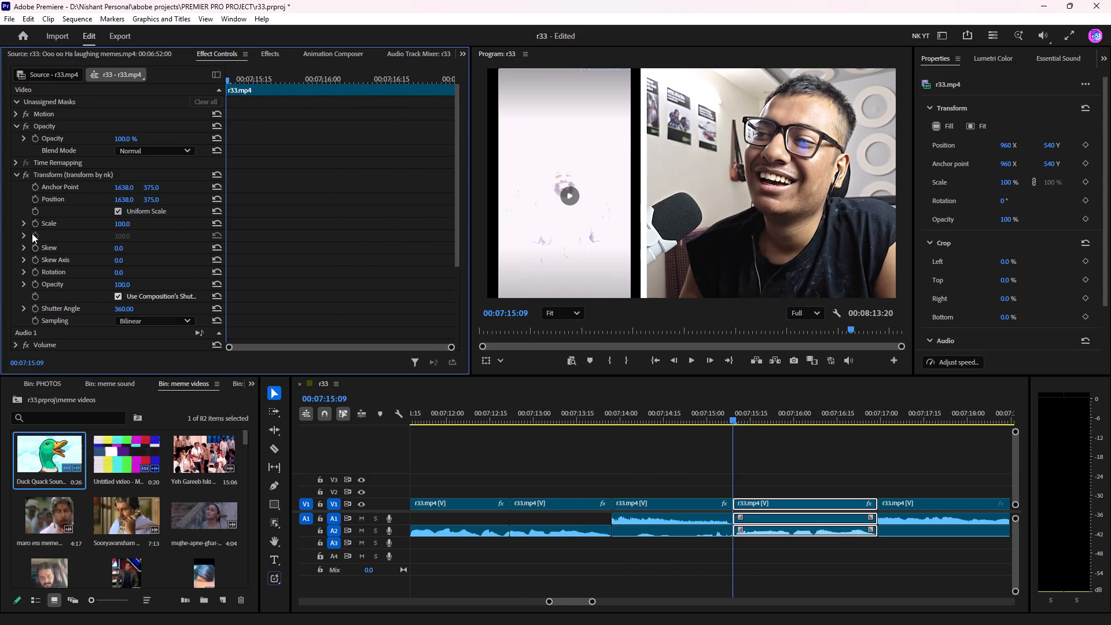
left_click(33, 225)
left_click_drag(250, 79, 254, 79)
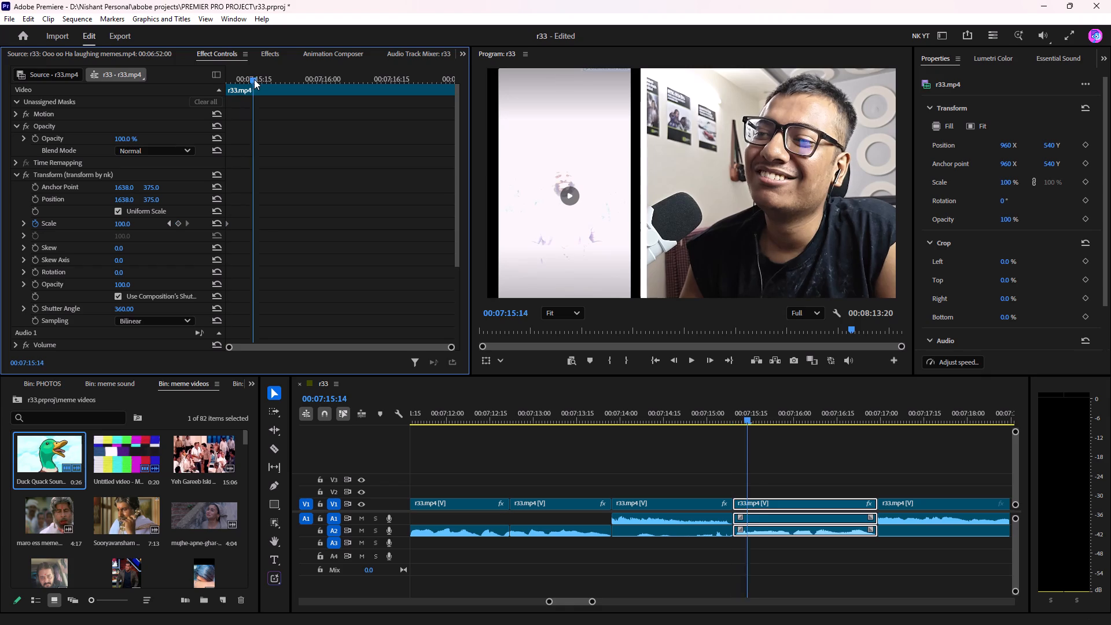
left_click_drag(254, 79, 249, 94)
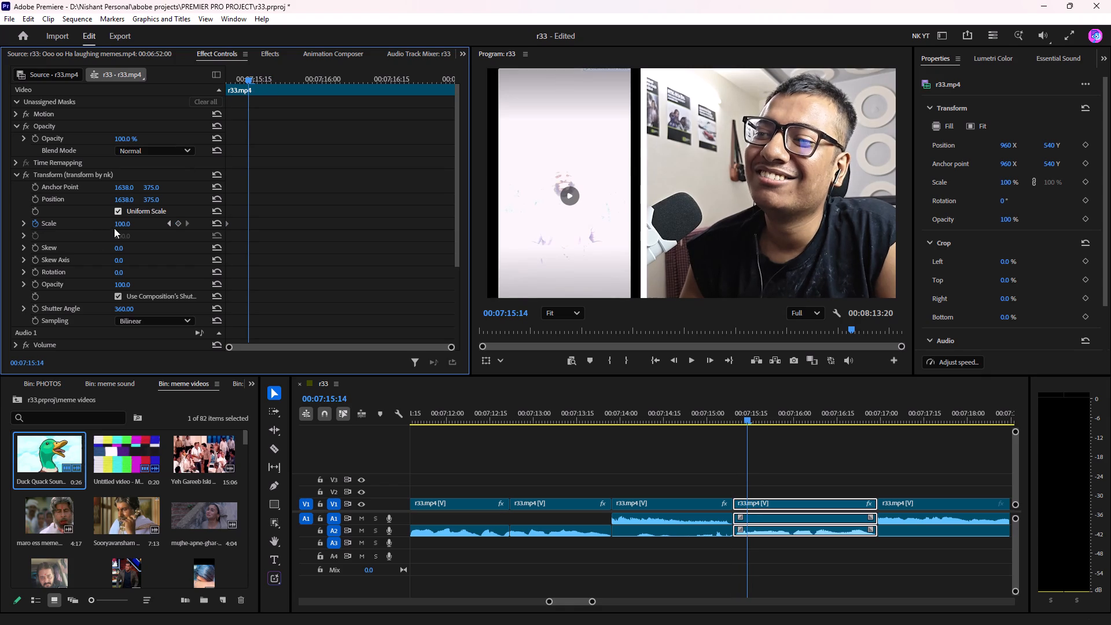
left_click_drag(123, 226, 137, 223)
left_click(132, 220)
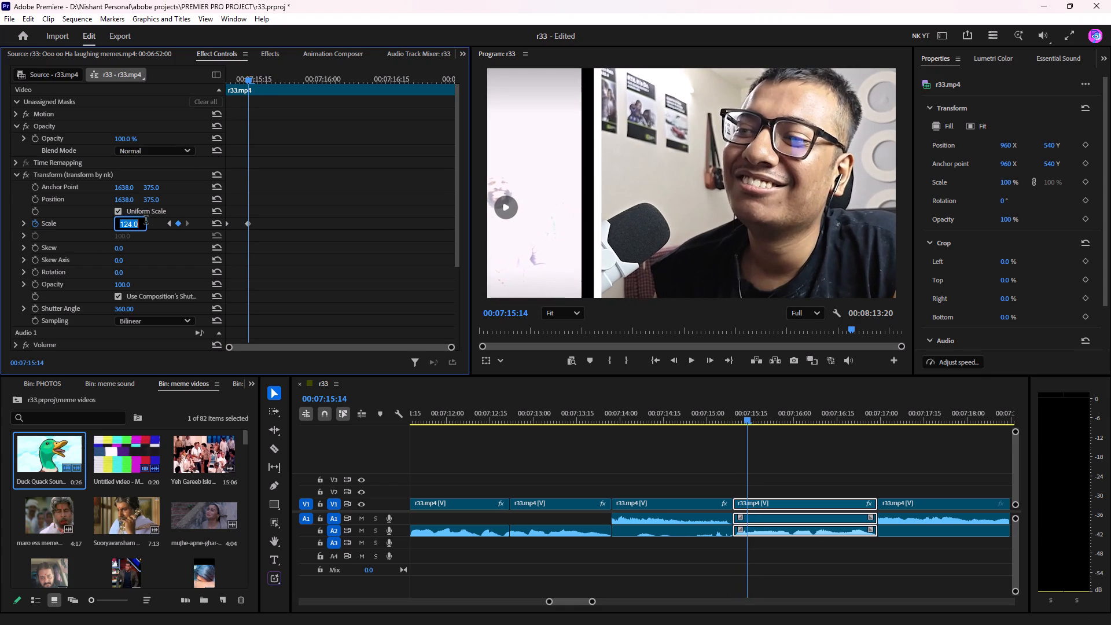
left_click(146, 222)
left_click(128, 223)
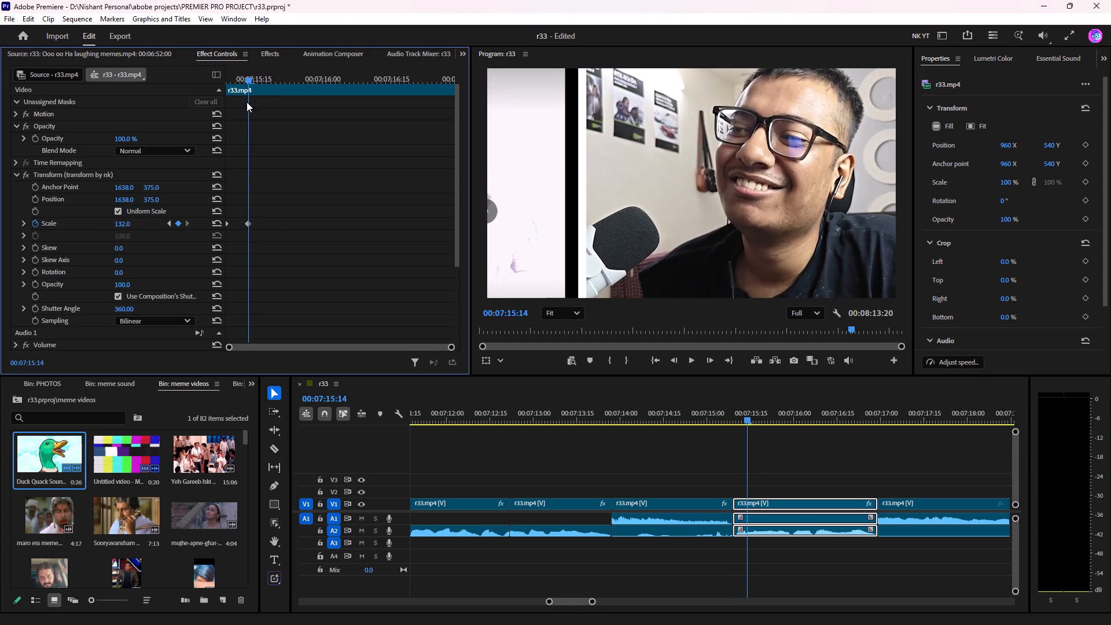
Add a larger Transform Scale keyframe to the same clip at 00:07:16:28 and play the zoom from about 00:07:14:26.
left_click_drag(275, 71, 644, 86)
left_click_drag(139, 226, 148, 224)
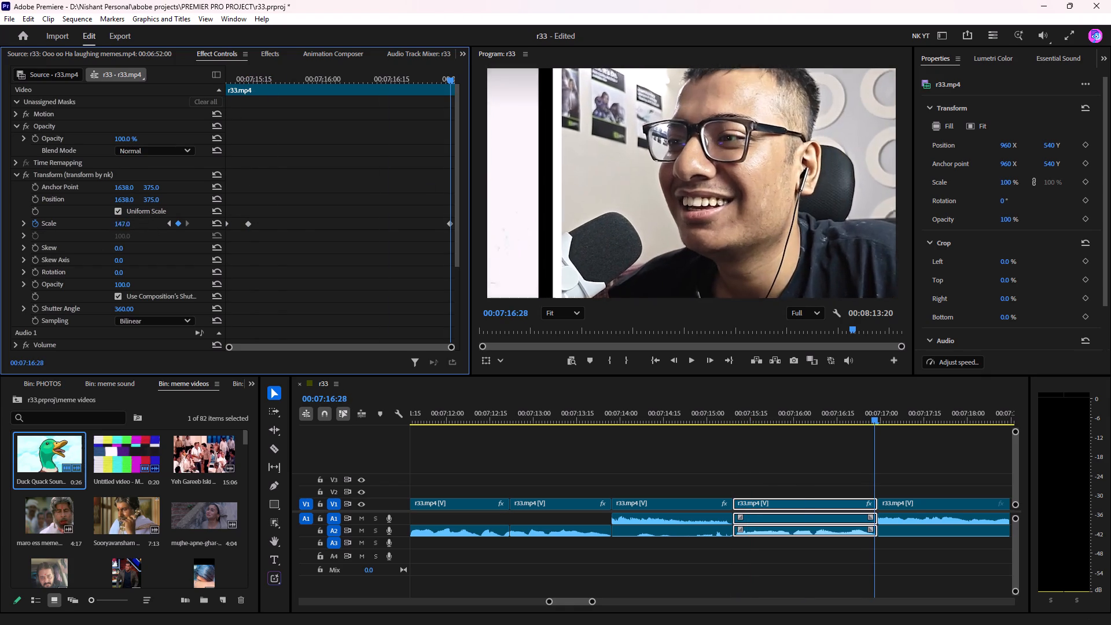
left_click_drag(148, 224, 157, 222)
left_click(697, 403)
key("space")
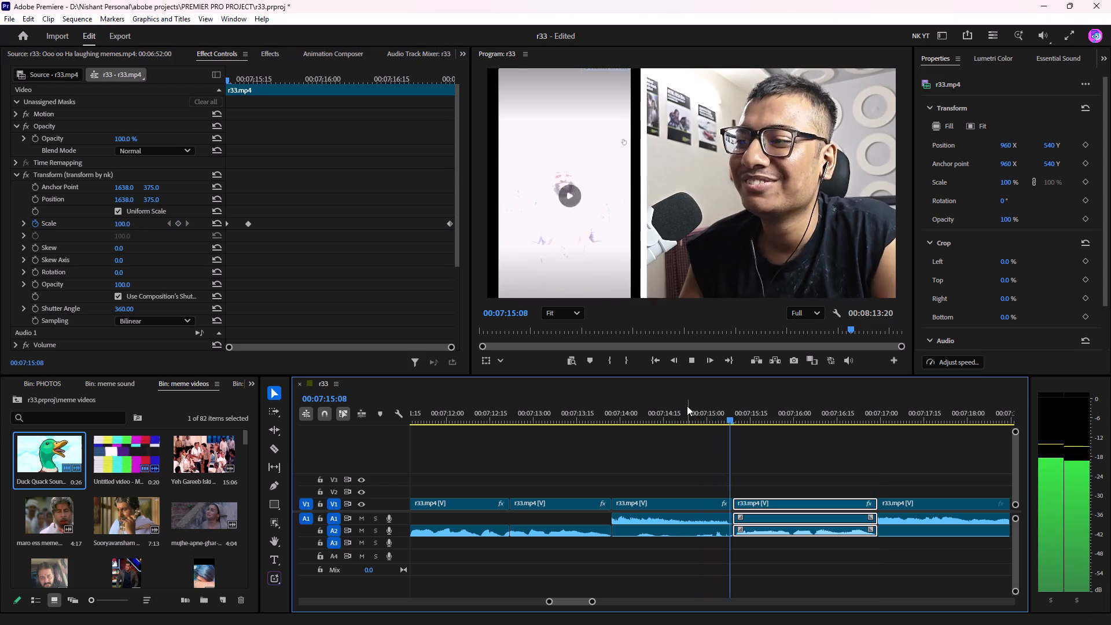
key("space")
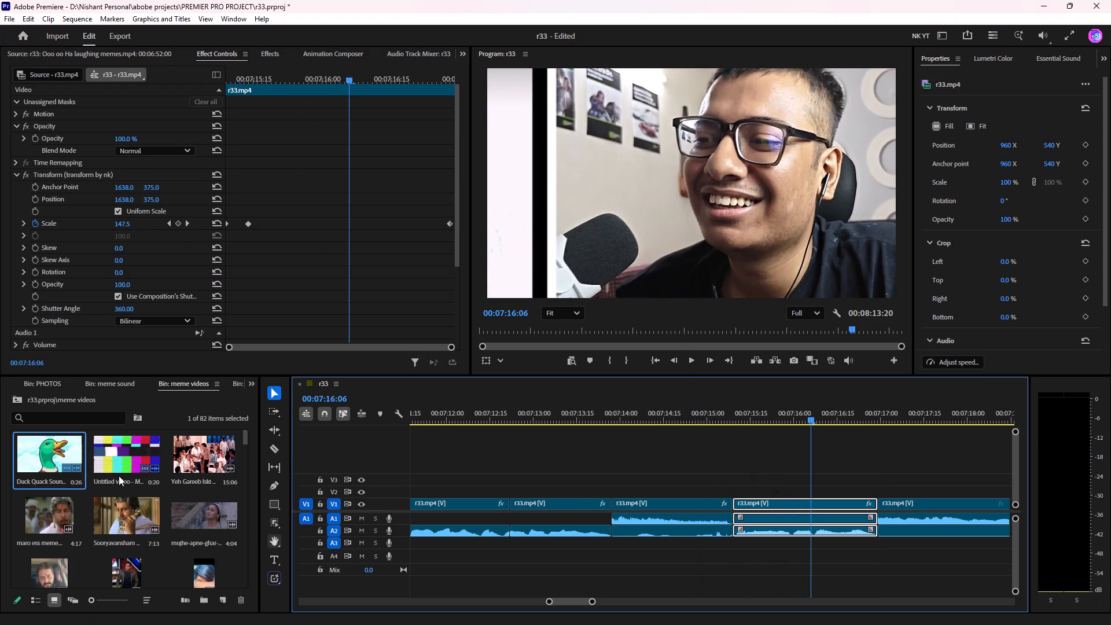
Place the shocked-sound-effect audio from the meme sound bin on A3 at the zoomed clip's start and play it.
left_click(124, 384)
scroll(50, 465, "up", 12)
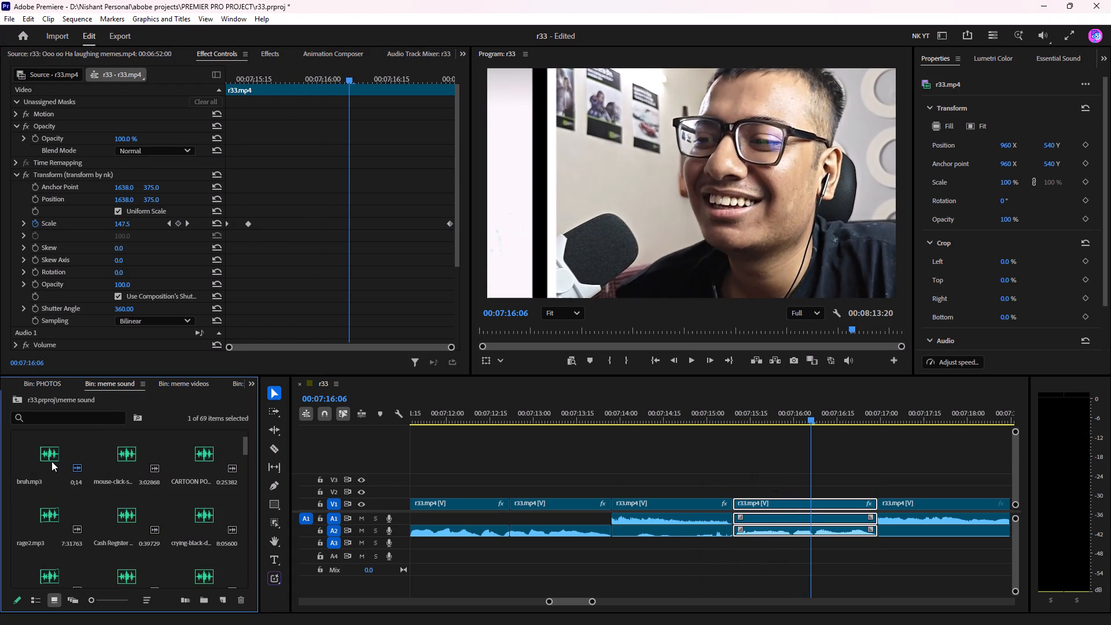
scroll(51, 461, "up", 4)
left_click_drag(38, 451, 731, 549)
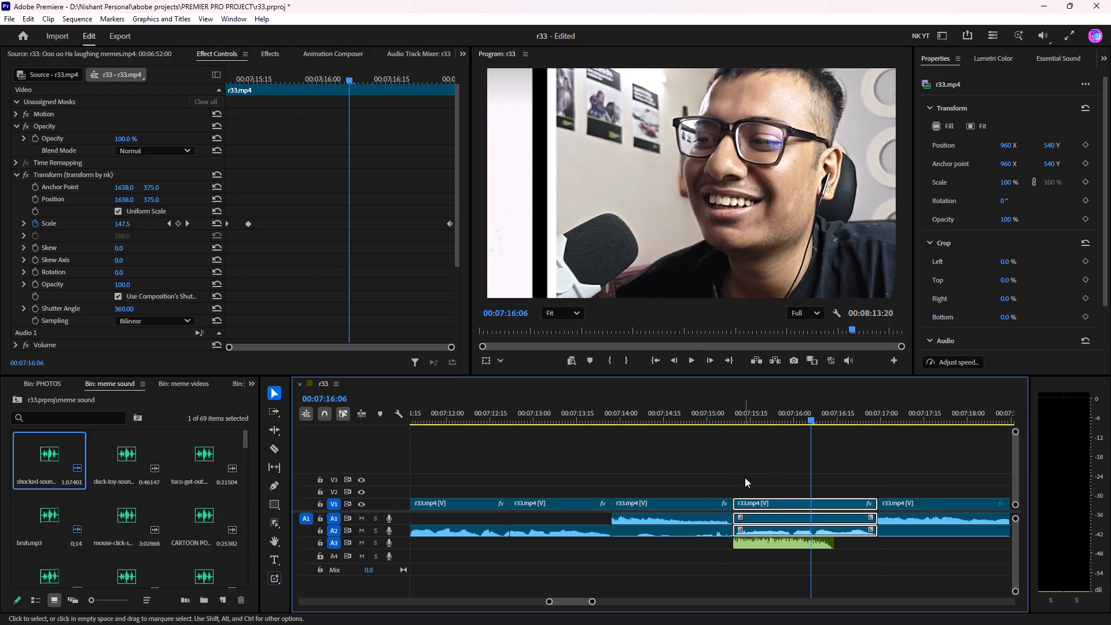
left_click(718, 413)
key("space")
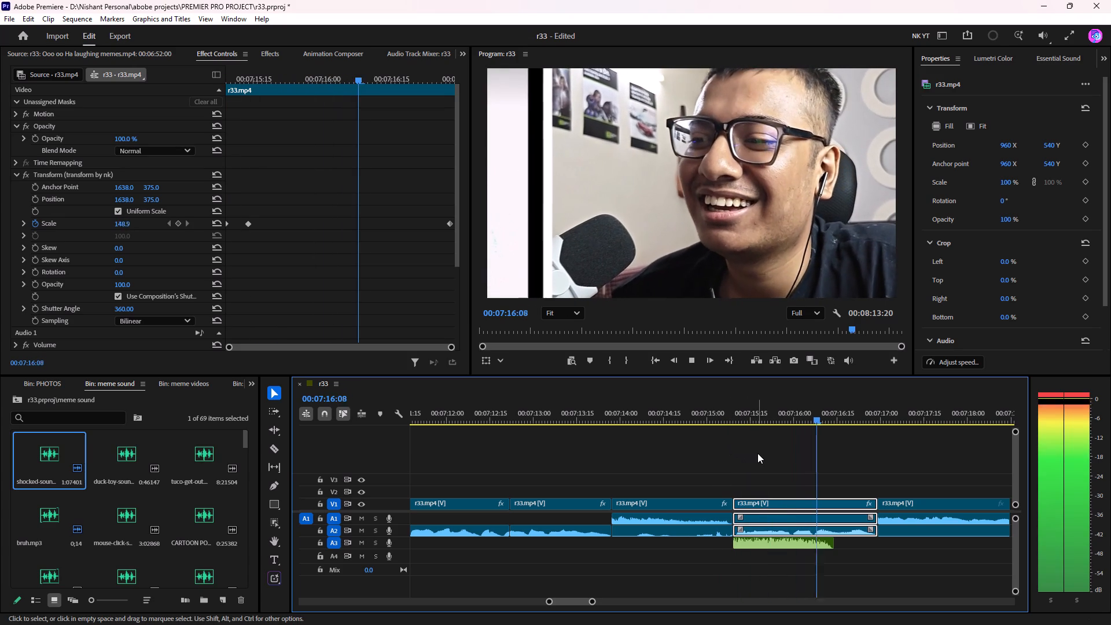
key("space")
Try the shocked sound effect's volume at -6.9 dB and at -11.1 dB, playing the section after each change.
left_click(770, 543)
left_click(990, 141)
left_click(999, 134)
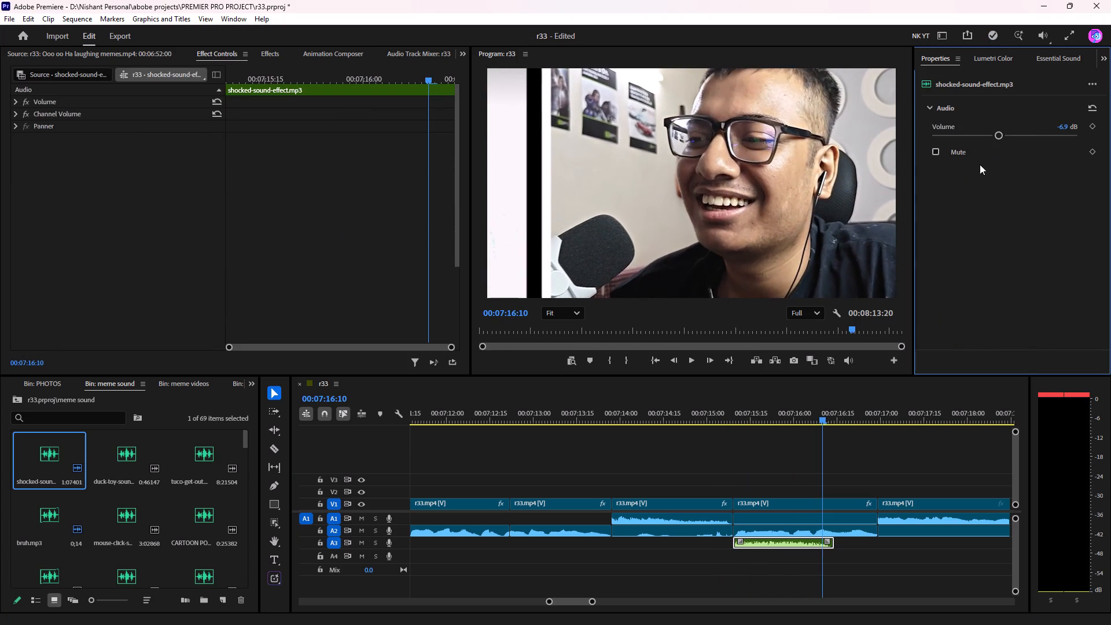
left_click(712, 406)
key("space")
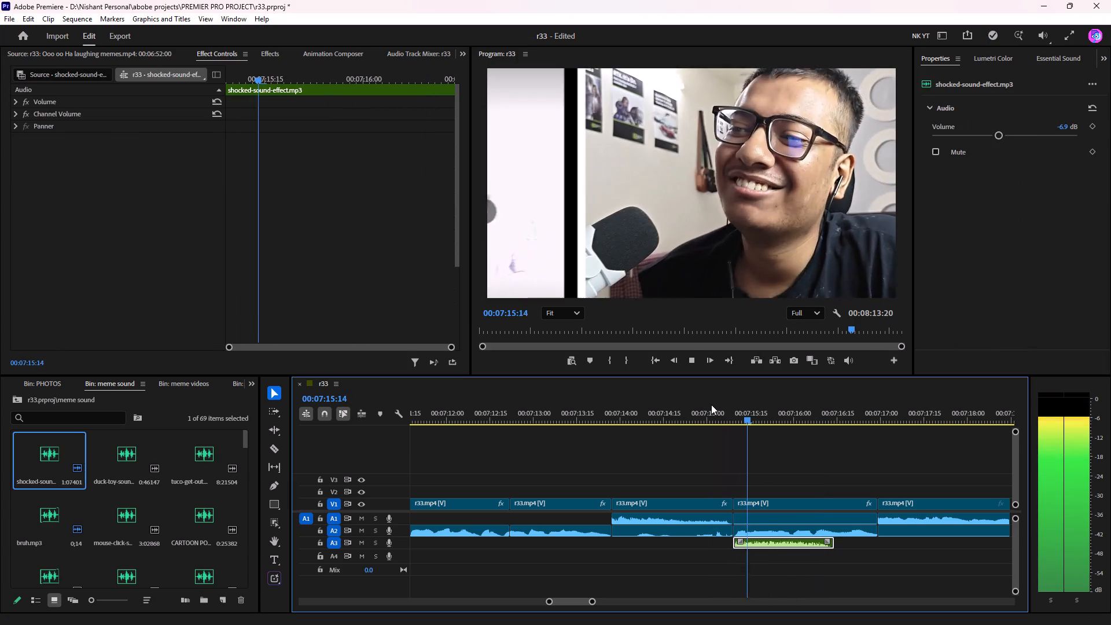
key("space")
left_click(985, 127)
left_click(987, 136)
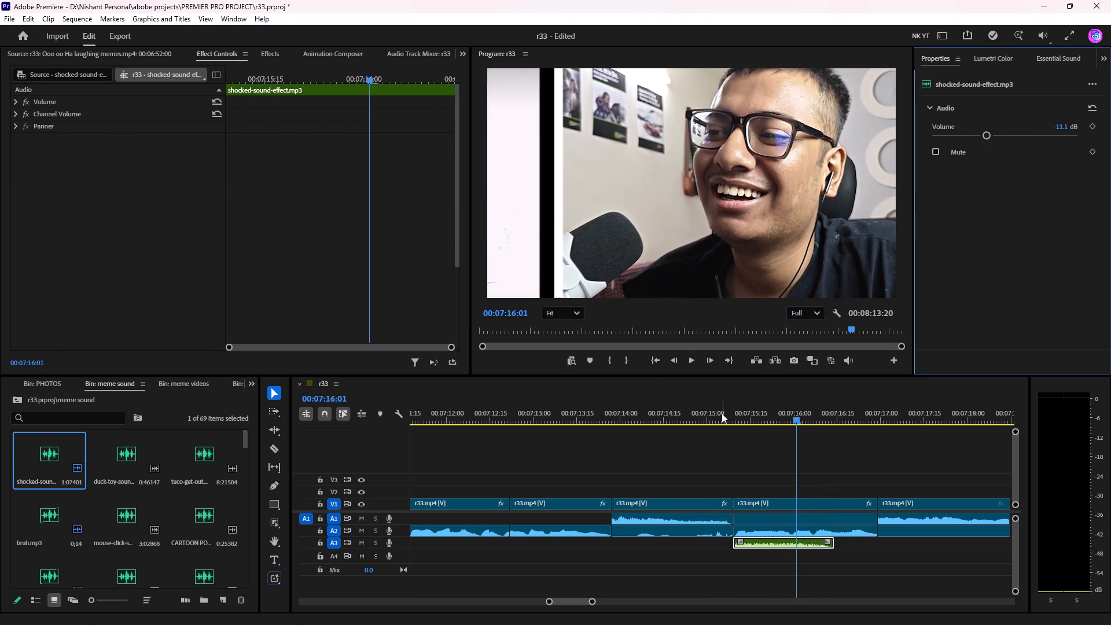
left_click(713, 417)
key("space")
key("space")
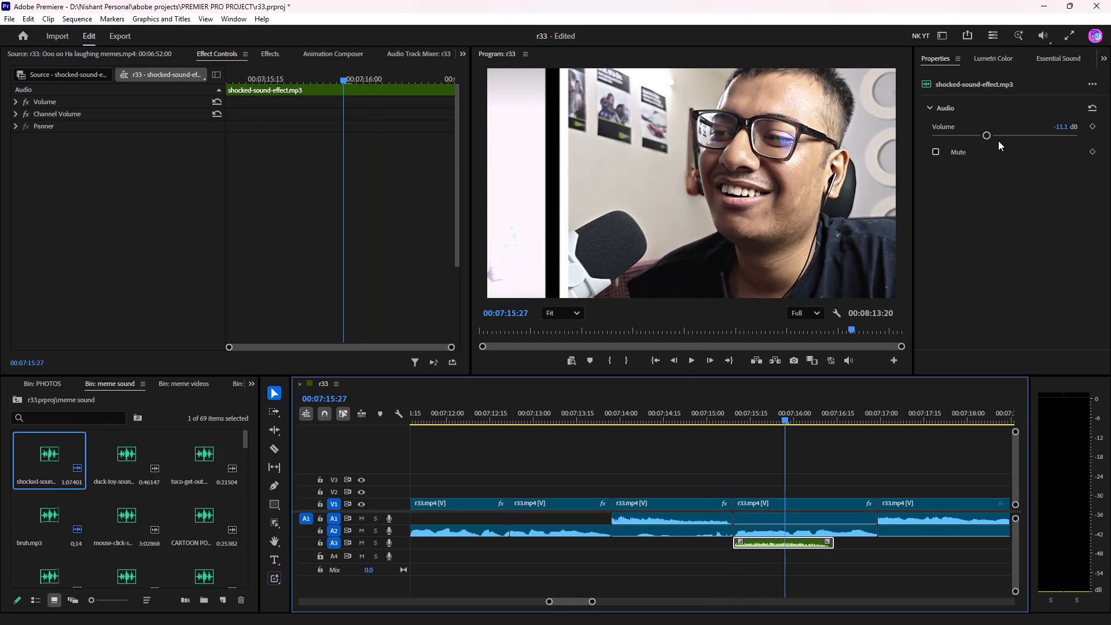
Set the shocked sound effect's volume to -7.1 dB and play it with the zoom.
left_click(998, 139)
left_click(702, 413)
key("space")
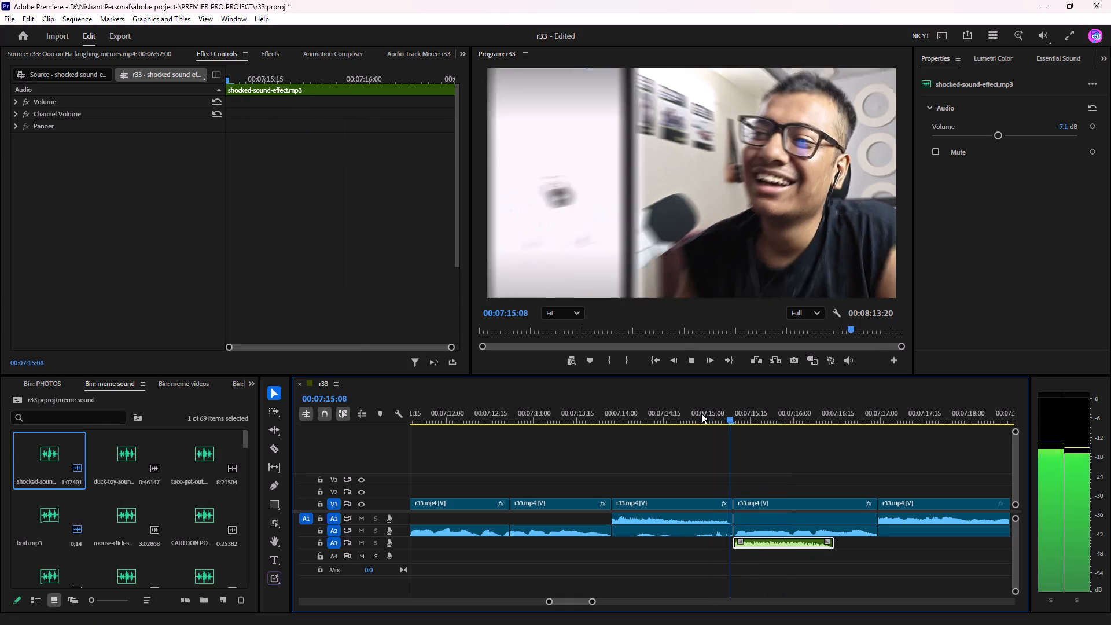
key("space")
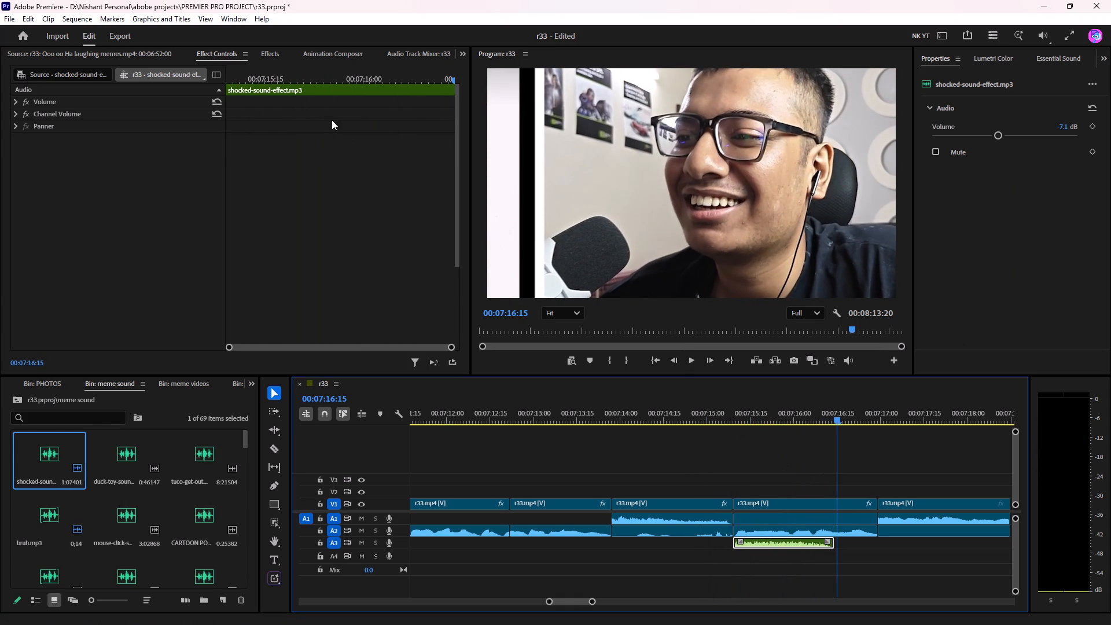
Search the effects for "shak", apply the Lite Shake preset to the clip beginning at 00:07:15:09, and play it.
left_click(266, 49)
double_click(65, 73)
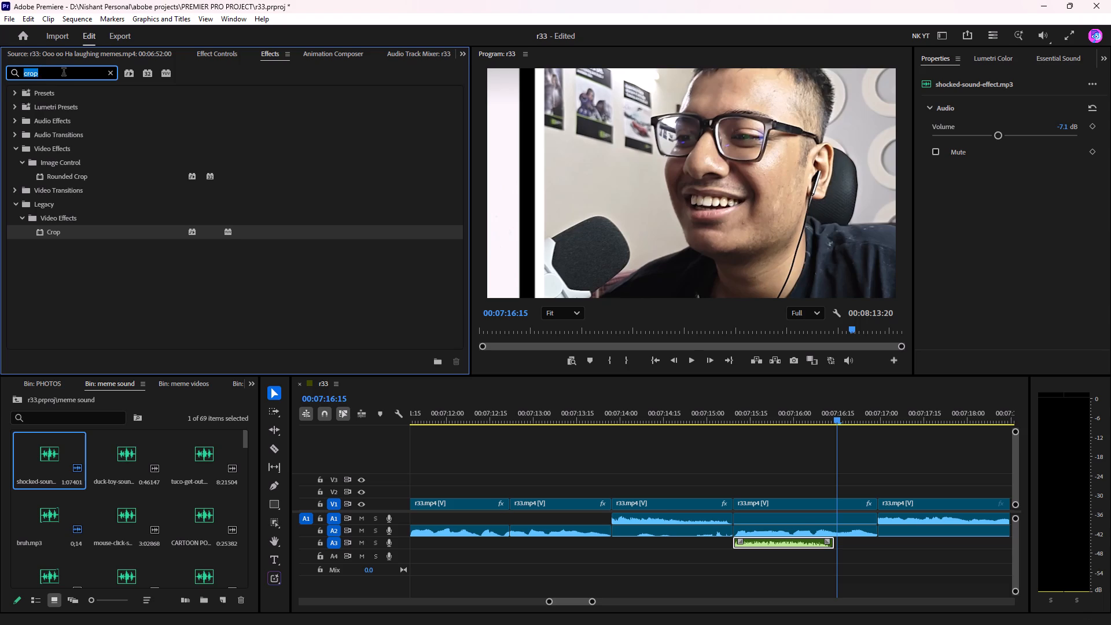
type("shak")
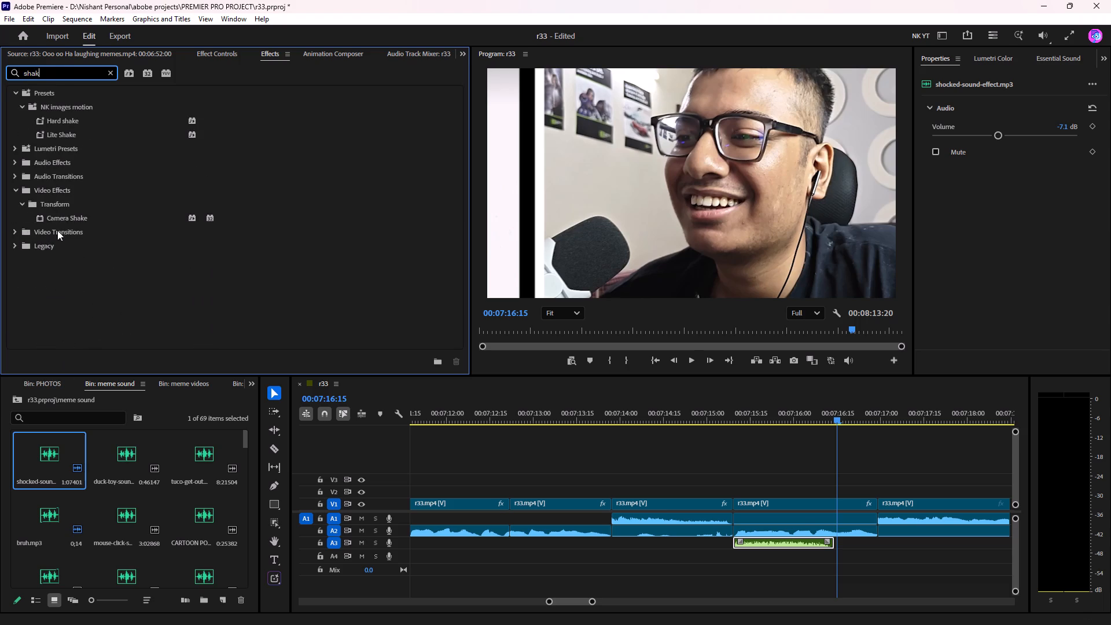
left_click_drag(79, 217, 37, 222)
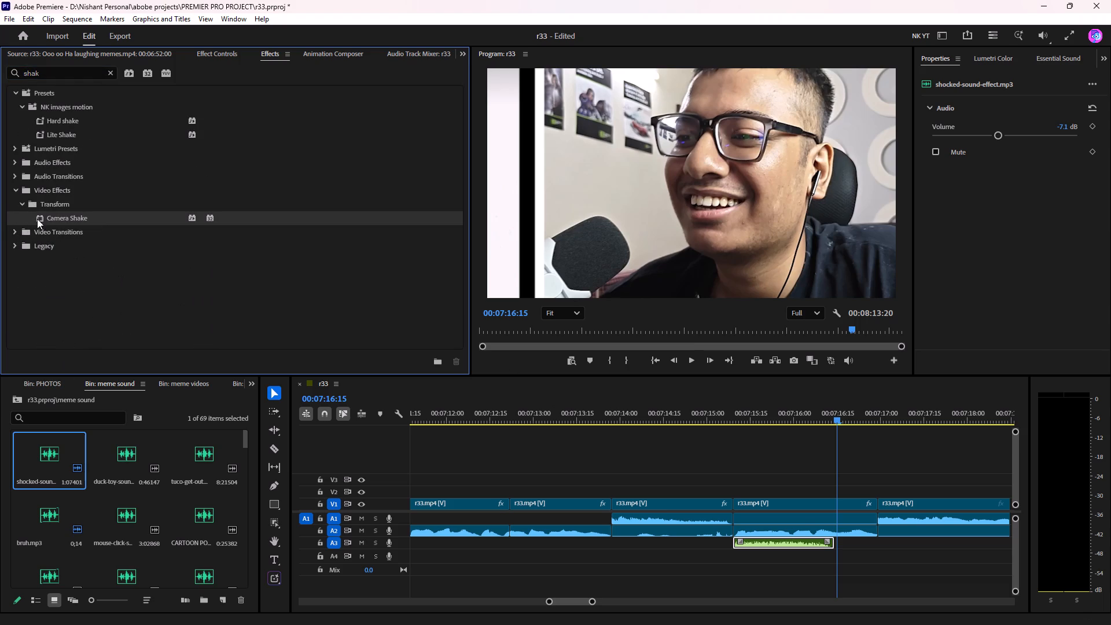
left_click_drag(61, 138, 753, 508)
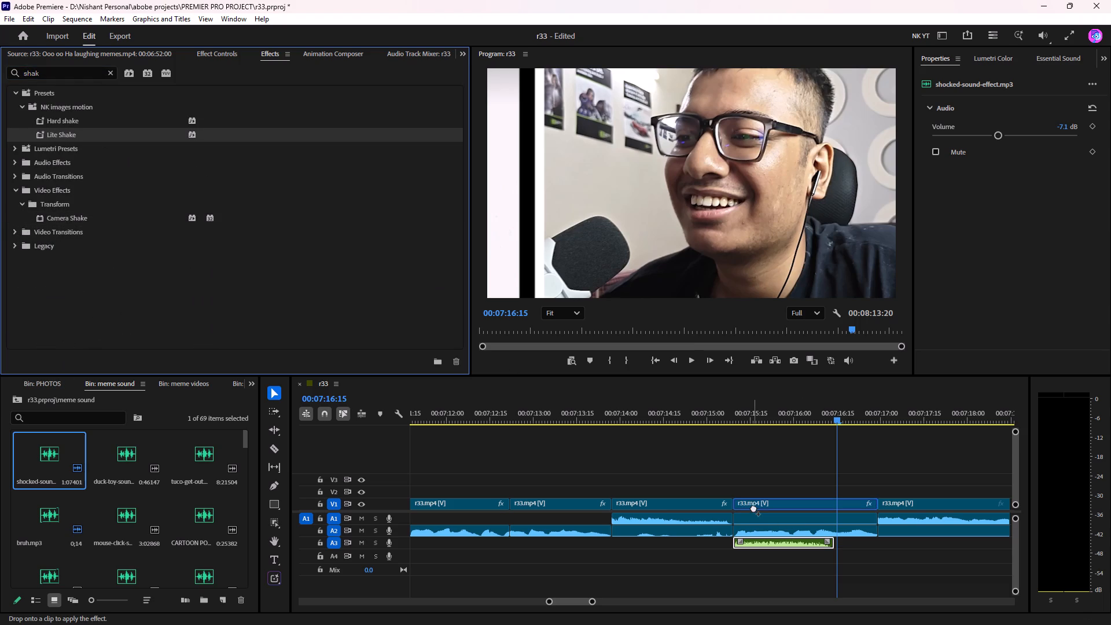
left_click_drag(753, 508, 755, 504)
left_click(709, 410)
key("space")
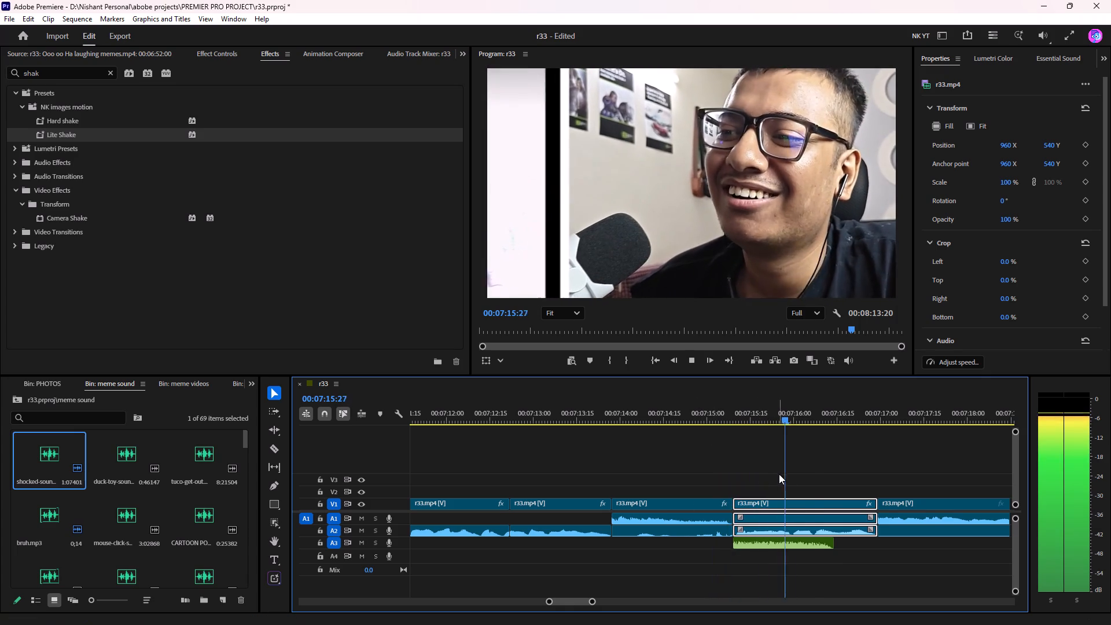
key("space")
Search the effects for "tin", apply Tint to the same zoomed clip, and play the result.
left_click(317, 52)
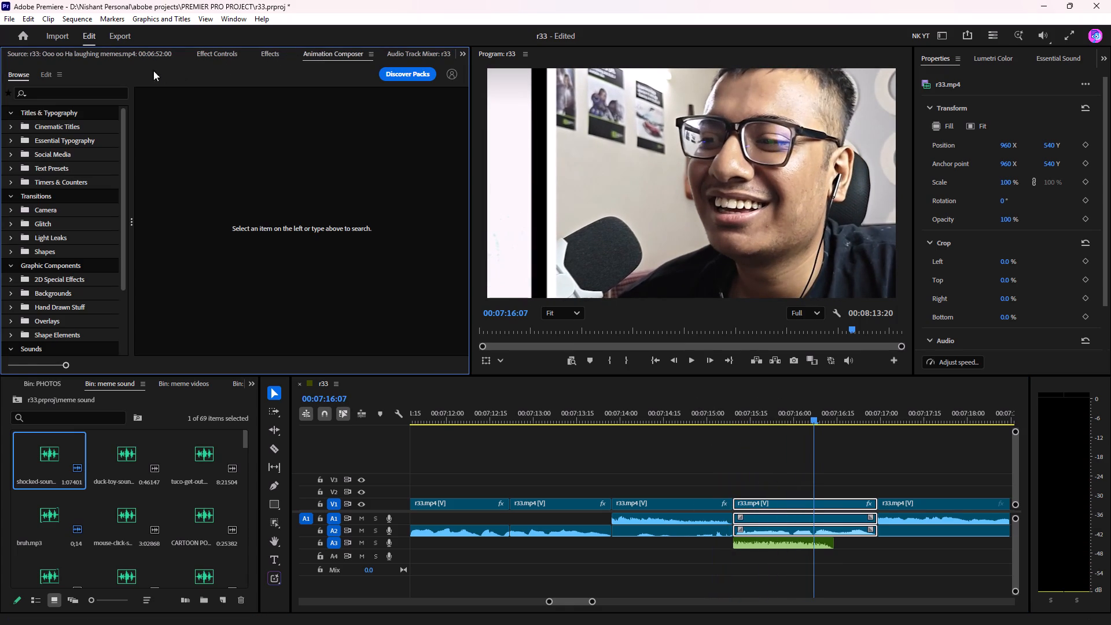
left_click(212, 51)
left_click(267, 51)
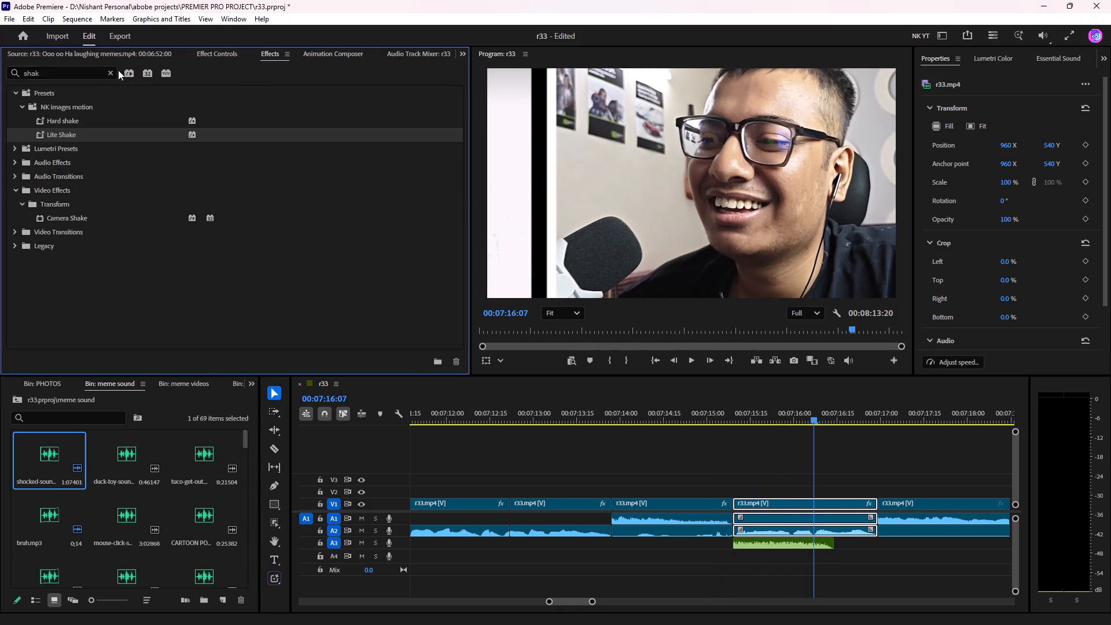
double_click(59, 77)
type("tin")
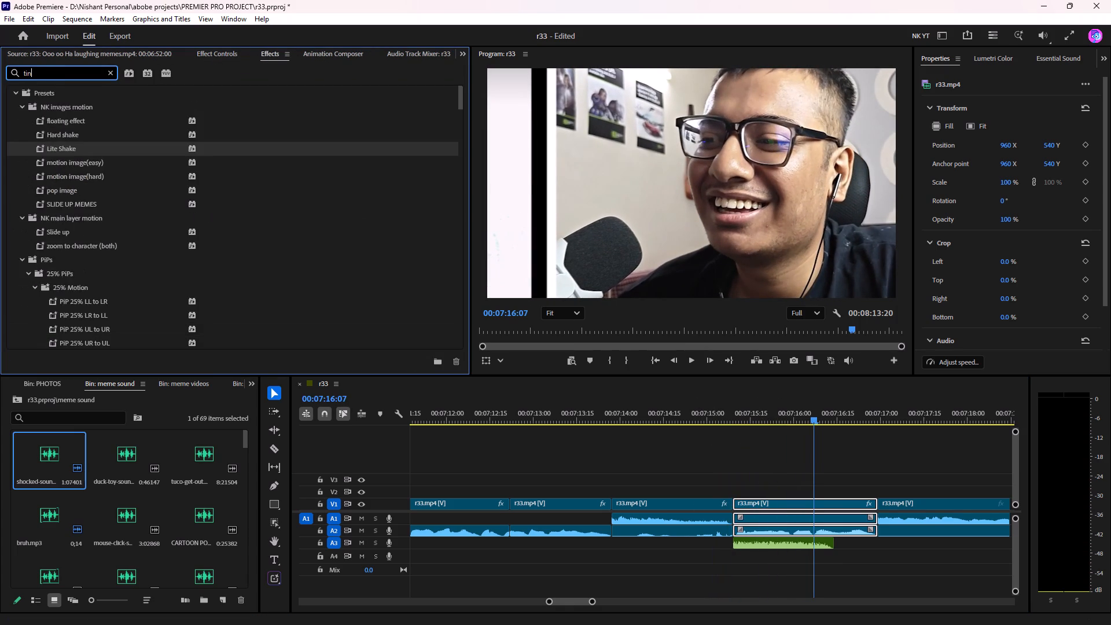
left_click_drag(50, 234, 918, 456)
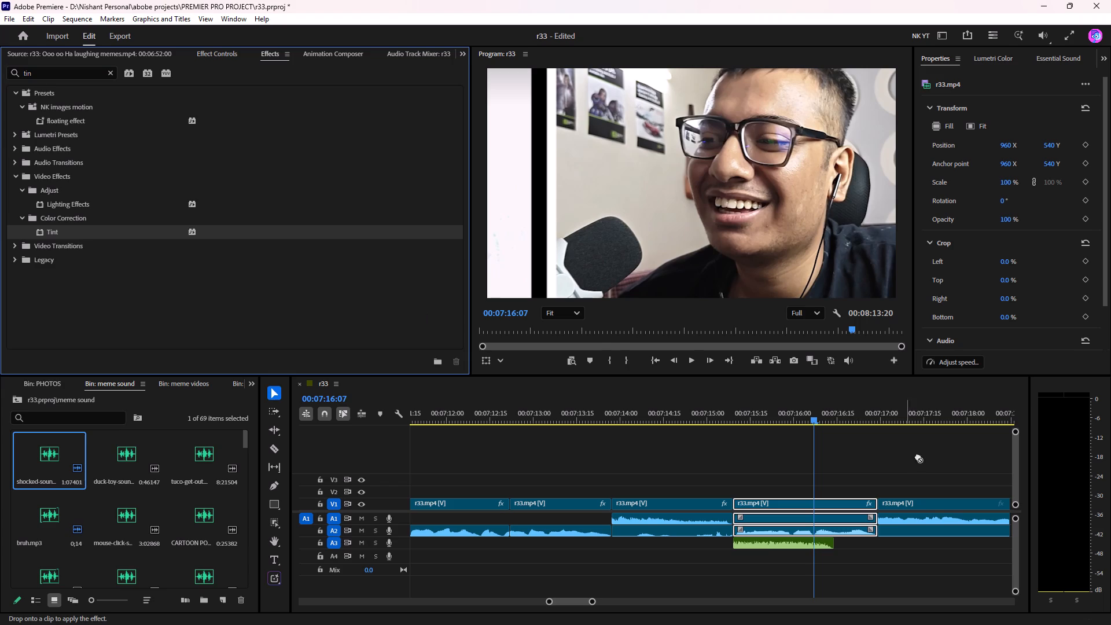
left_click_drag(918, 456, 762, 502)
left_click(704, 425)
key("space")
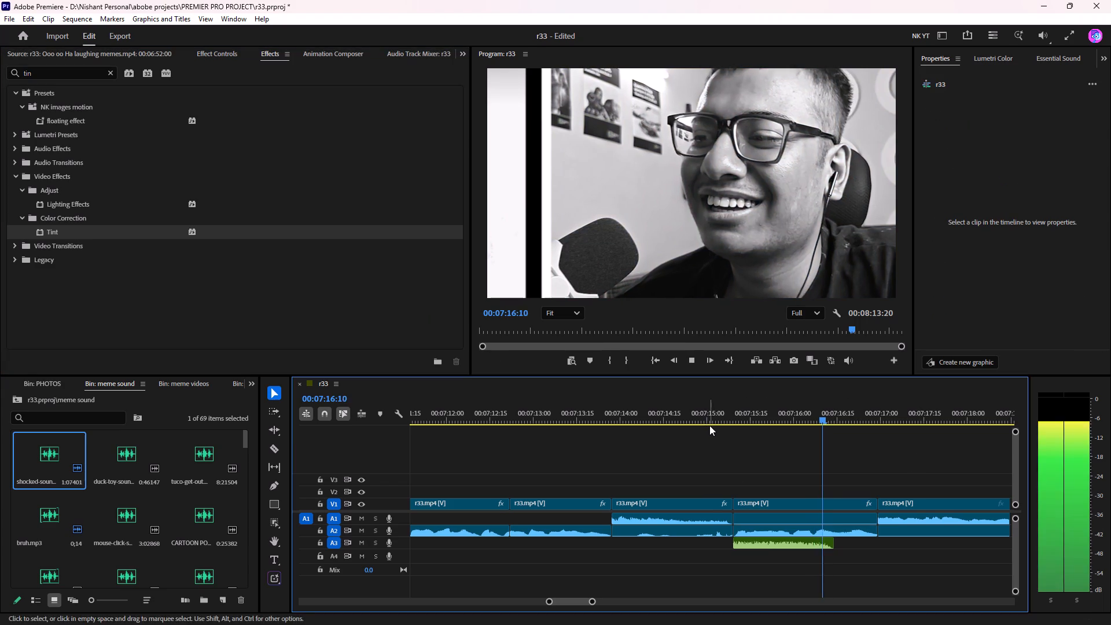
key("space")
Review the section from about 00:07:13 to 00:07:17, checking the zoom, shake, tint and sound effect together.
left_click(658, 405)
key("space")
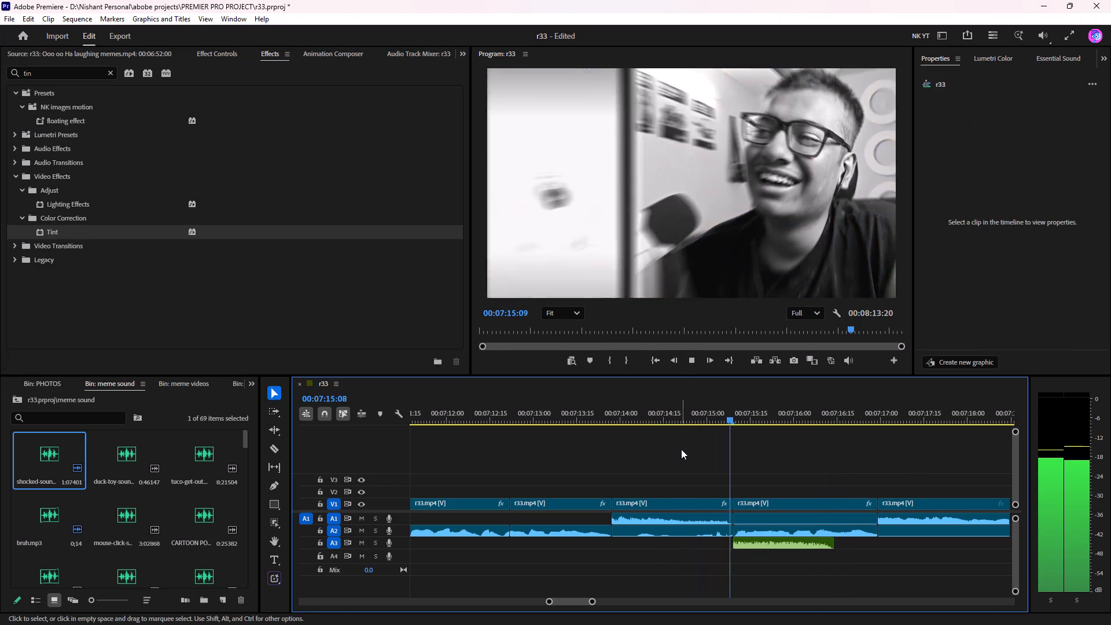
scroll(681, 449, "down", 3)
key("space")
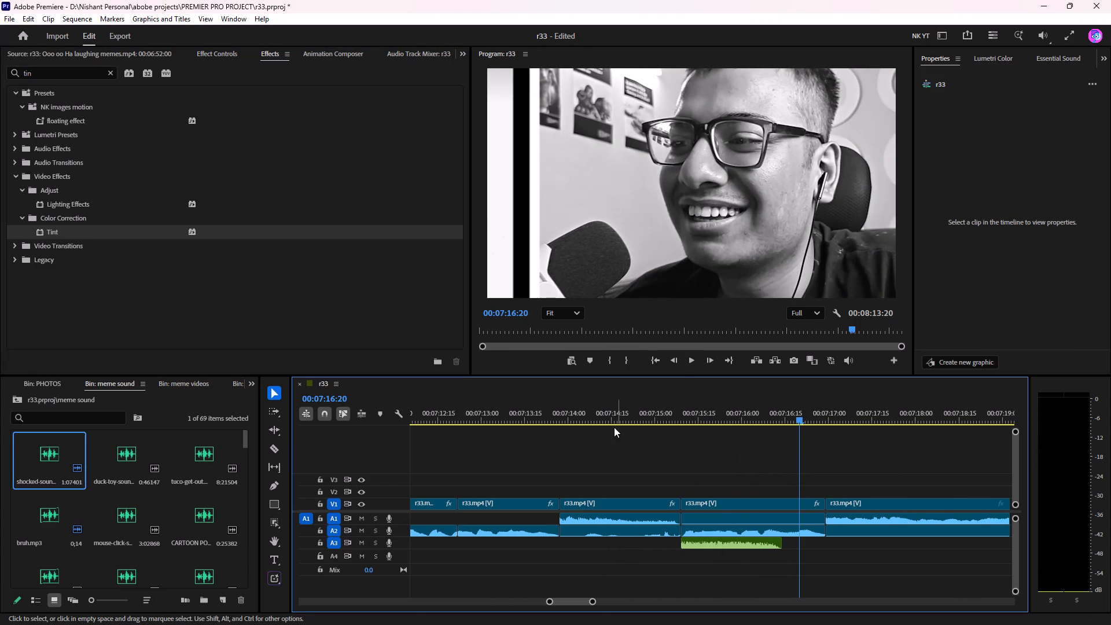
left_click(509, 413)
key("space")
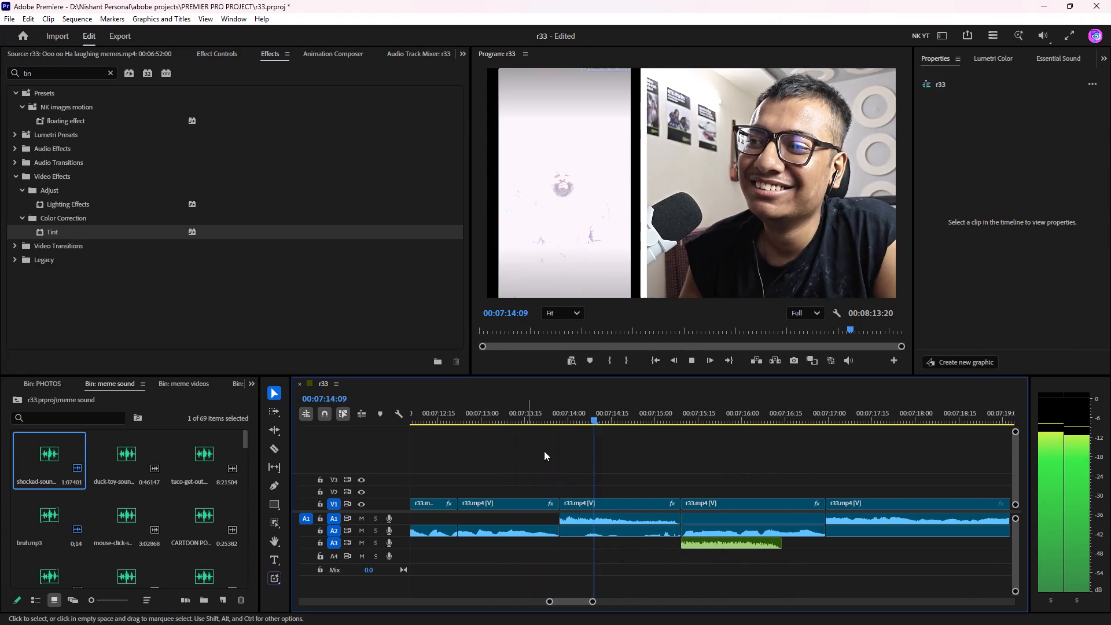
scroll(588, 458, "down", 4)
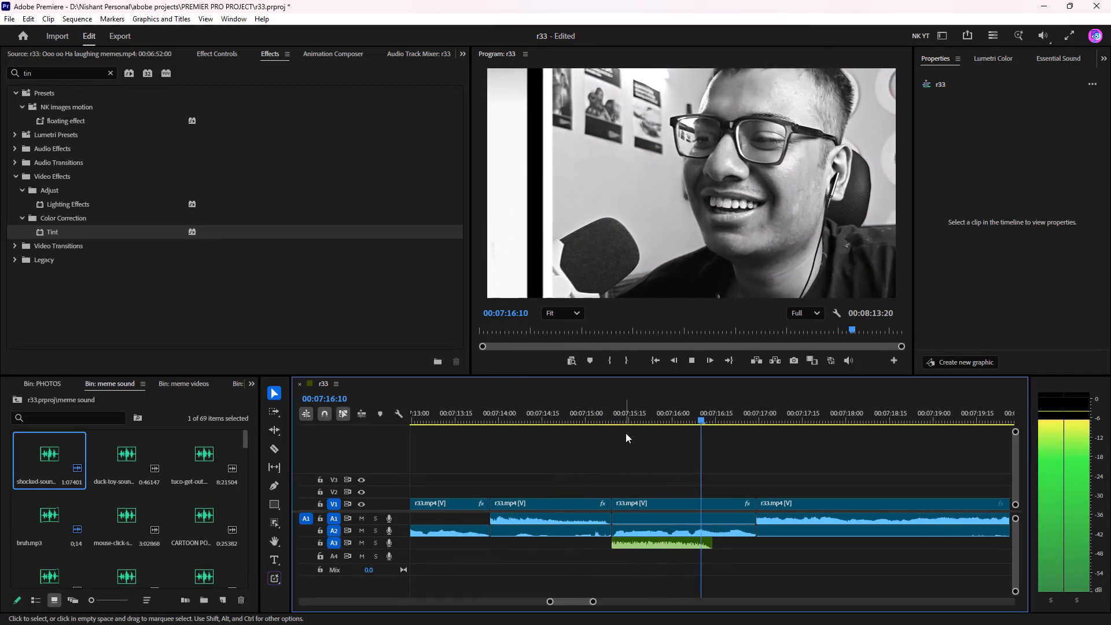
scroll(626, 433, "down", 4)
key("space")
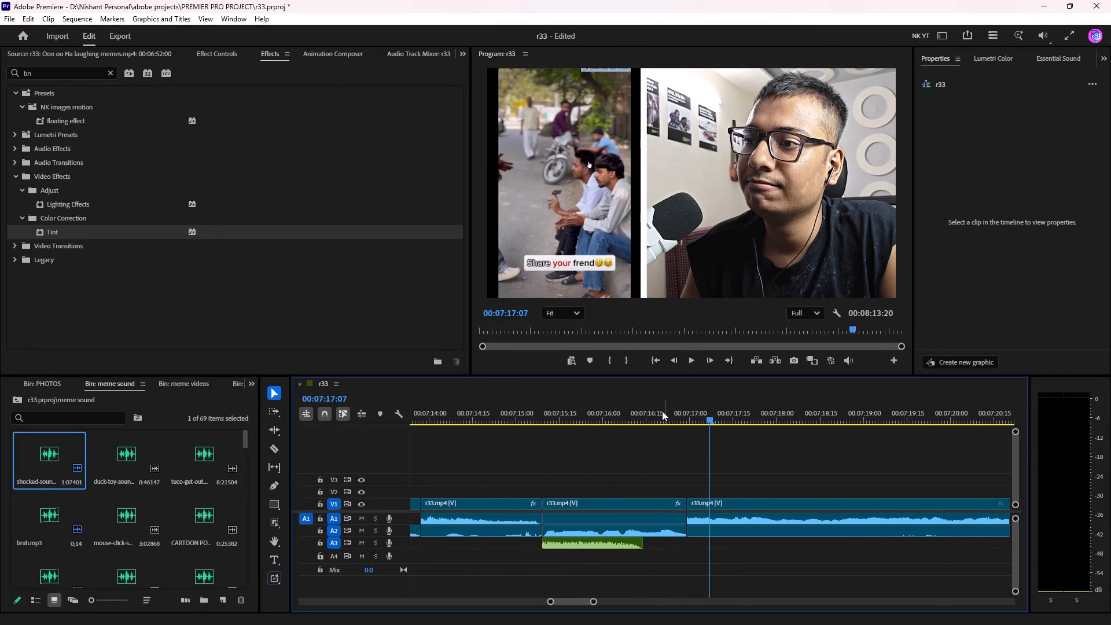
left_click_drag(593, 411, 630, 417)
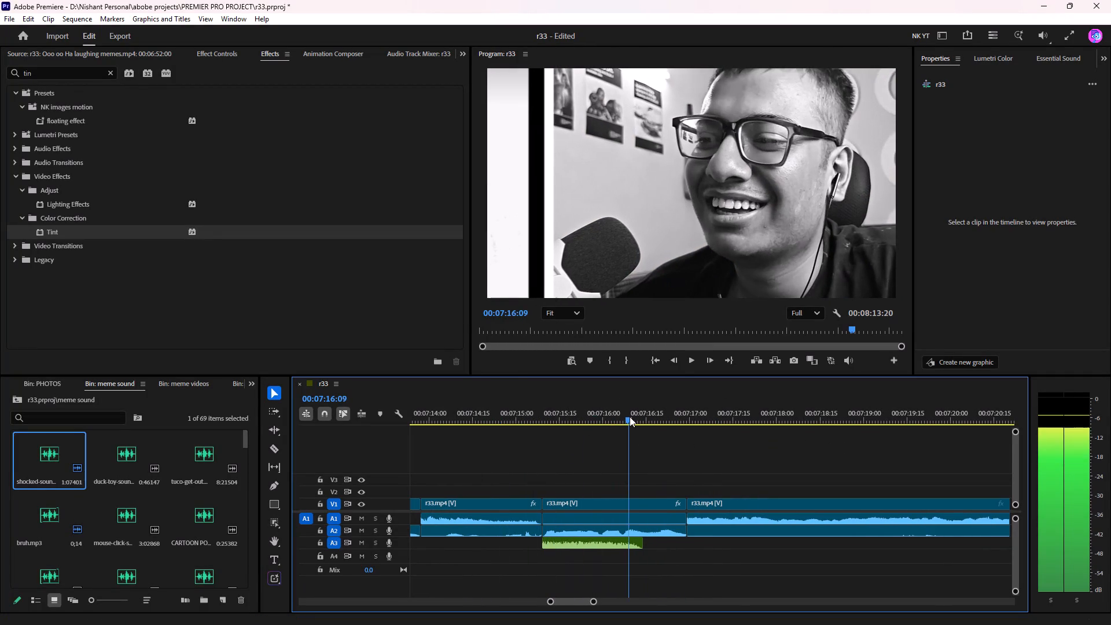
Delete the shocked sound effect beneath the tinted, zoomed clip on track A3.
left_click_drag(630, 417, 615, 433)
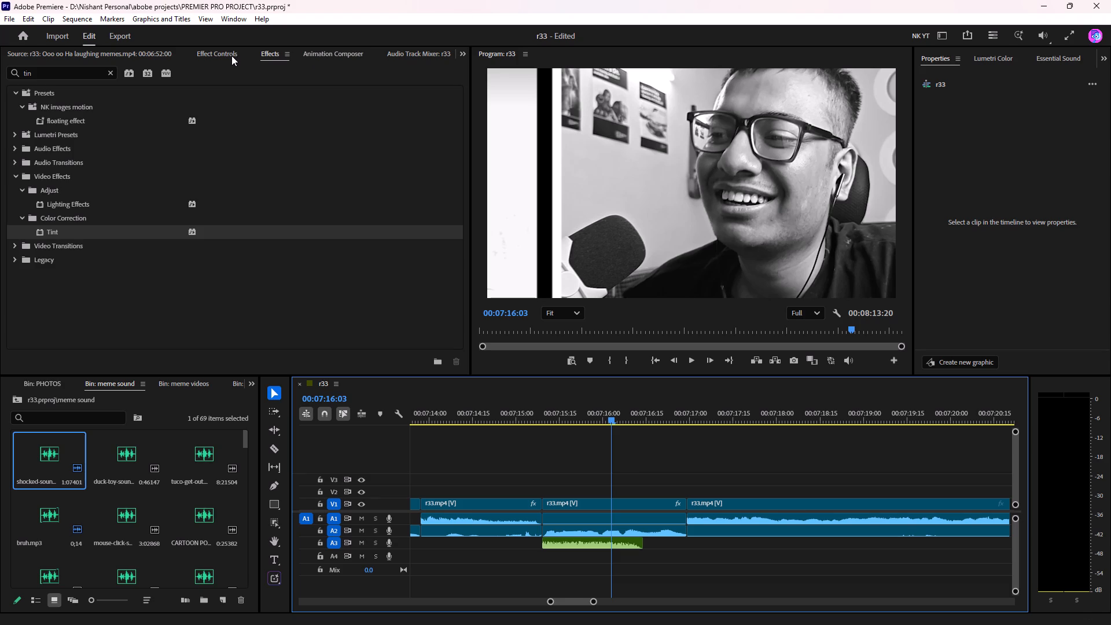
left_click(582, 548)
key("Delete")
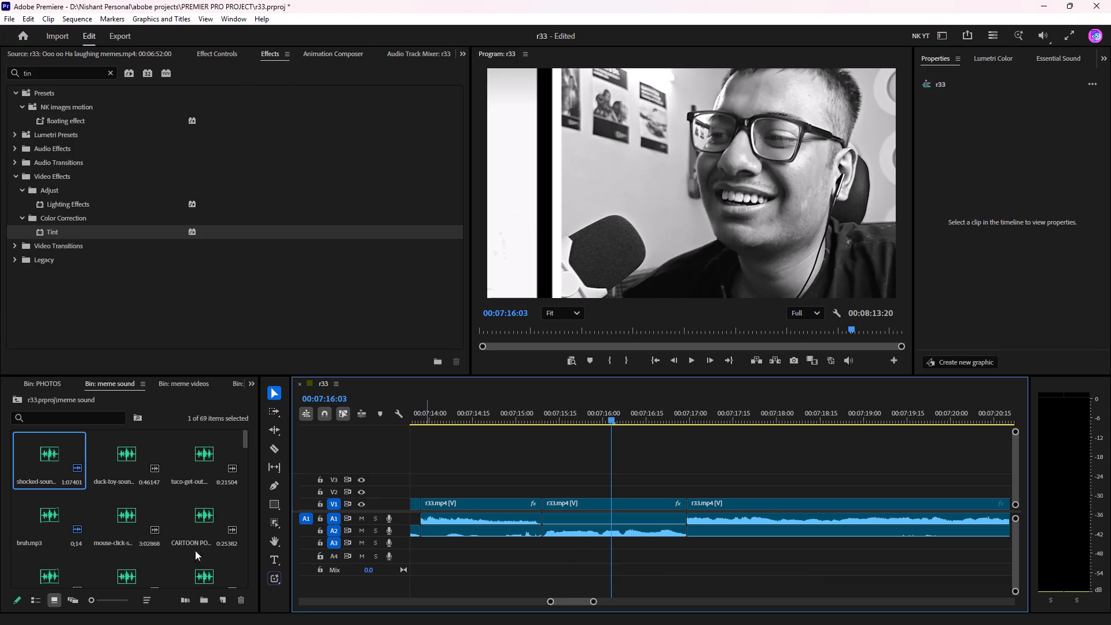
Audition FAHHH Sound effect.mp3 from the meme sound bin and place its marked section on A3 at the zoomed clip's start, 00:07:15:09.
scroll(100, 511, "down", 3)
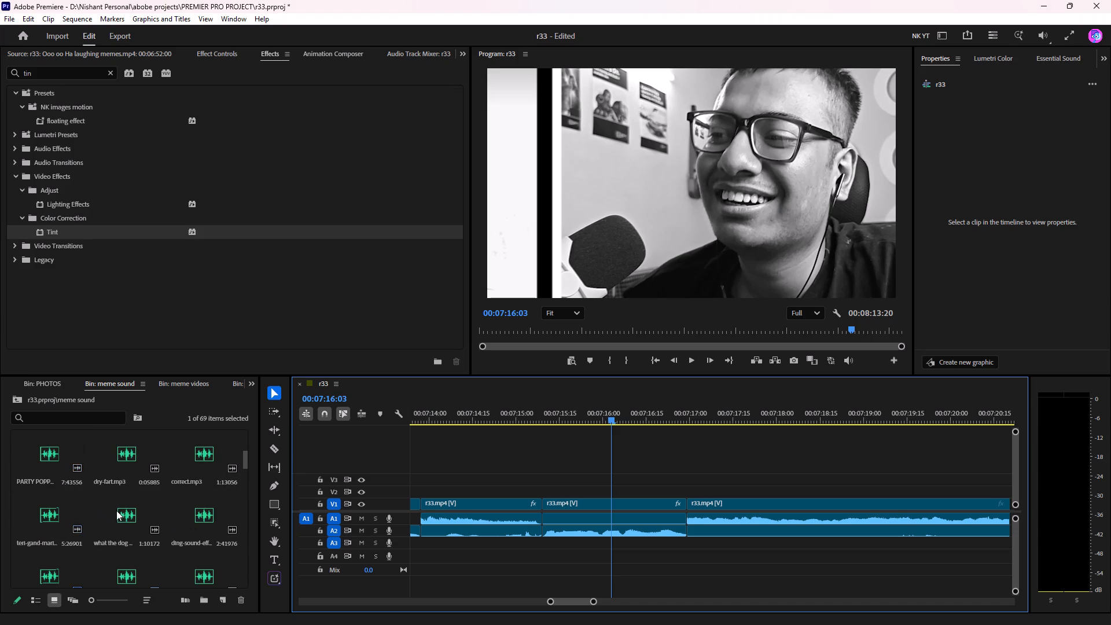
scroll(116, 511, "down", 2)
scroll(76, 474, "down", 1)
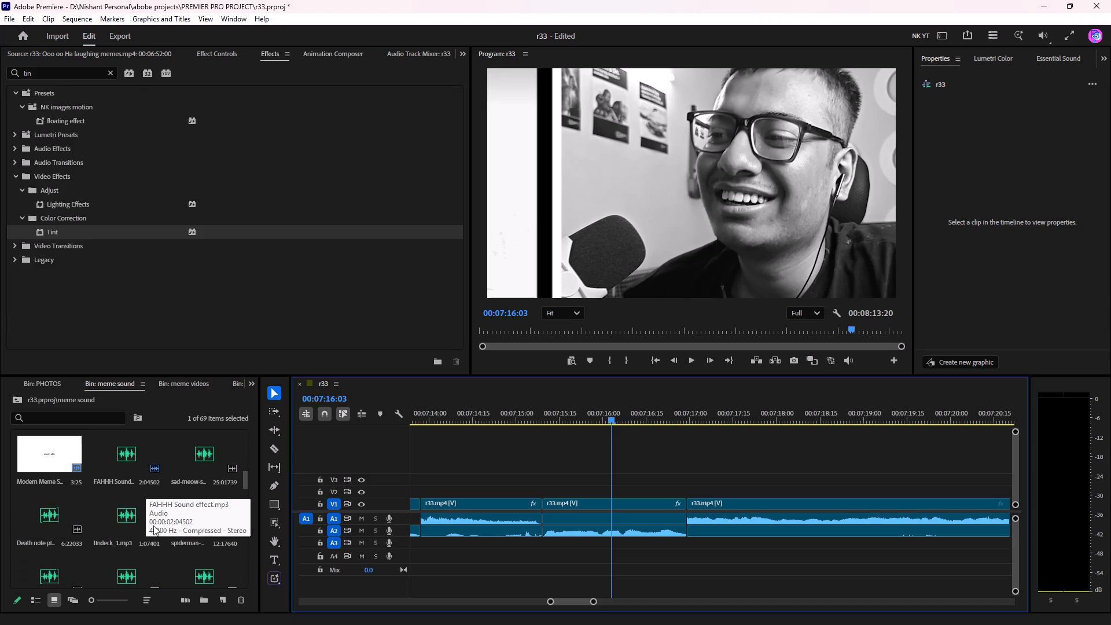
double_click(124, 450)
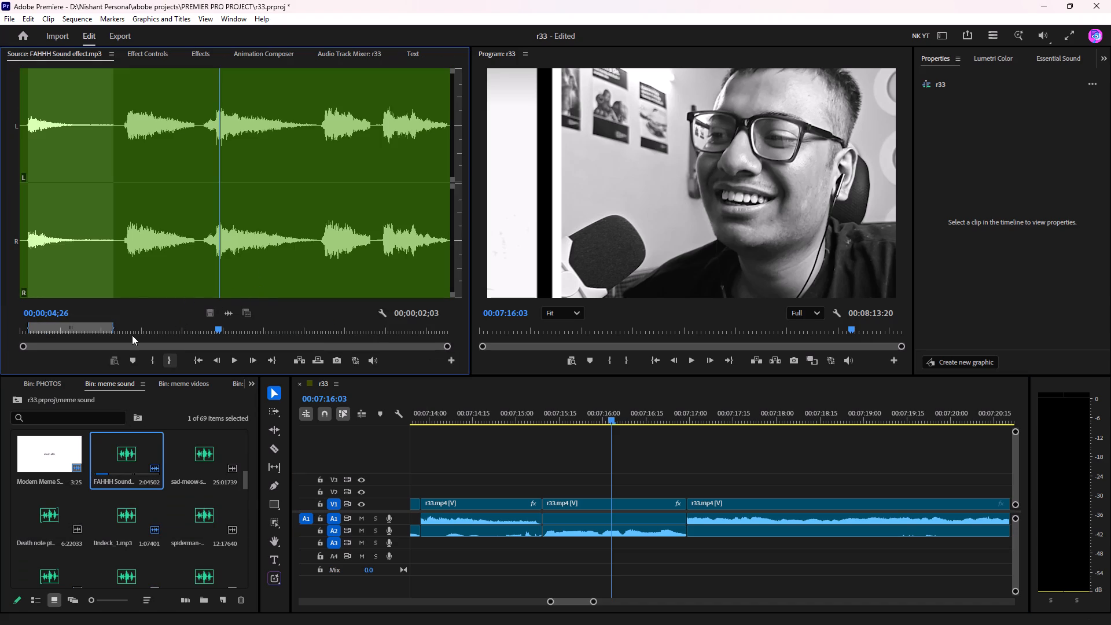
left_click(132, 336)
key("space")
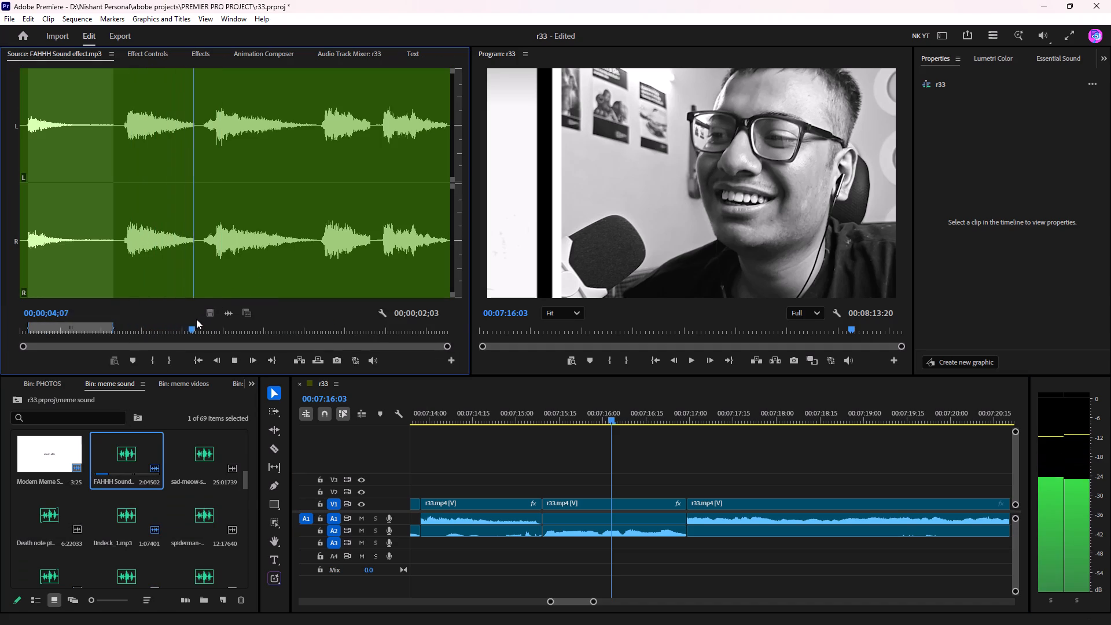
key("space")
left_click(119, 326)
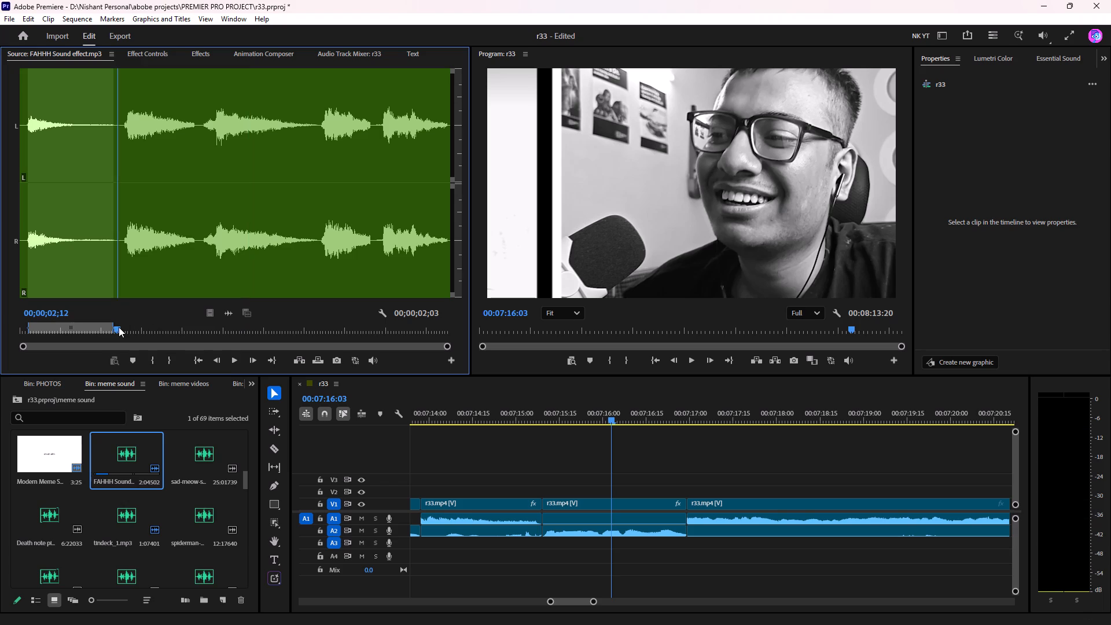
key("space")
key("space")
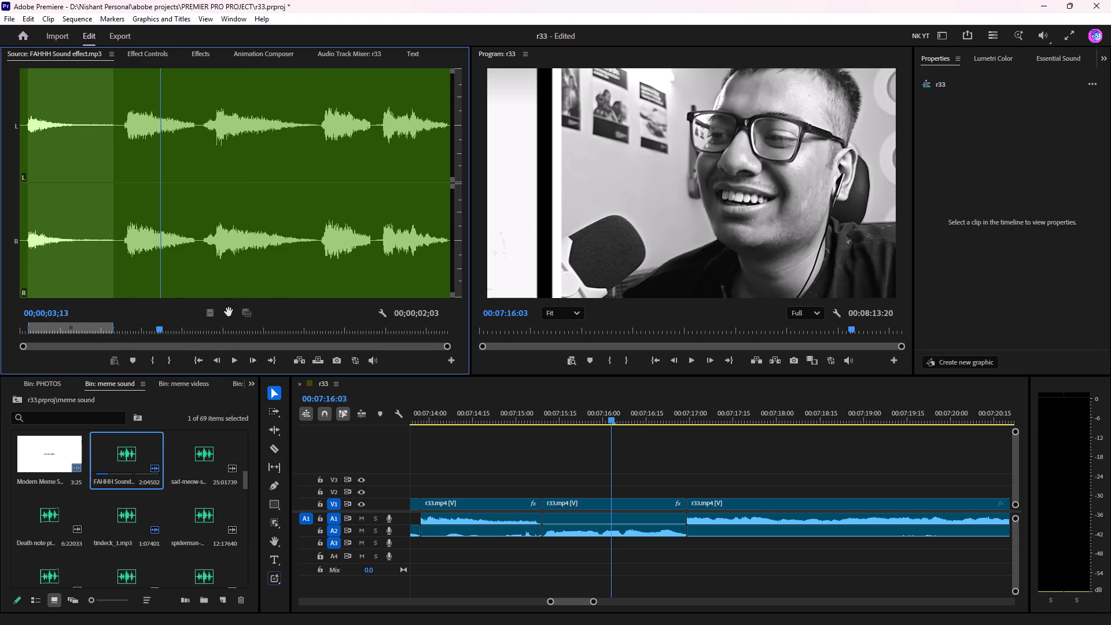
left_click_drag(229, 315, 540, 544)
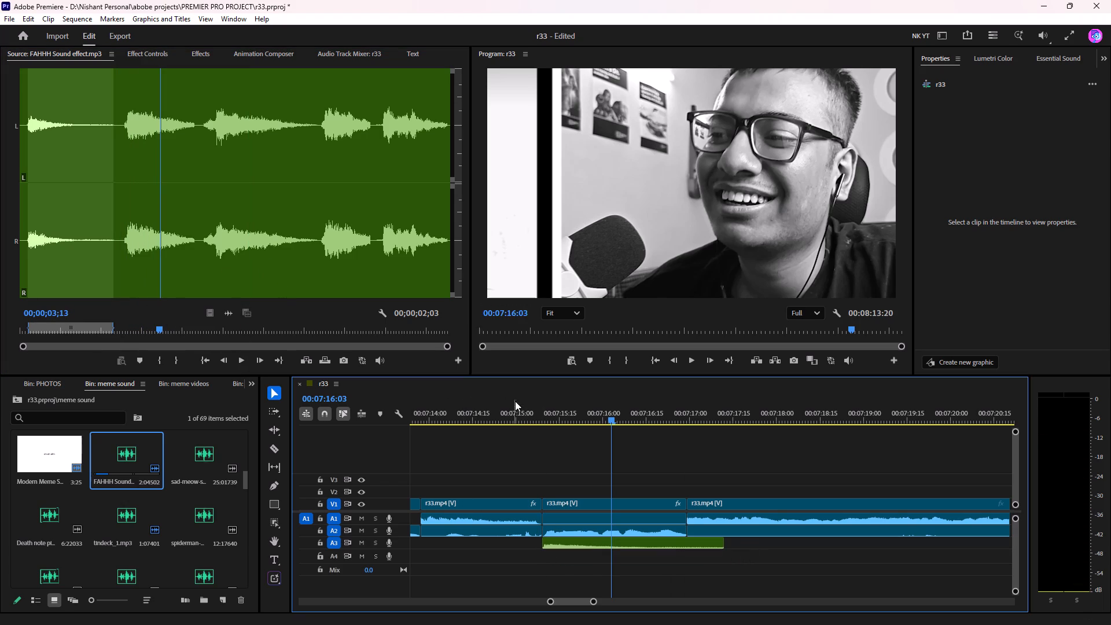
Play the FAHHH sound with the zoomed clip and trim its end to about 00:07:17:01.
left_click(515, 400)
key("space")
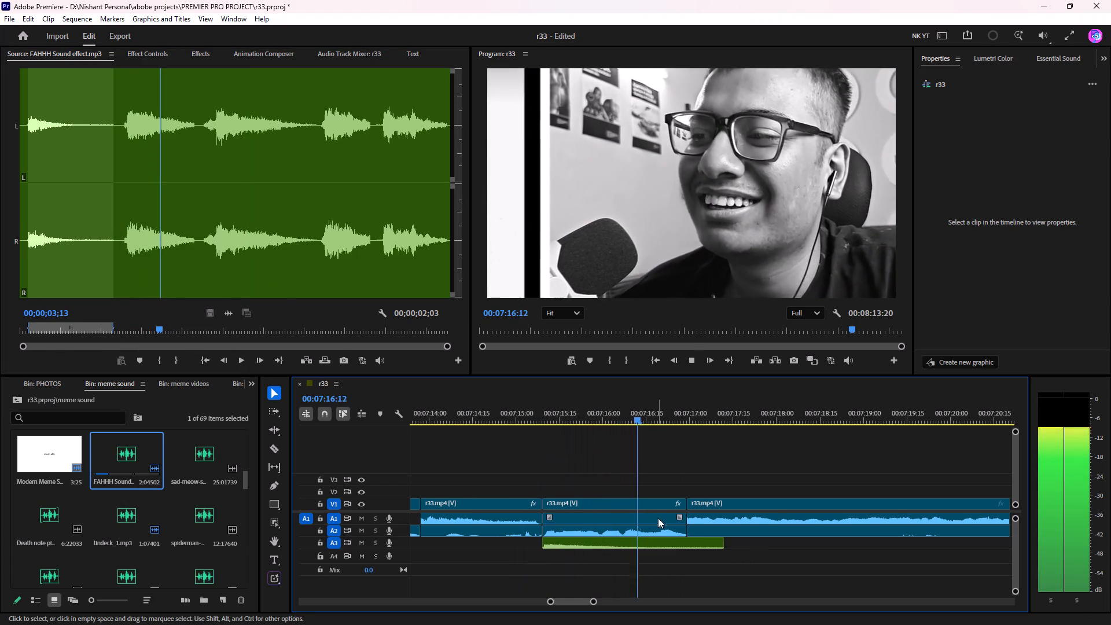
key("space")
left_click(696, 537)
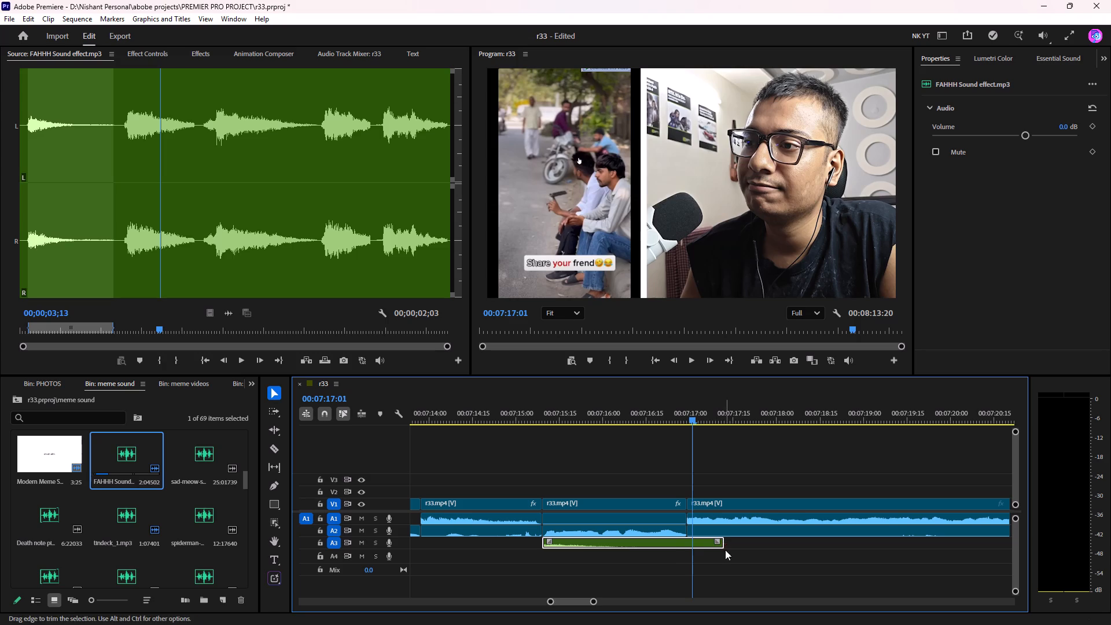
left_click_drag(723, 548, 688, 560)
Review the section from about 00:07:14 to 00:07:17, checking the trimmed FAHHH sound against the zoom, shake and tint.
left_click(648, 407)
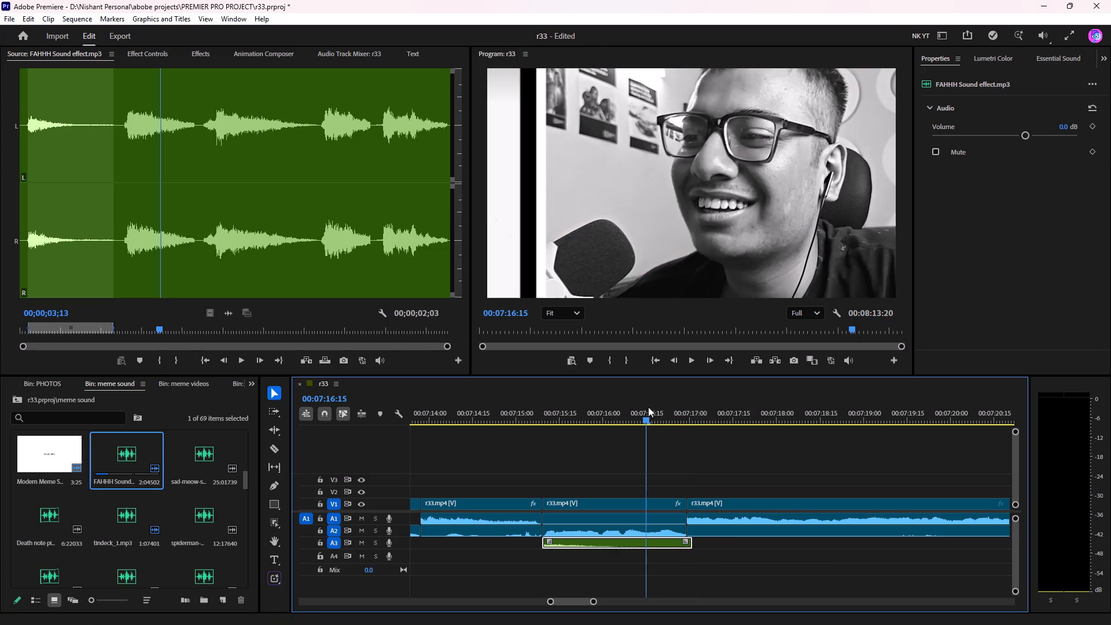
key("space")
key("space")
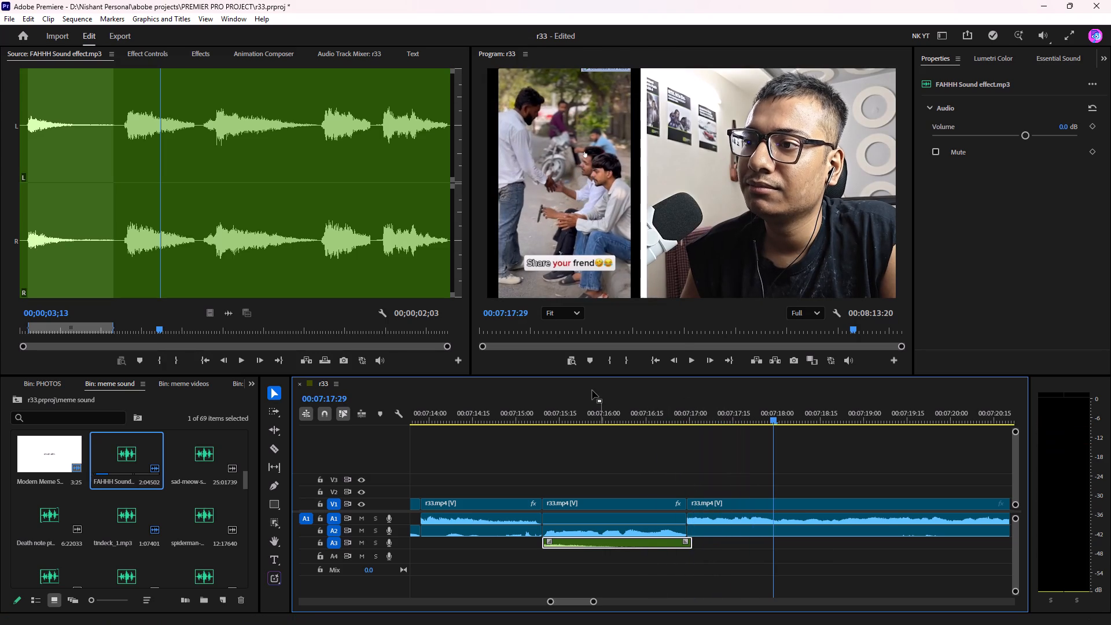
left_click_drag(594, 389, 596, 406)
left_click(535, 414)
key("space")
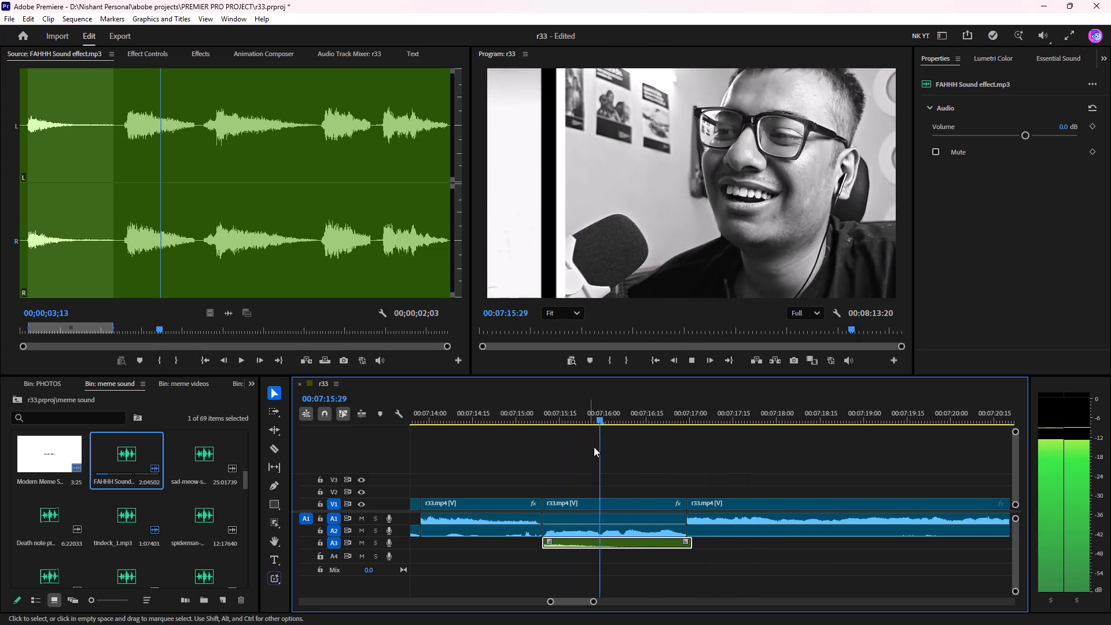
key("space")
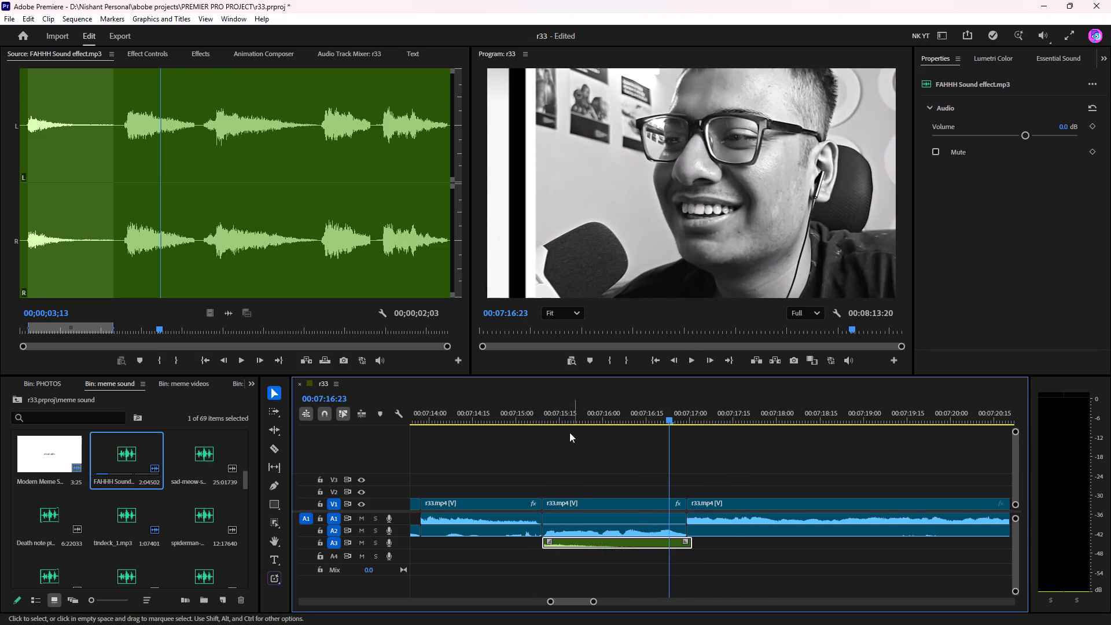
left_click_drag(531, 403, 559, 432)
key("space")
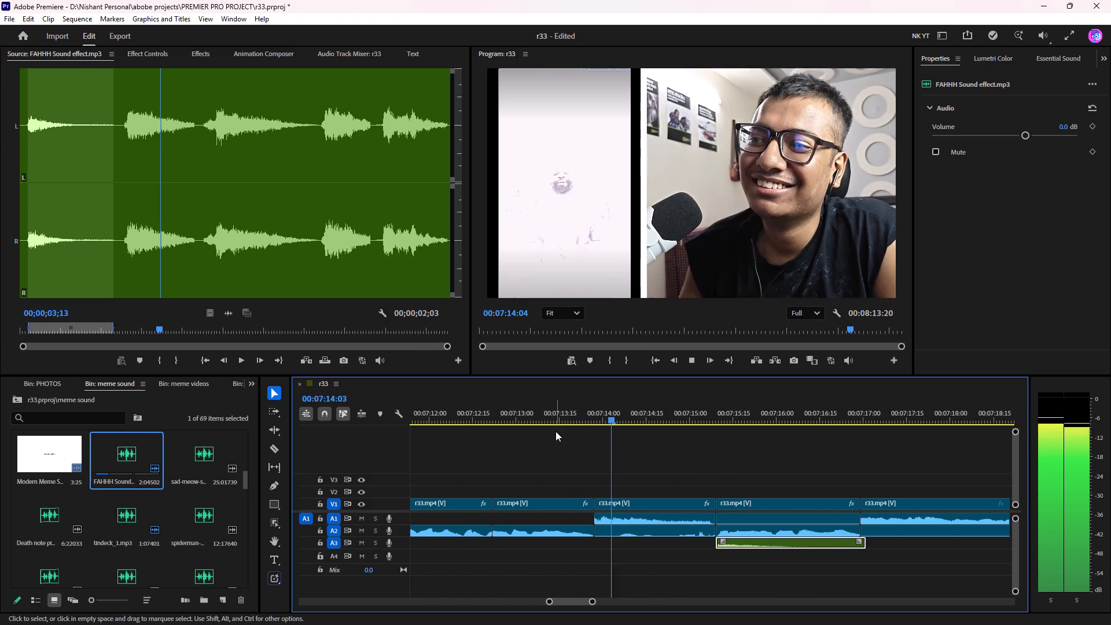
scroll(555, 432, "down", 5)
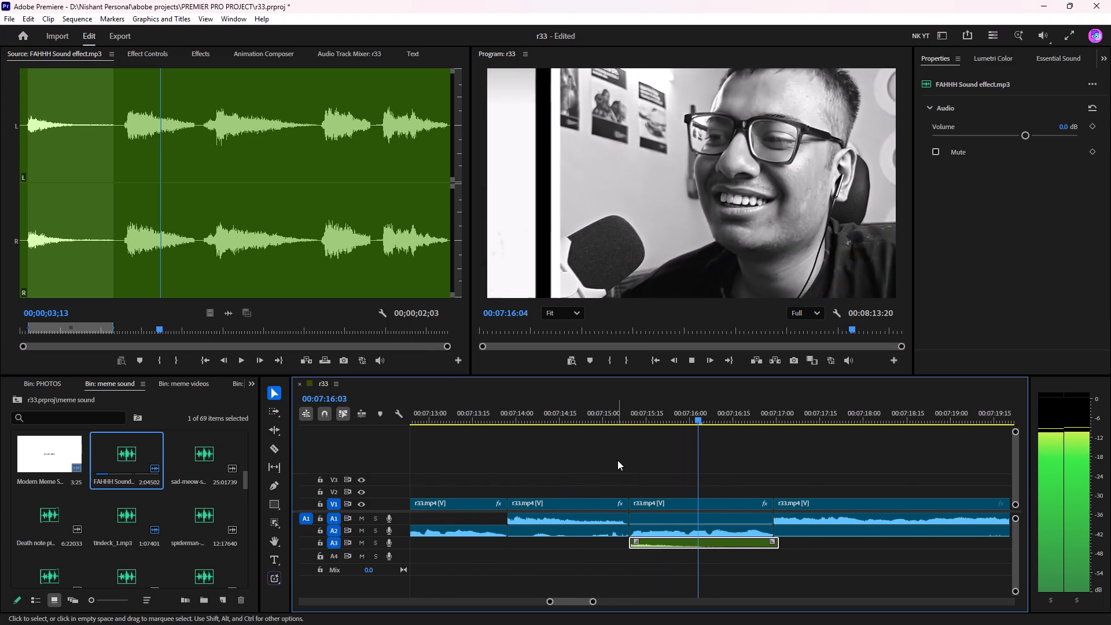
scroll(619, 461, "down", 4)
key("space")
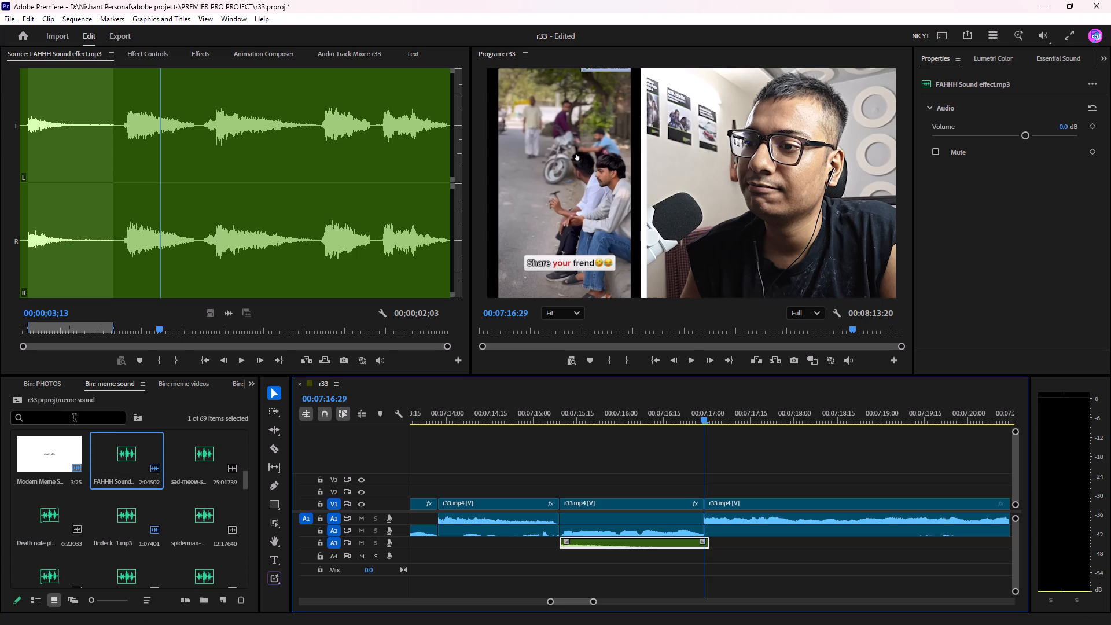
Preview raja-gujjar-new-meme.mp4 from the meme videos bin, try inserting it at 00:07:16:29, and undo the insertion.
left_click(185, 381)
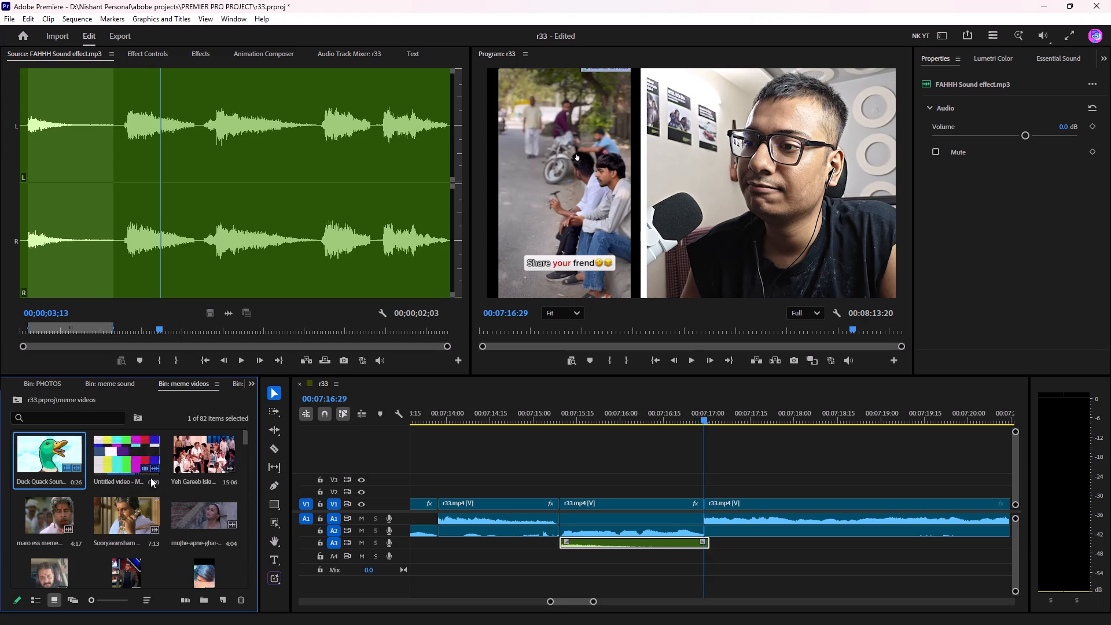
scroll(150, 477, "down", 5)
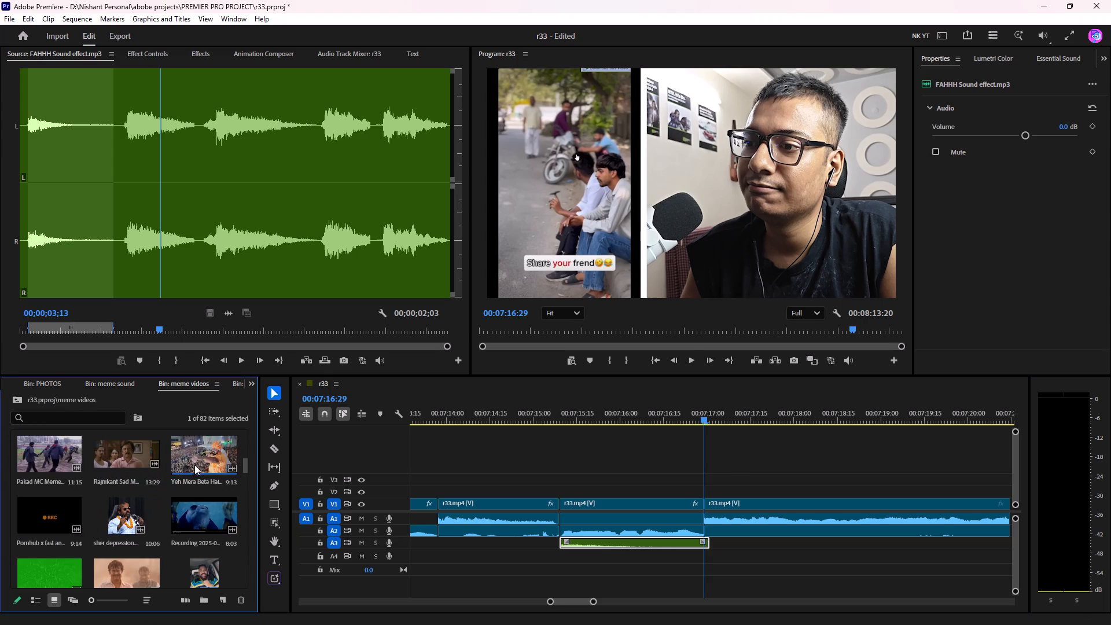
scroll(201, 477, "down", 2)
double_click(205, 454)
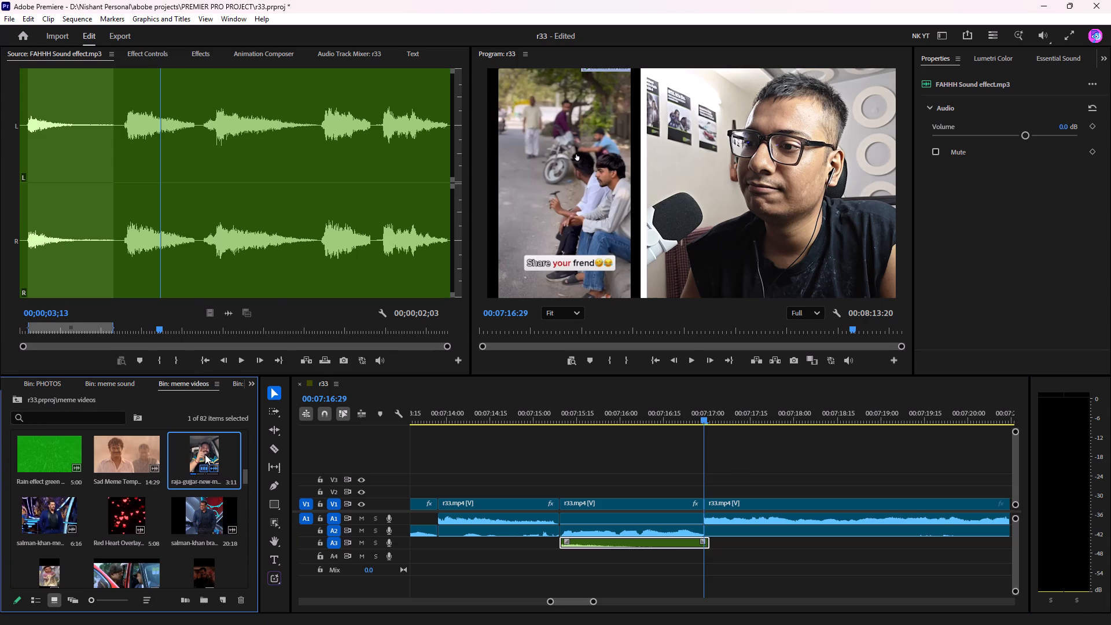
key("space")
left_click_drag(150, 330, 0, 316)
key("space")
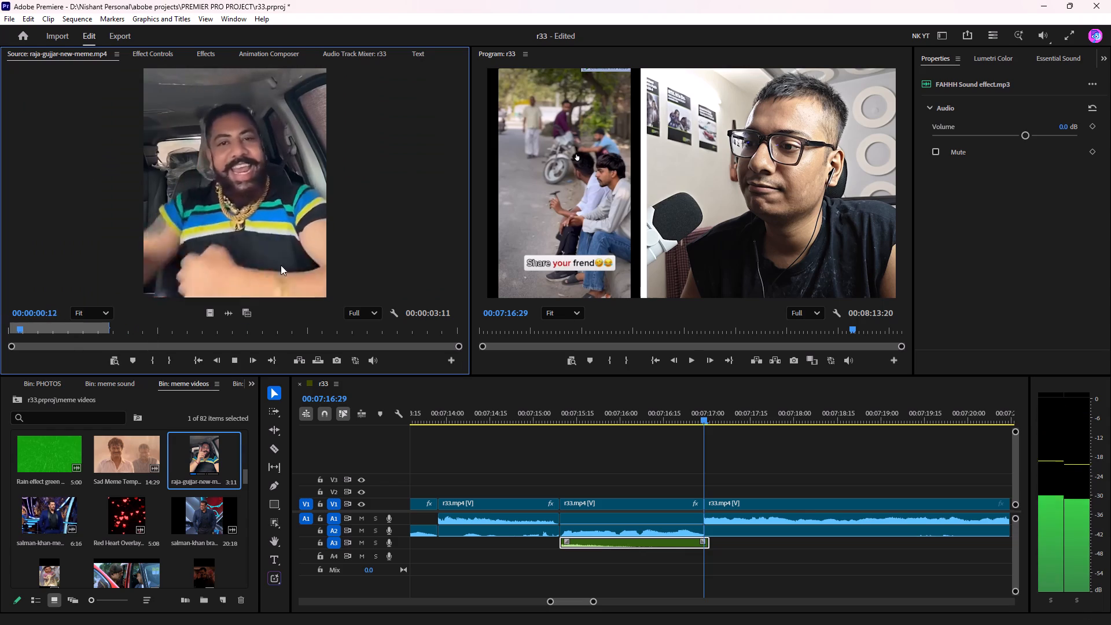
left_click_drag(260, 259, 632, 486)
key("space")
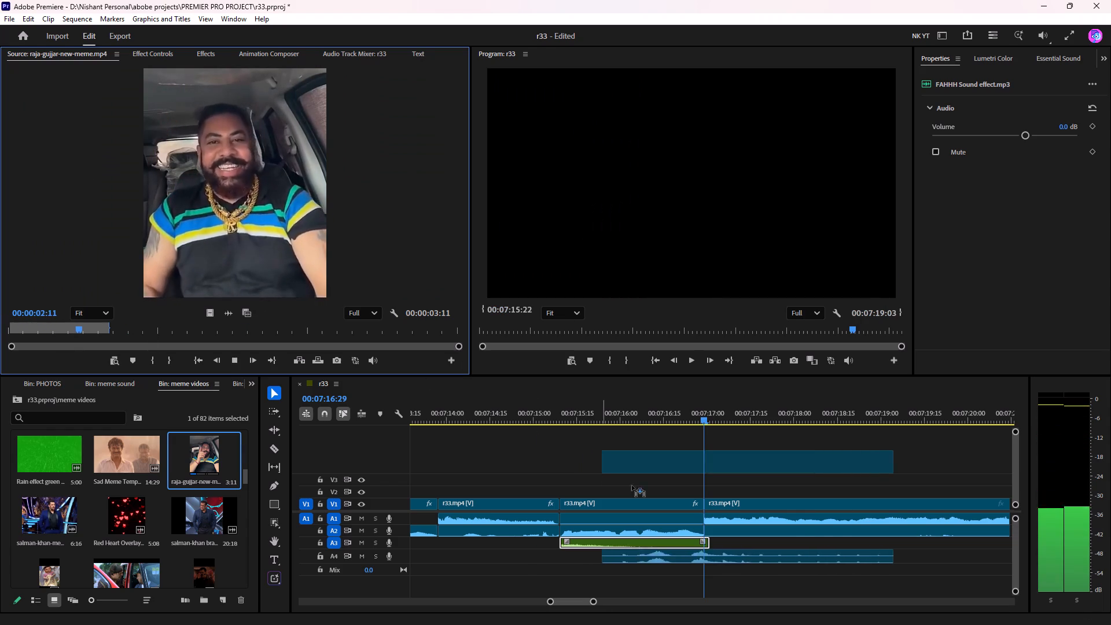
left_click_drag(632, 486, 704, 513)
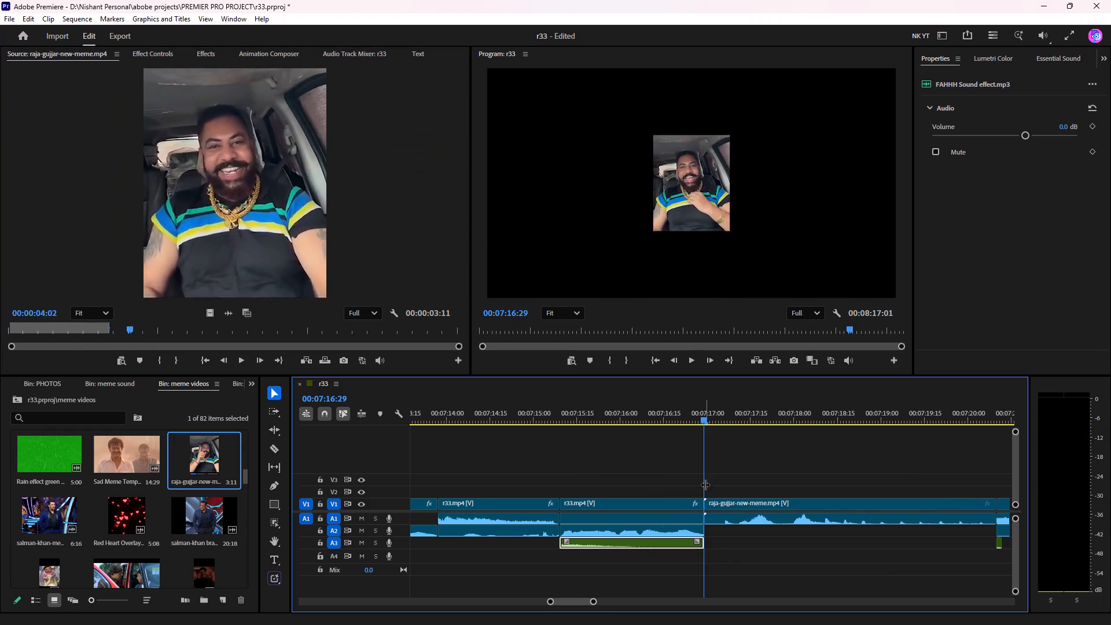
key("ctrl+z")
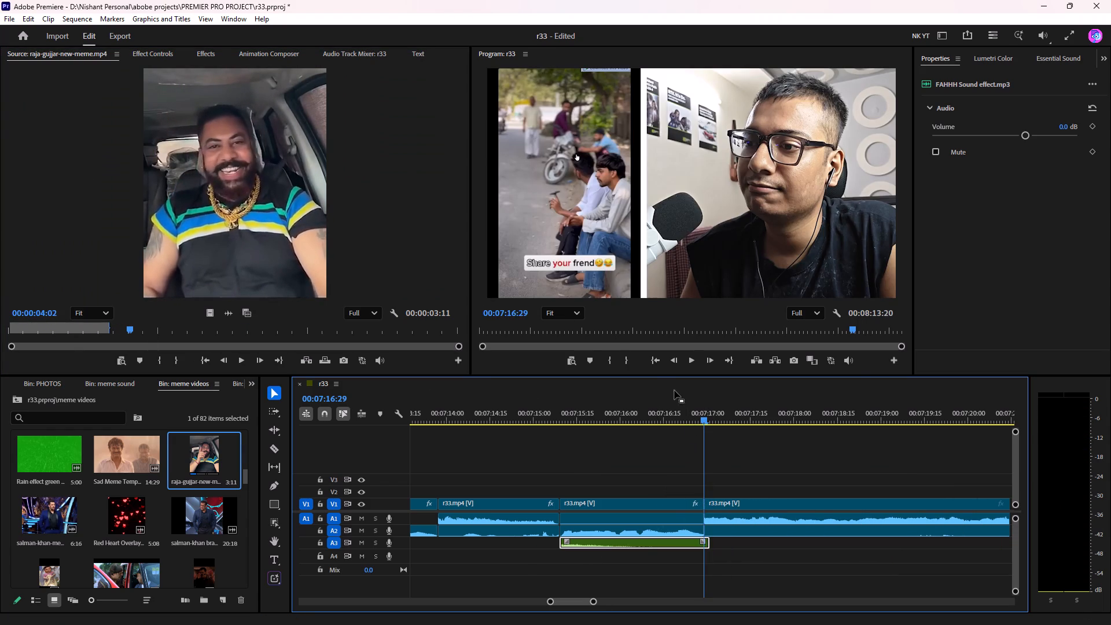
Find the earlier raja-gujjar-new-meme.mp4 section near 00:02:19 in the sequence and copy its video, audio and adjustment layer together.
left_click(513, 329)
left_click_drag(574, 415, 146, 437)
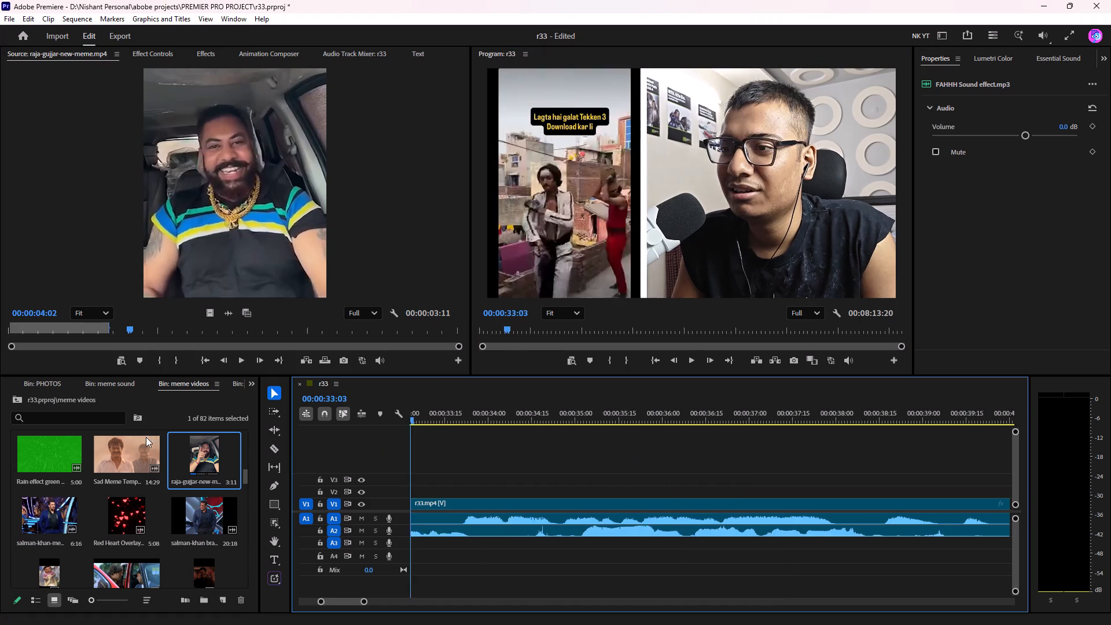
left_click_drag(146, 437, 744, 465)
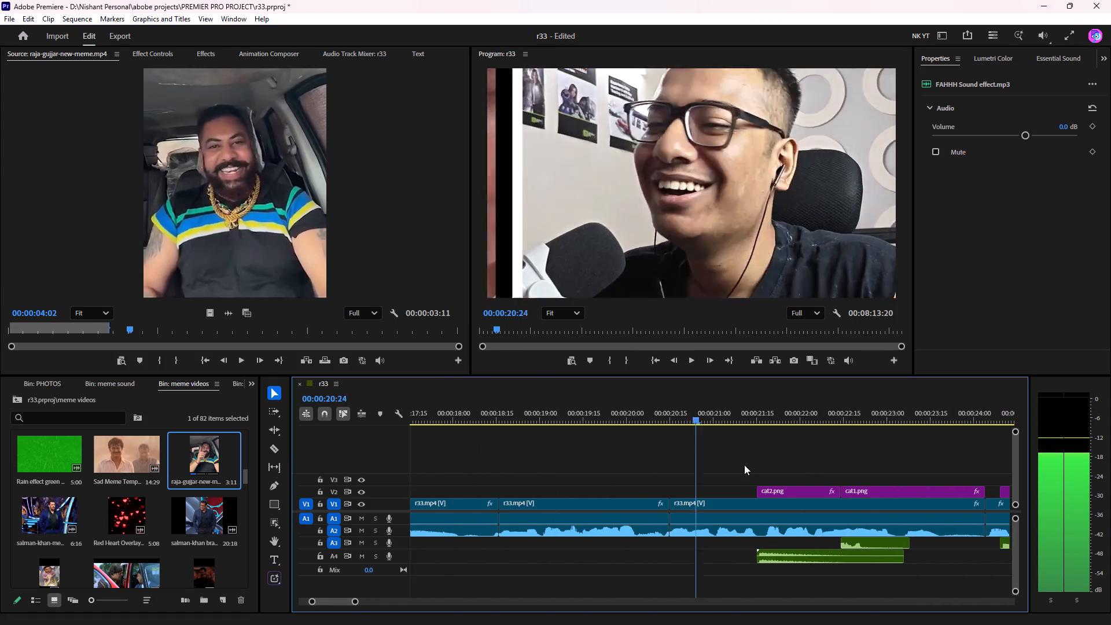
left_click_drag(744, 465, 12, 450)
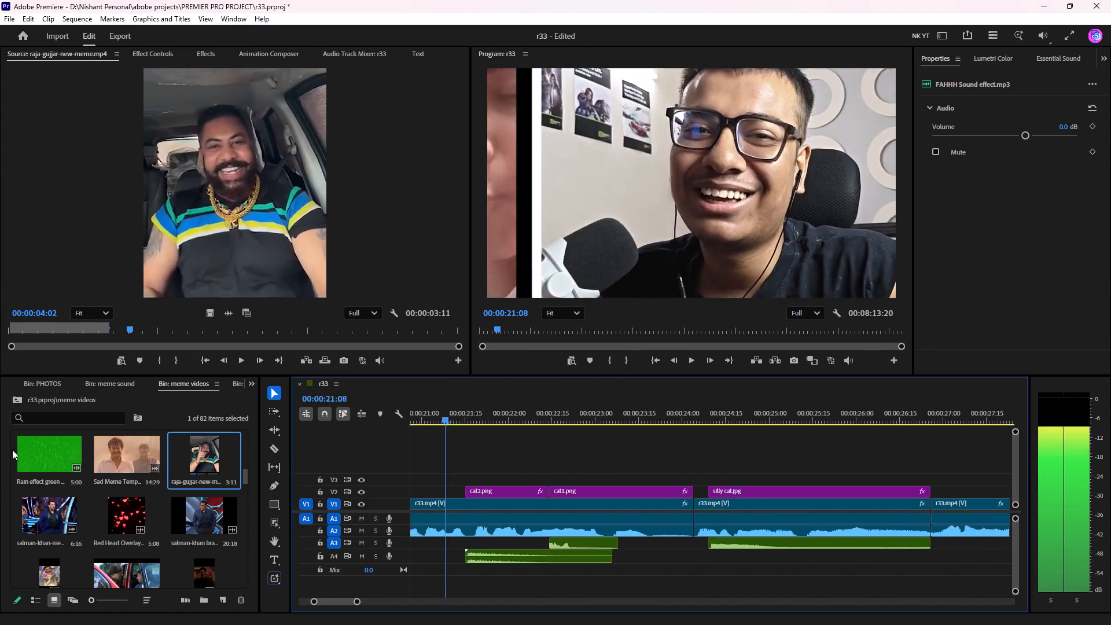
left_click_drag(12, 450, 1110, 562)
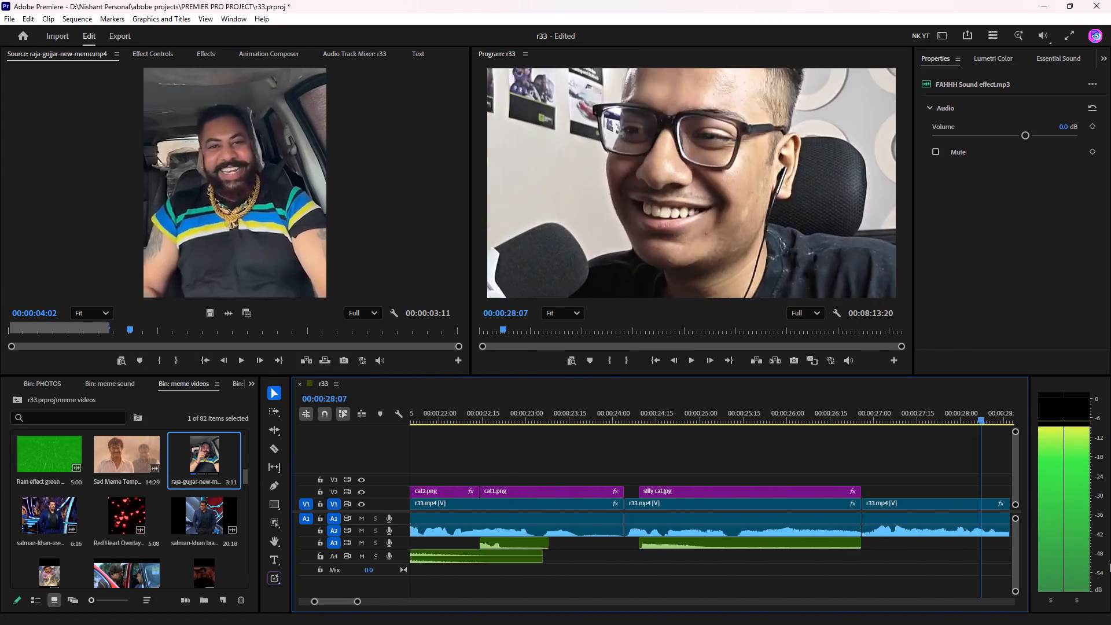
left_click_drag(1110, 562, 1110, 564)
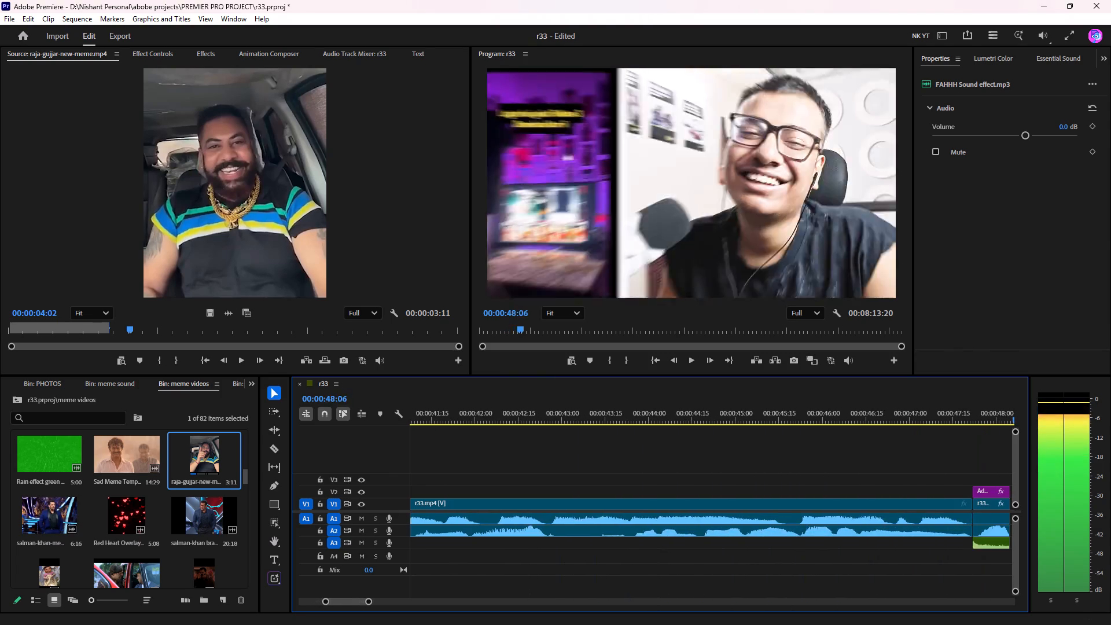
left_click_drag(1110, 564, 1022, 572)
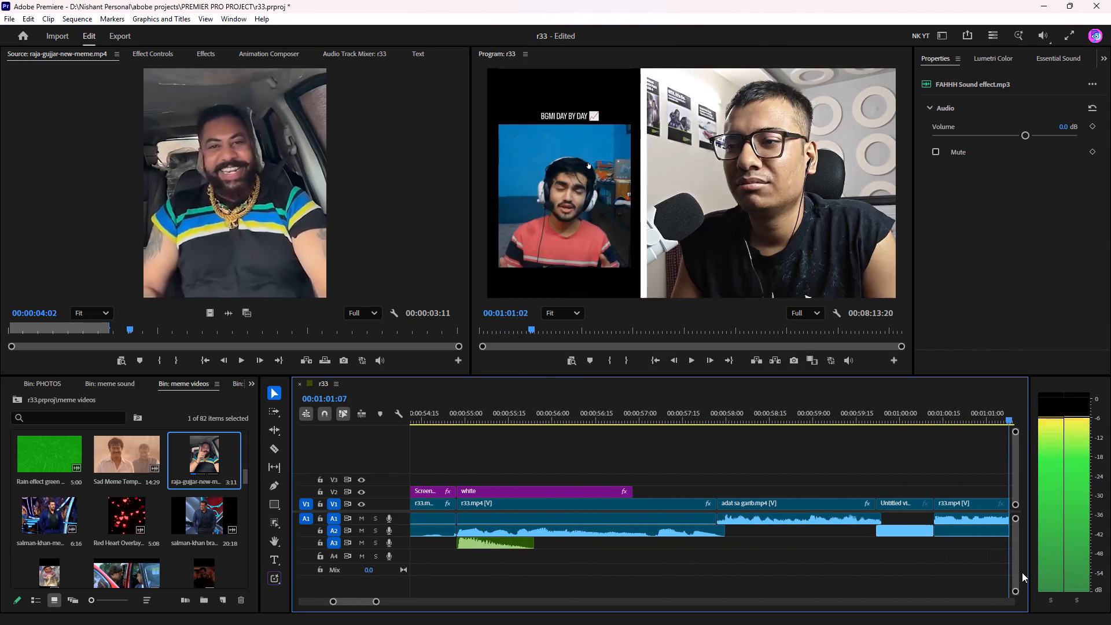
left_click_drag(1022, 572, 1066, 601)
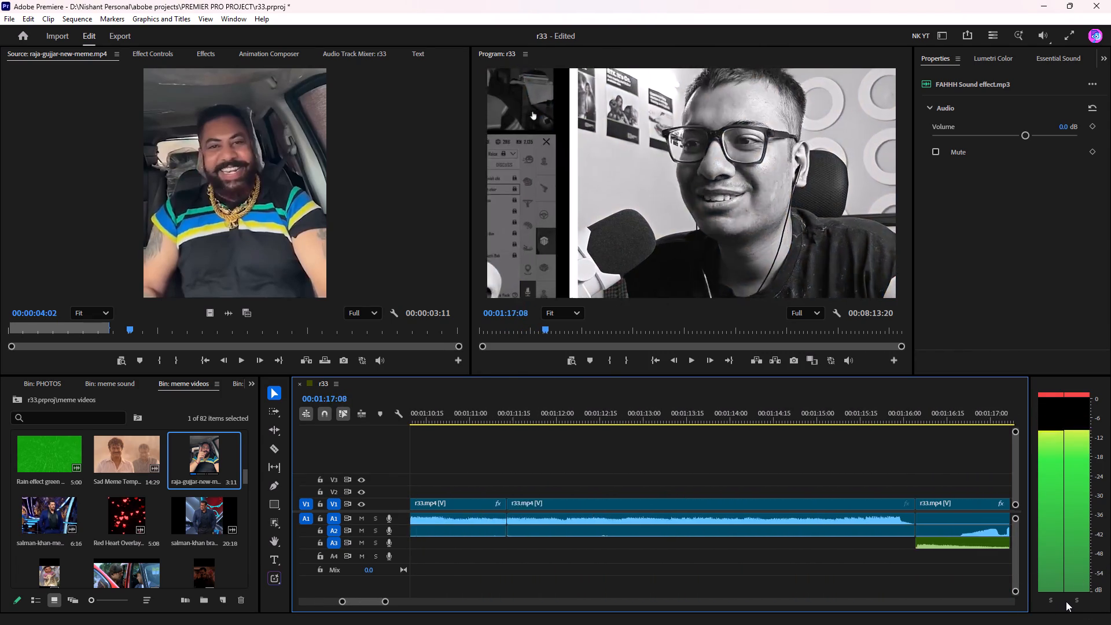
left_click_drag(1066, 601, 1069, 601)
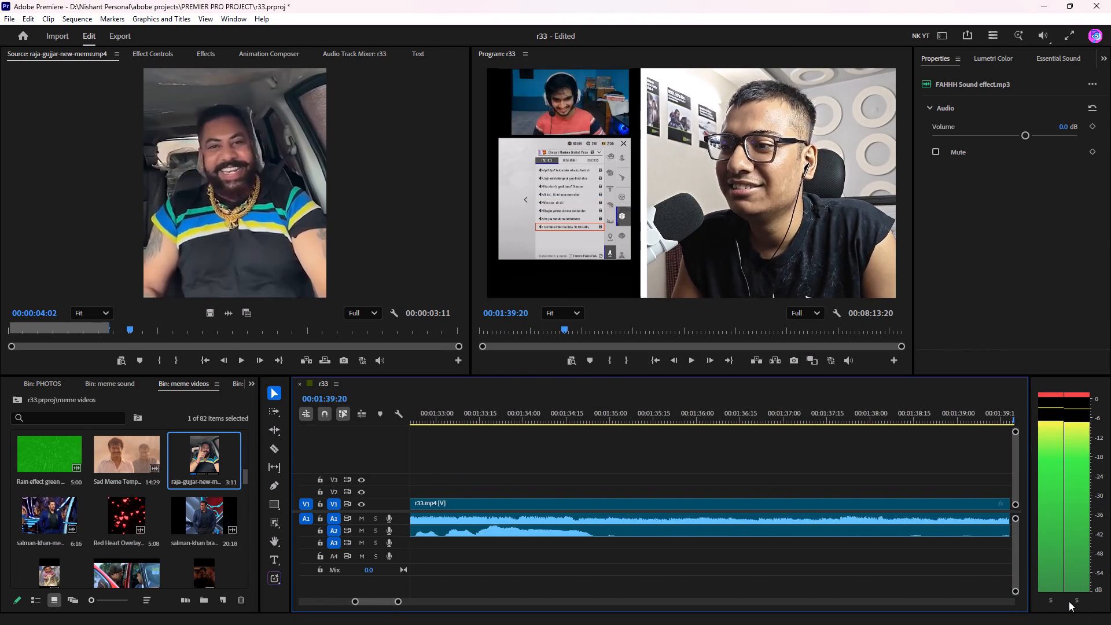
left_click_drag(1069, 601, 1022, 605)
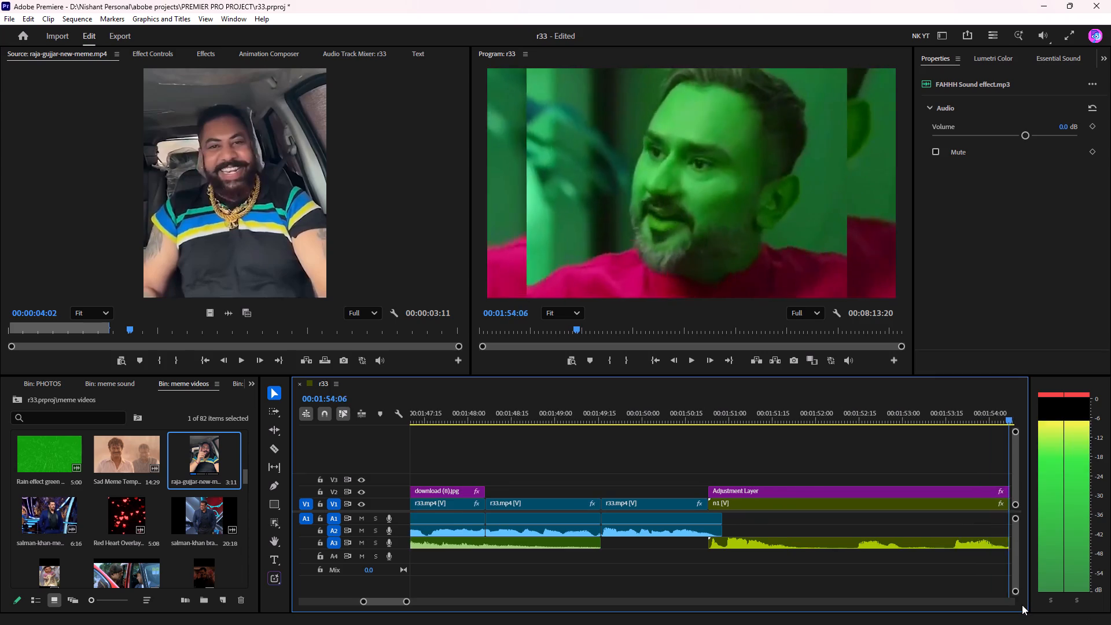
left_click_drag(1022, 605, 1059, 607)
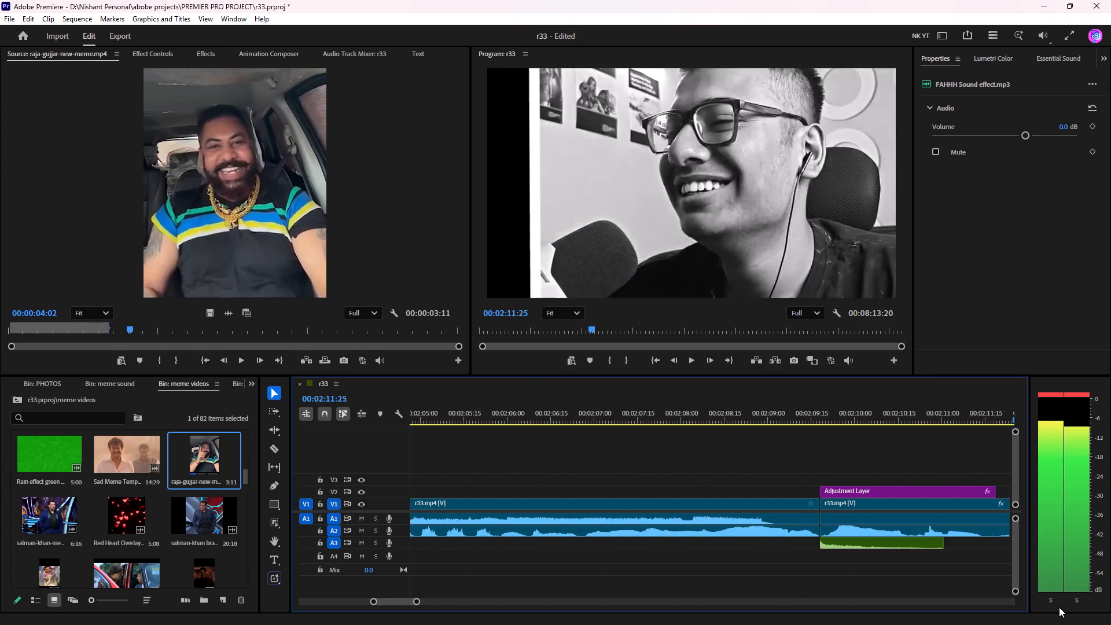
left_click_drag(1059, 607, 1018, 605)
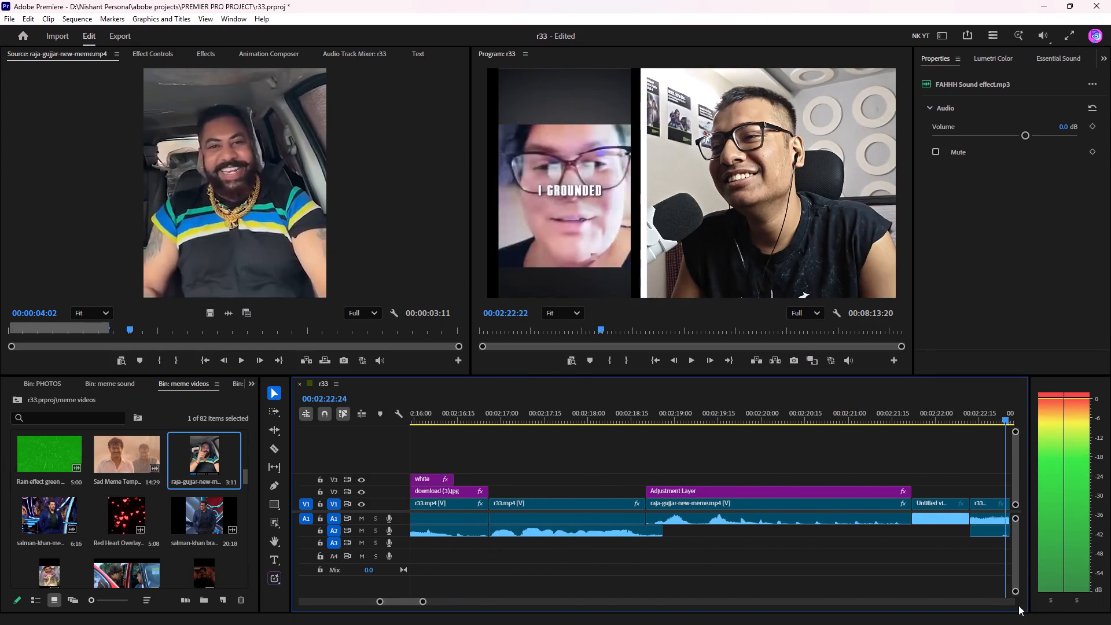
left_click_drag(1018, 605, 606, 557)
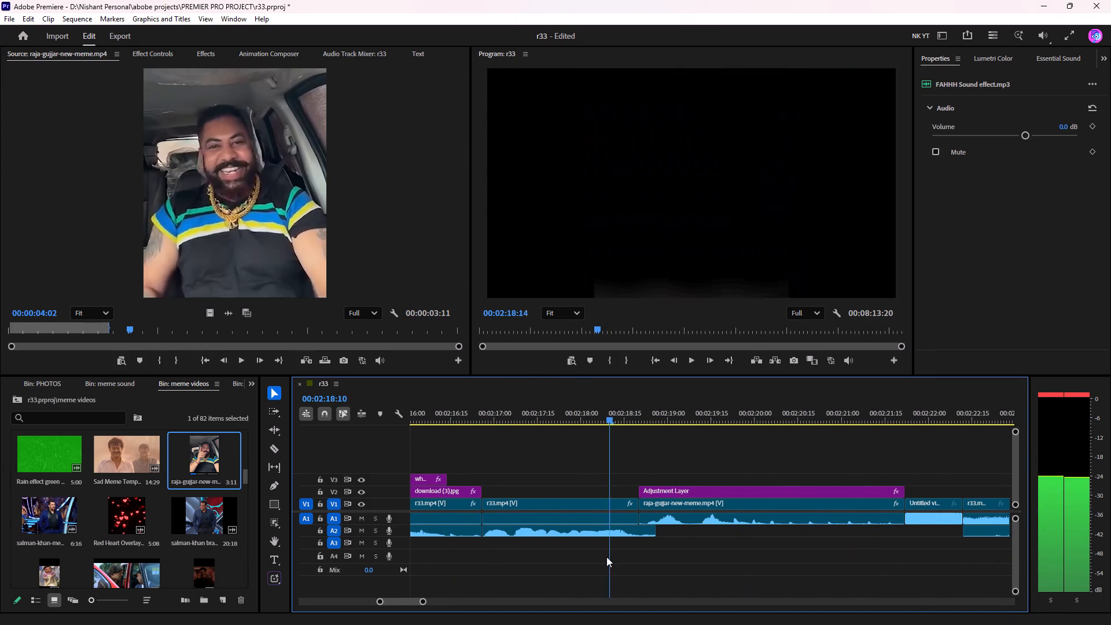
left_click_drag(606, 557, 697, 551)
left_click_drag(733, 463, 752, 518)
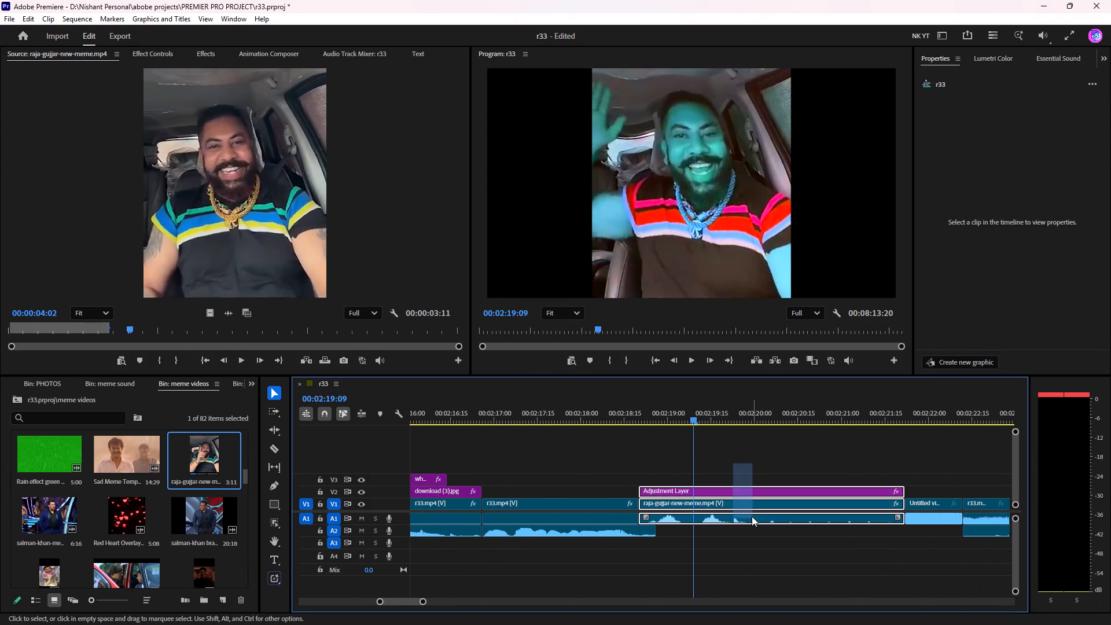
key("ctrl+c")
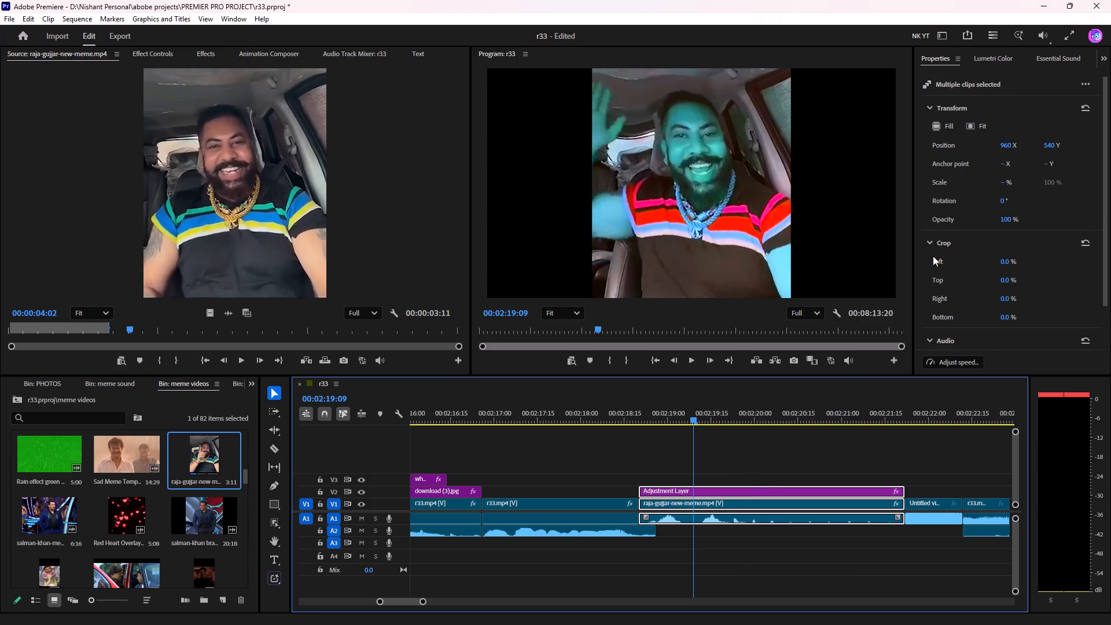
Move everything after the zoomed clip, from about 00:07:17 onward, about 7 seconds later to open a gap.
left_click(844, 325)
left_click_drag(723, 425, 723, 425)
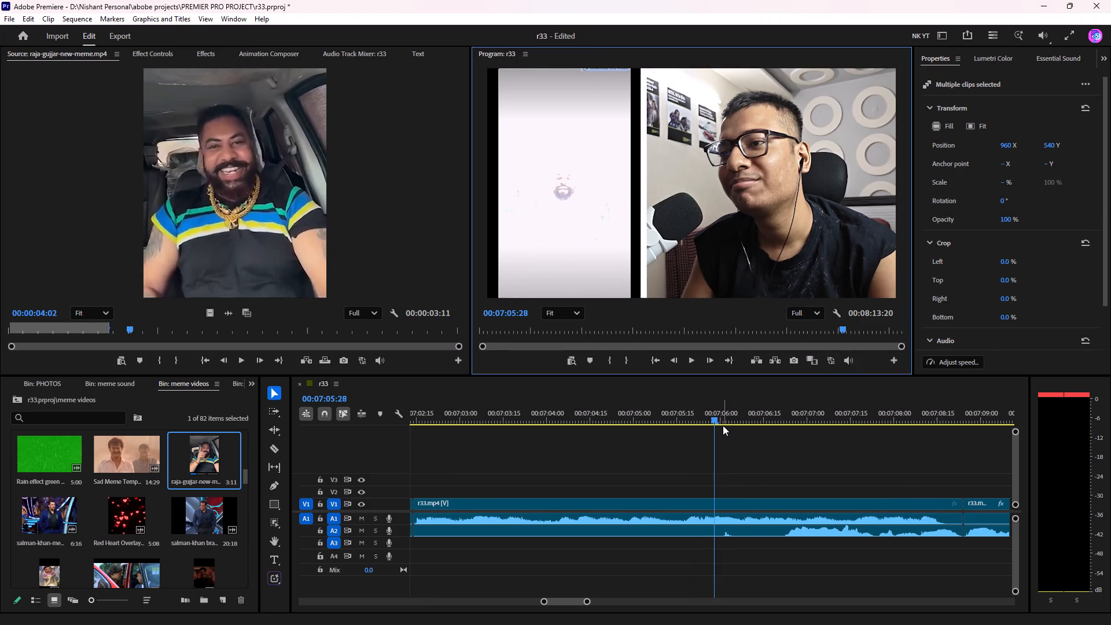
left_click_drag(723, 425, 770, 422)
left_click_drag(734, 417, 1051, 473)
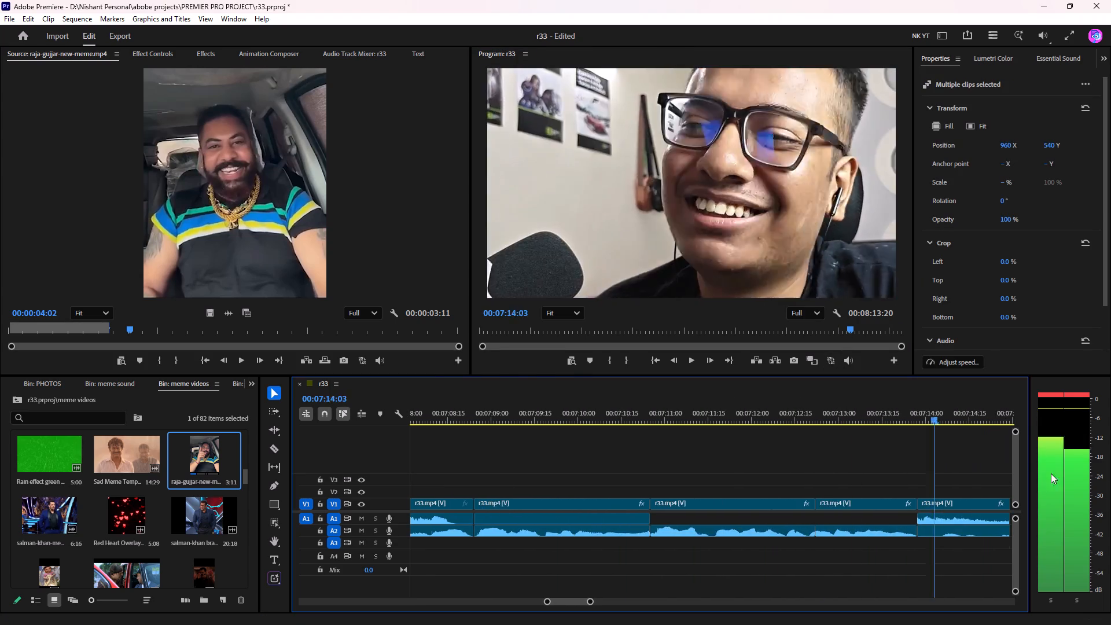
left_click_drag(1051, 473, 682, 475)
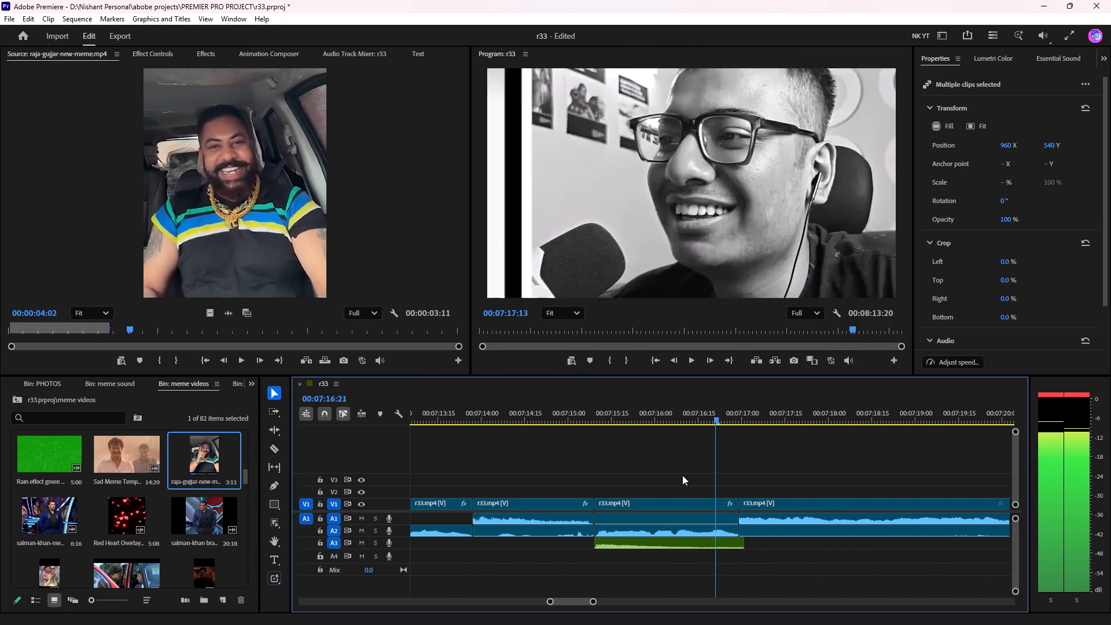
left_click_drag(682, 475, 754, 488)
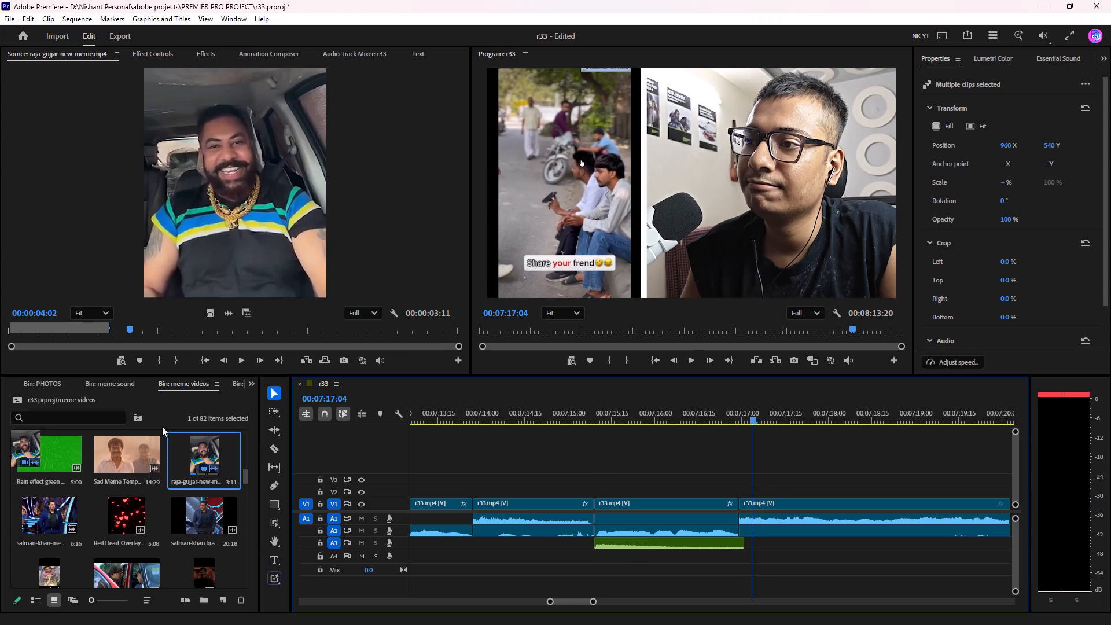
left_click(273, 415)
left_click(790, 509)
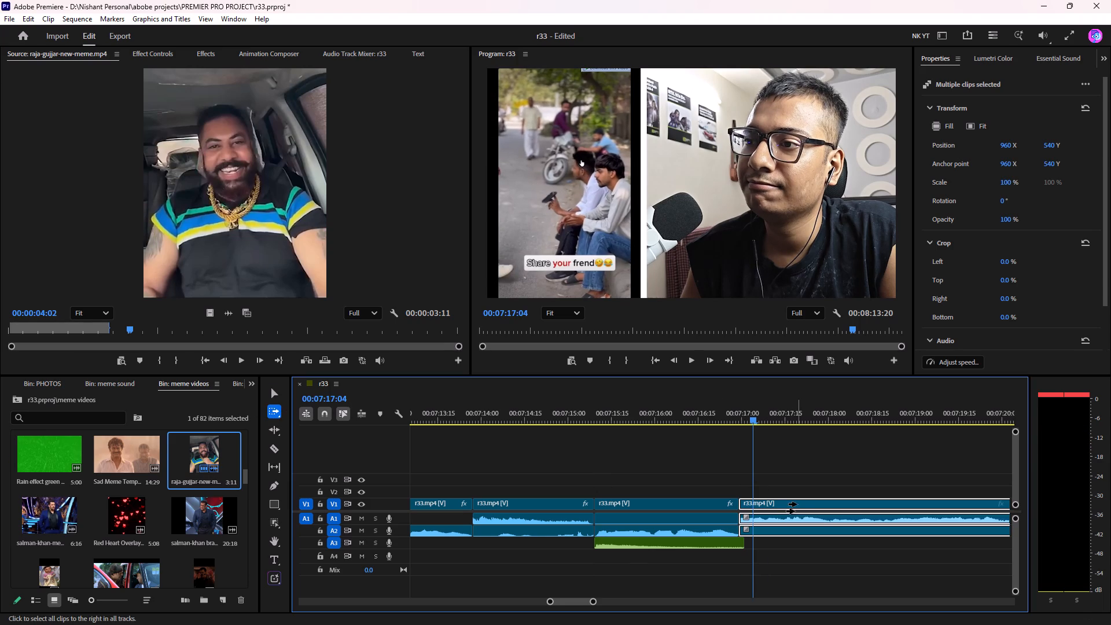
left_click_drag(796, 508, 987, 508)
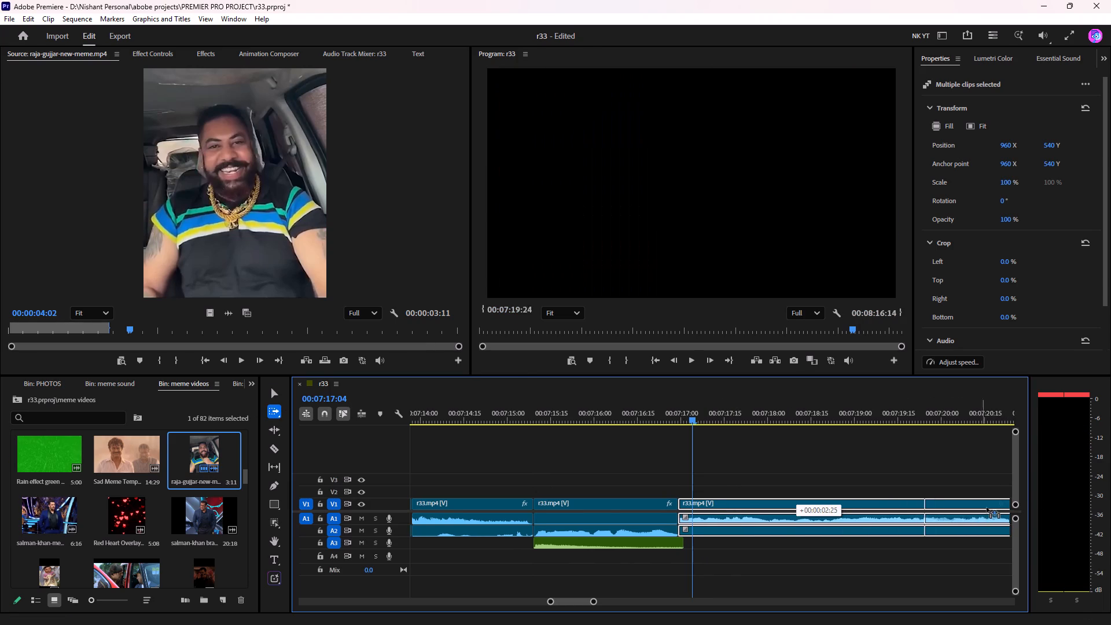
left_click_drag(987, 508, 1006, 503)
Paste the copied meme clip and adjustment layer into the gap and butt them against the zoomed clip's end, 00:07:16:29.
left_click_drag(758, 415, 424, 425)
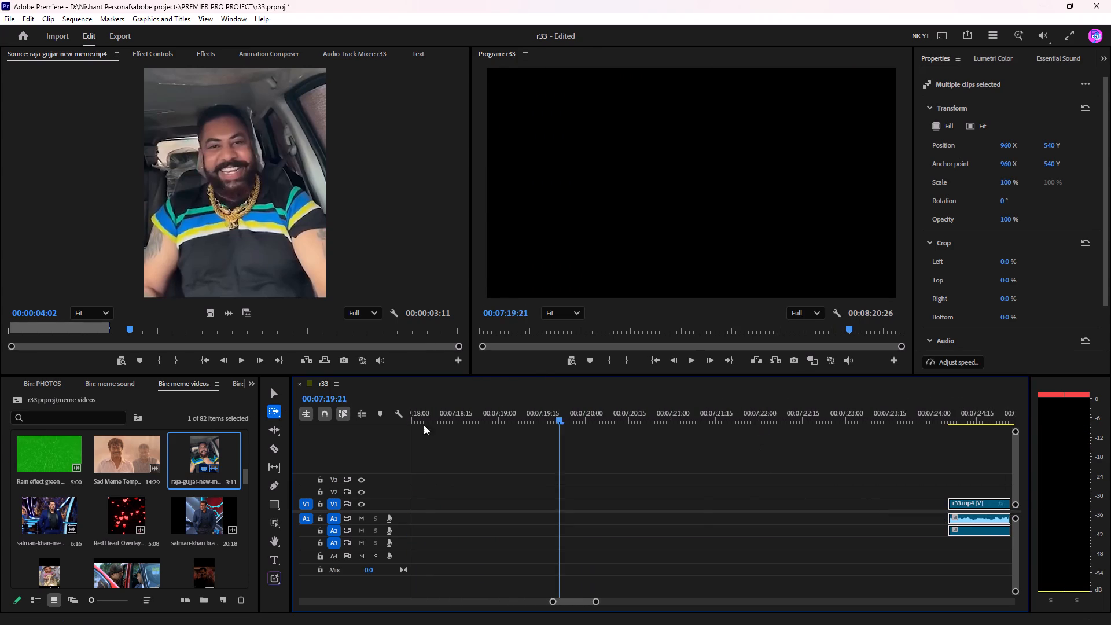
left_click_drag(424, 425, 727, 498)
key("ctrl+v")
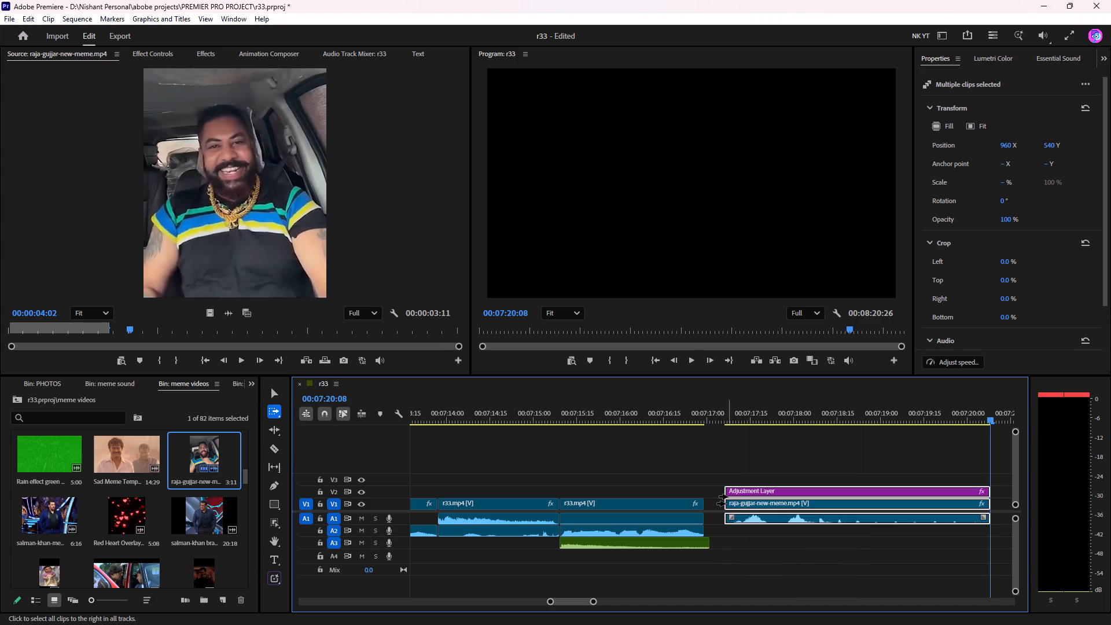
left_click(276, 391)
left_click(807, 555)
left_click(801, 494)
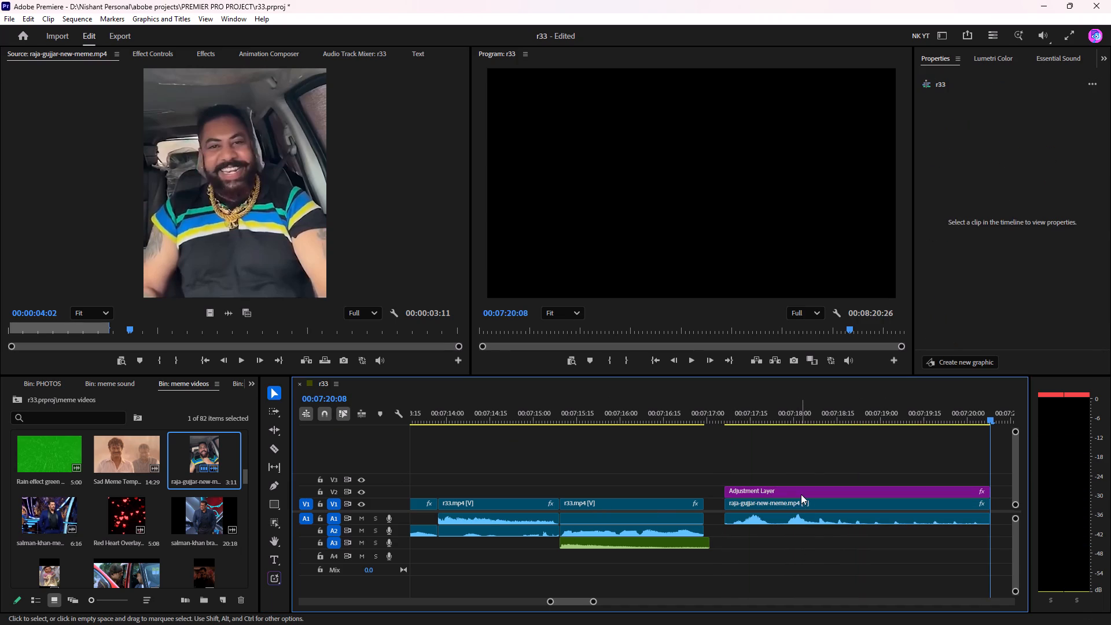
left_click_drag(807, 470, 832, 525)
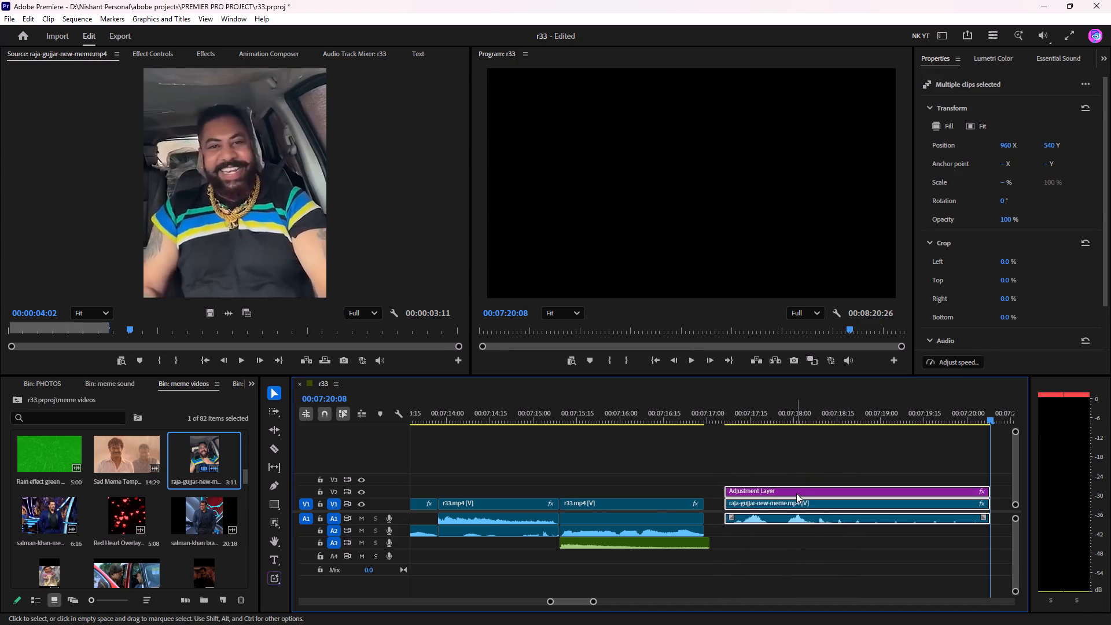
left_click_drag(792, 501, 773, 506)
Play the transition into the meme and move the meme clip and adjustment layer 3 frames earlier, to 00:07:16:26.
left_click(667, 420)
key("space")
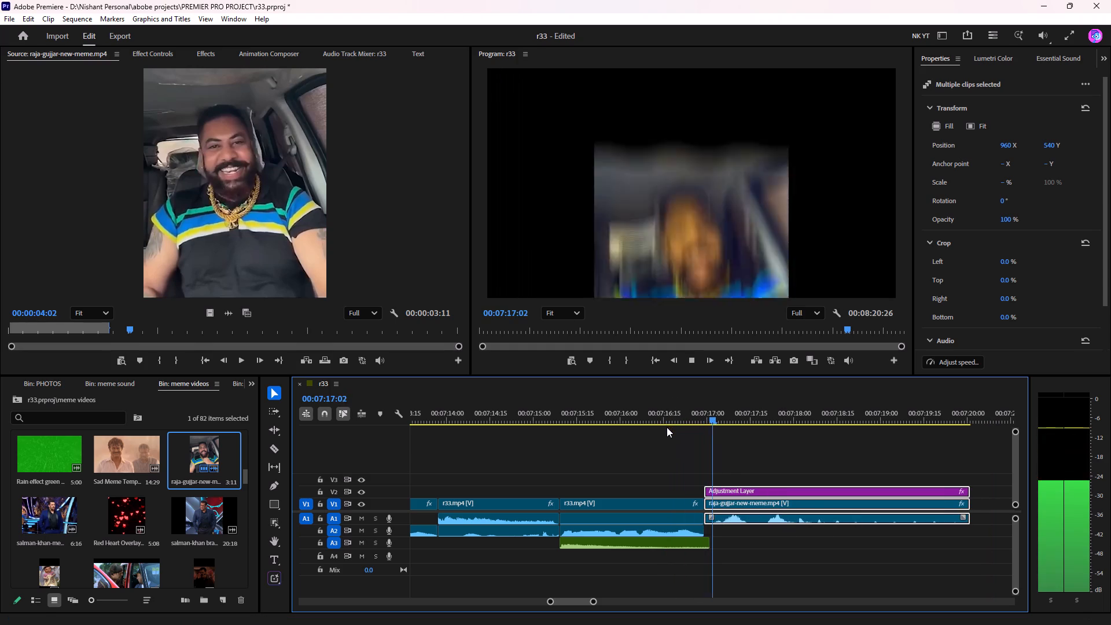
key("space")
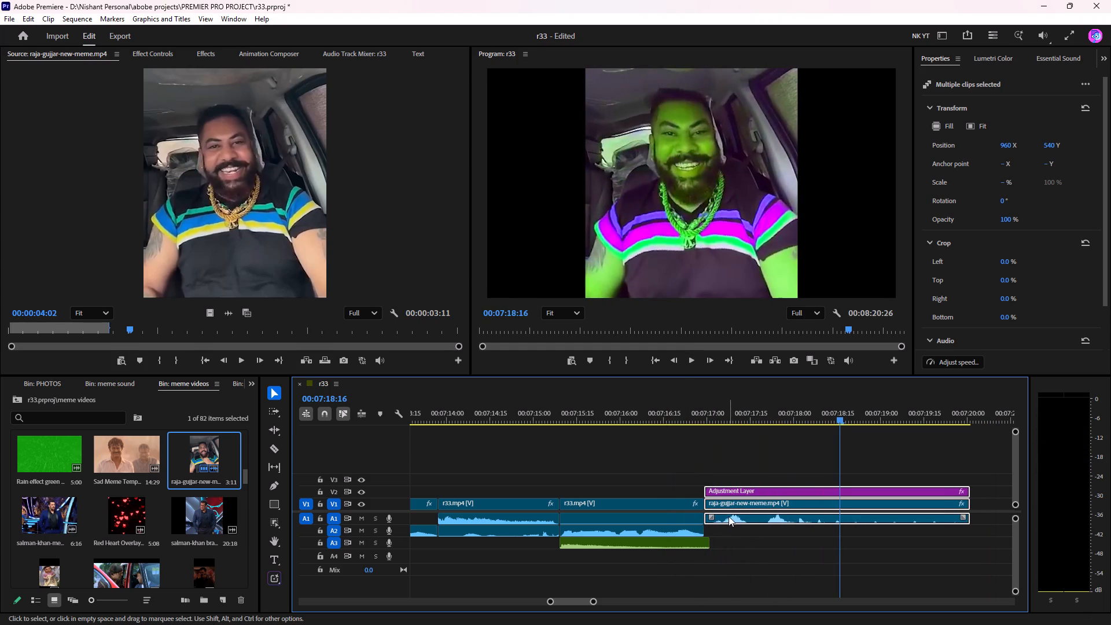
left_click_drag(734, 504, 726, 505)
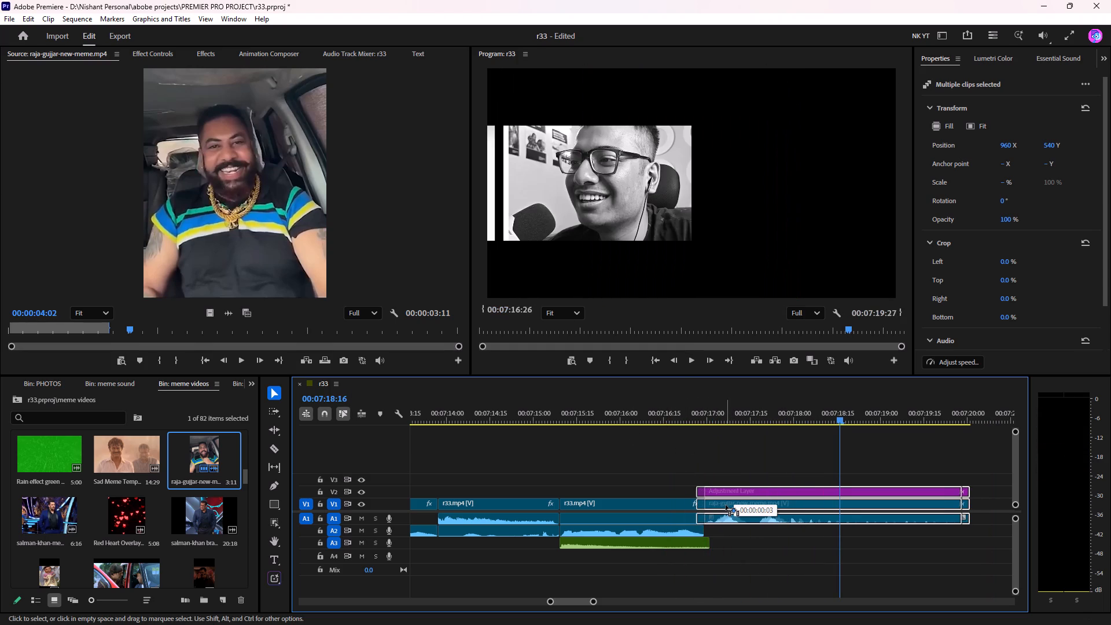
left_click_drag(726, 505, 726, 505)
Play the adjusted transition and close the empty gap between the meme's end and the following r33.mp4 clip.
left_click(651, 420)
key("space")
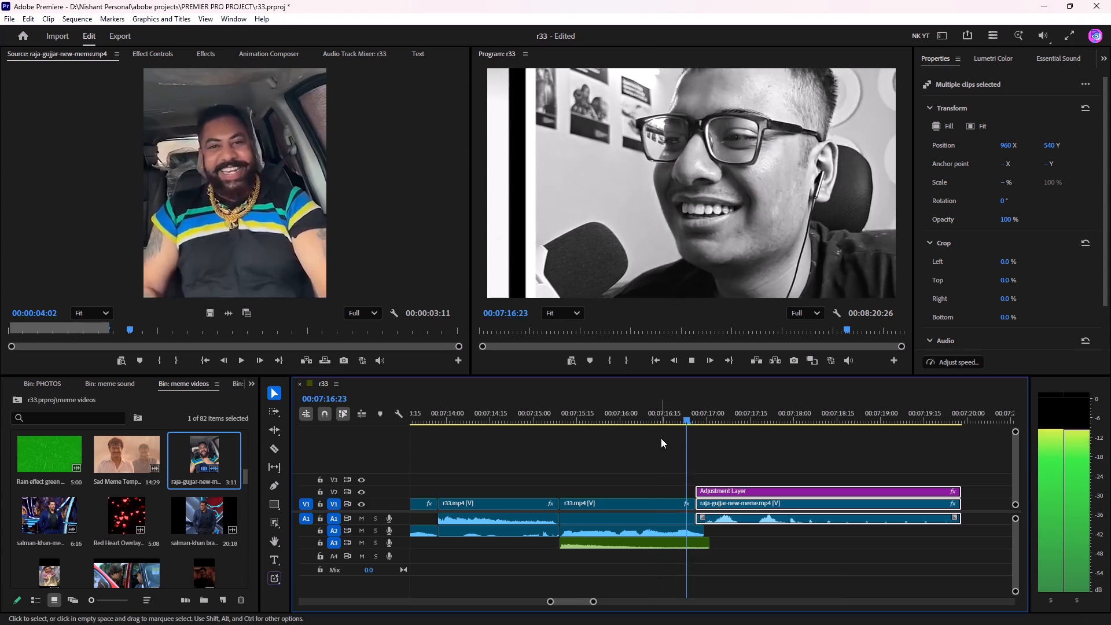
scroll(1053, 517, "down", 11)
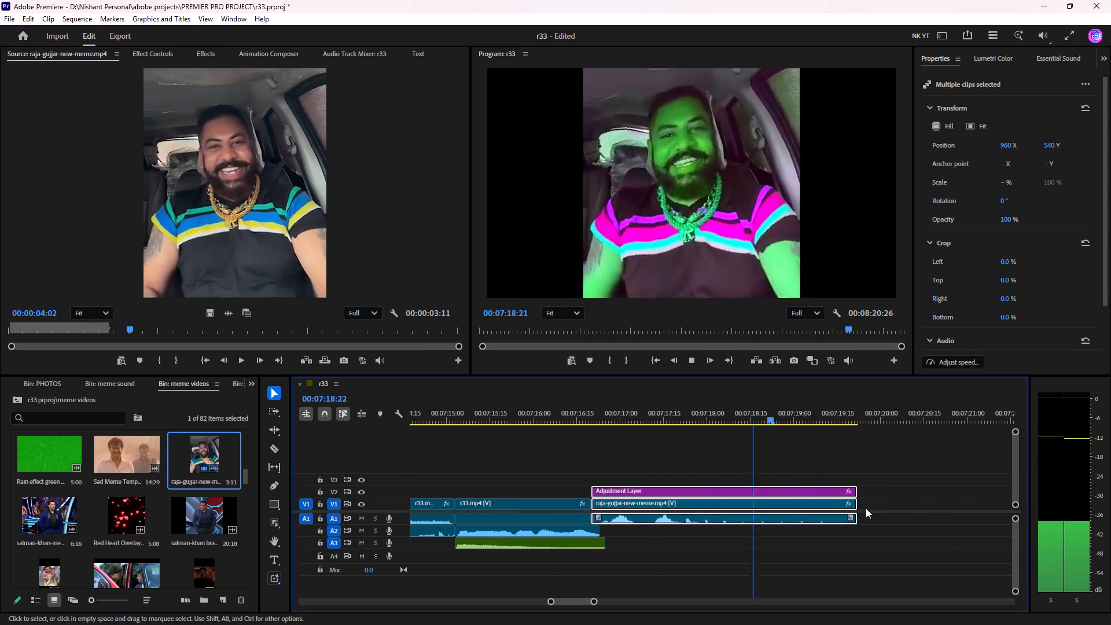
scroll(866, 508, "down", 4)
key("space")
left_click(844, 508)
key("BackSpace")
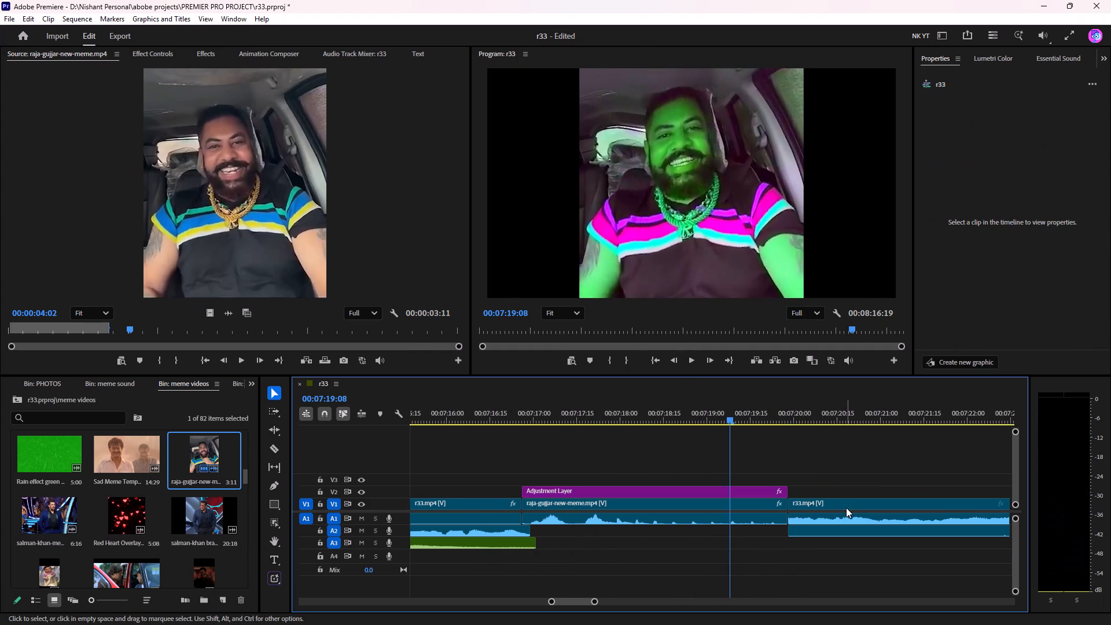
Review the section from about 00:07:12 through the inserted meme, including full-screen playback from 00:07:13:09, and recheck the transition near 00:07:16.
left_click_drag(560, 417, 457, 505)
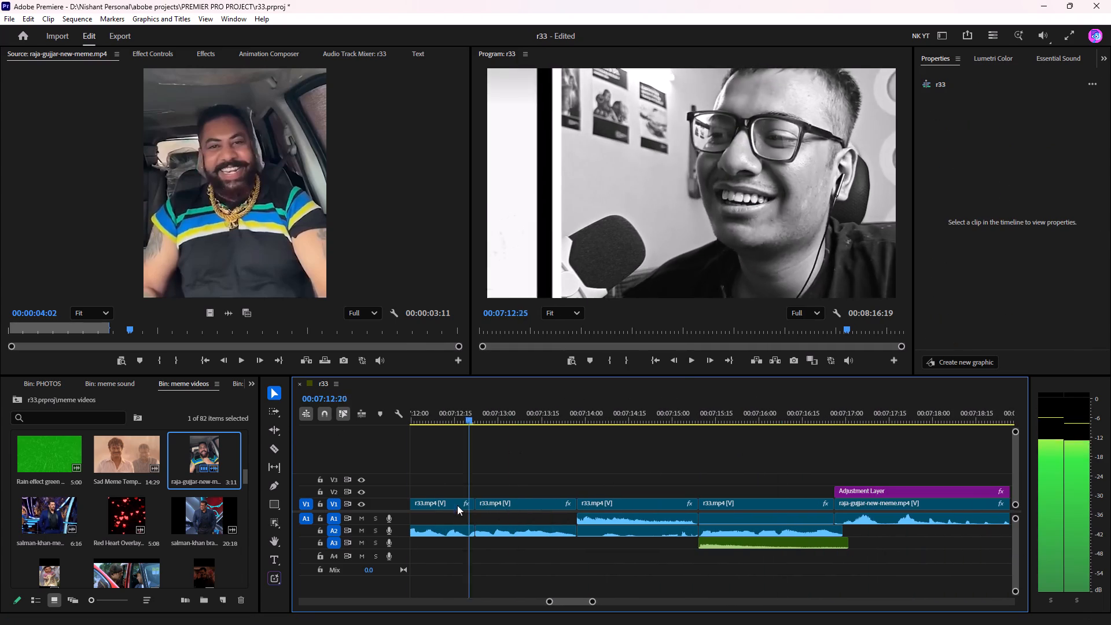
left_click_drag(457, 505, 509, 490)
key("space")
key("space")
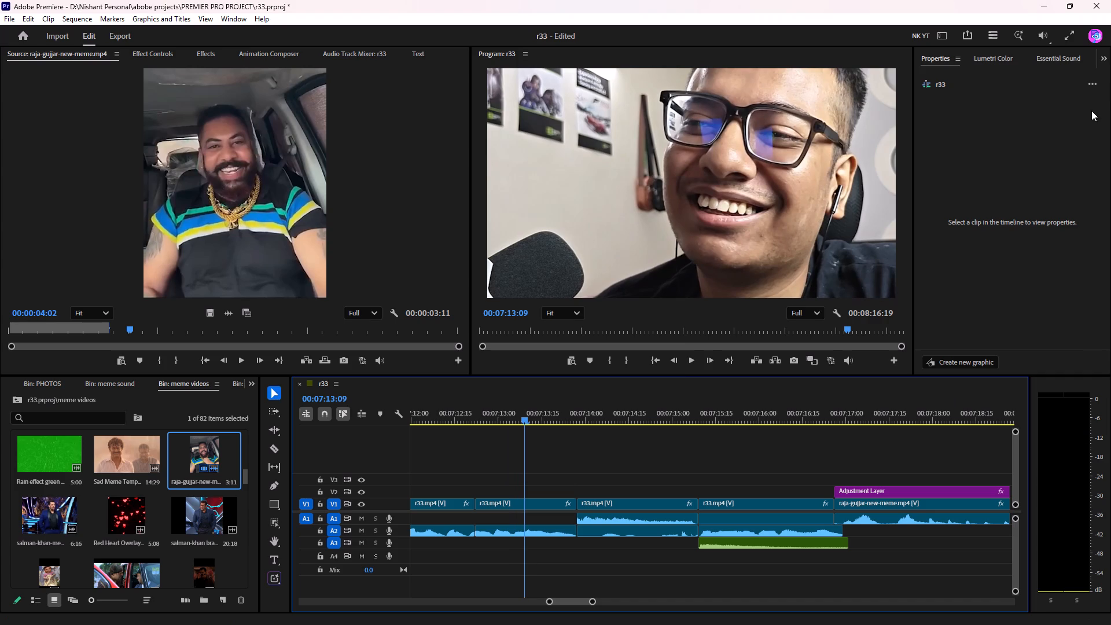
left_click(1070, 30)
key("space")
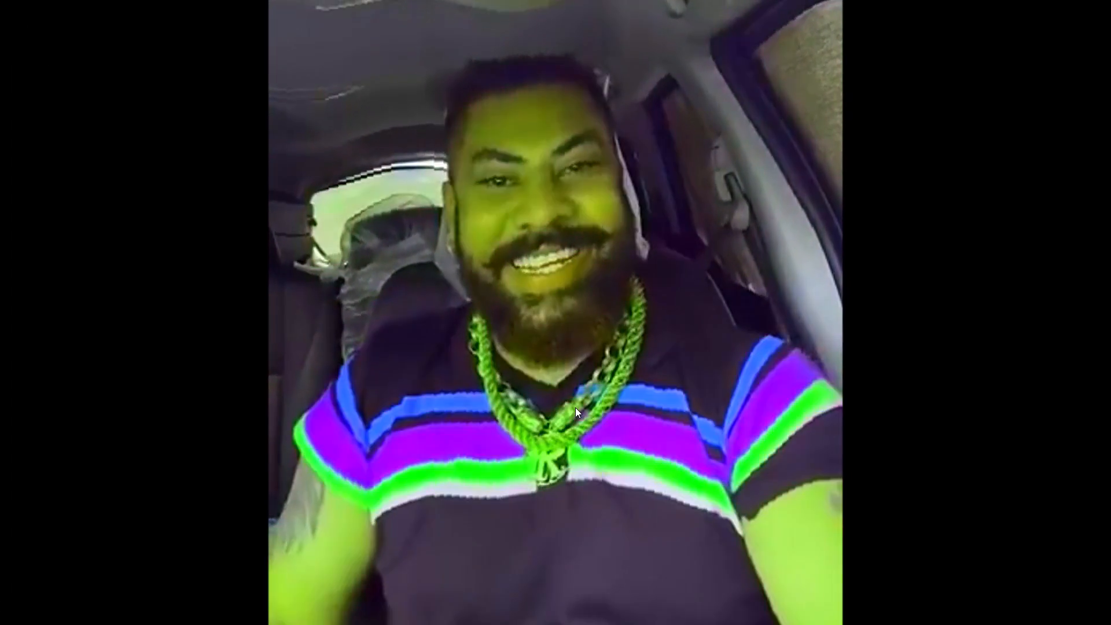
key("Escape")
key("space")
left_click_drag(505, 416, 387, 460)
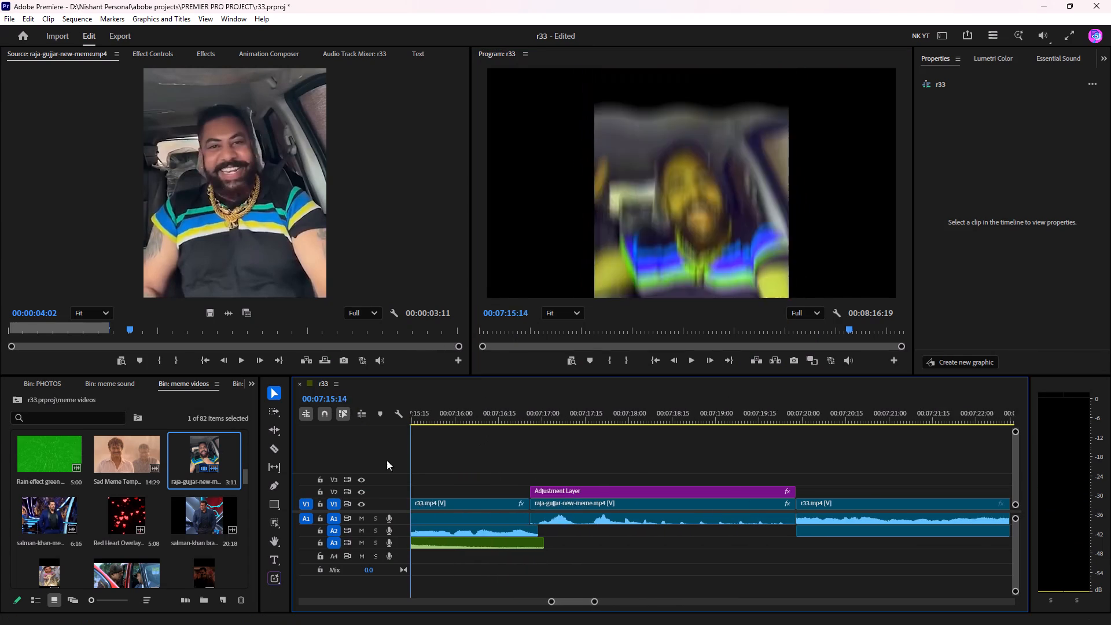
left_click_drag(387, 460, 536, 475)
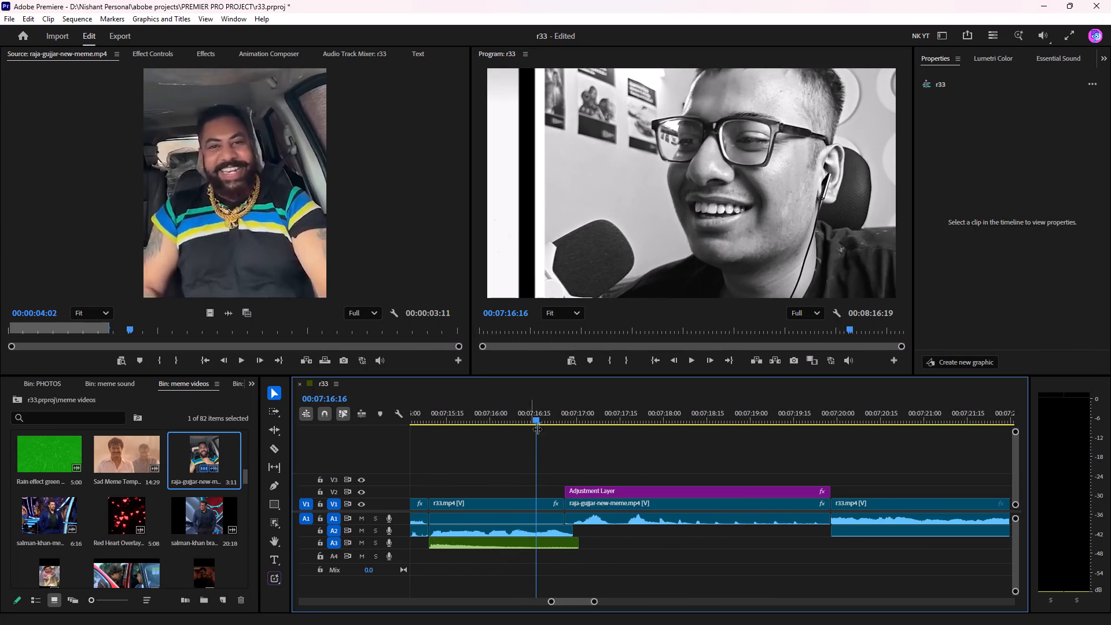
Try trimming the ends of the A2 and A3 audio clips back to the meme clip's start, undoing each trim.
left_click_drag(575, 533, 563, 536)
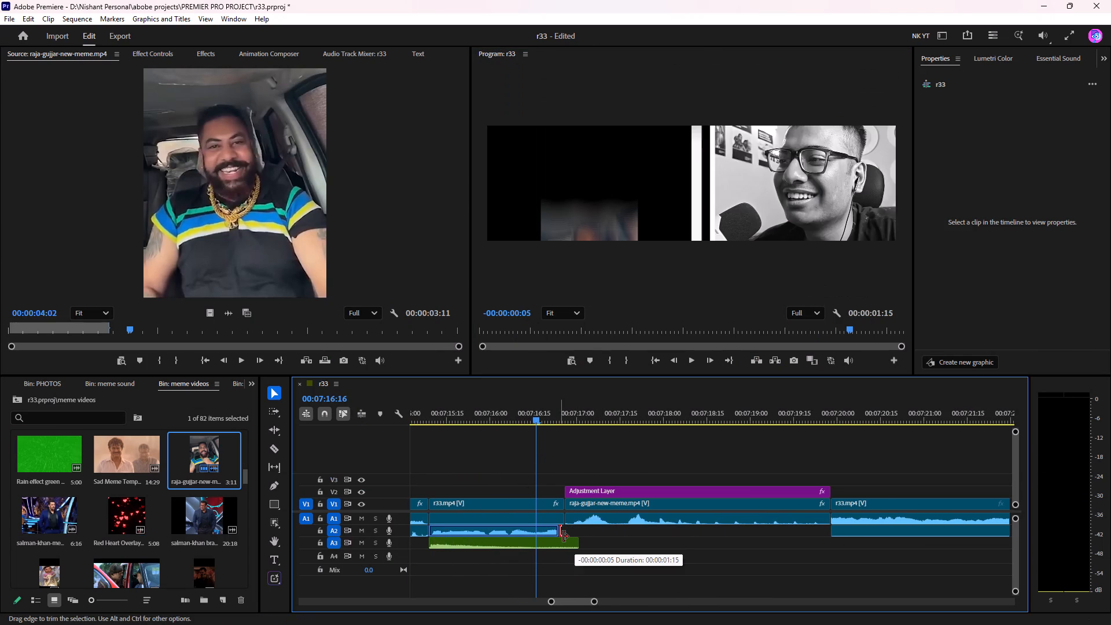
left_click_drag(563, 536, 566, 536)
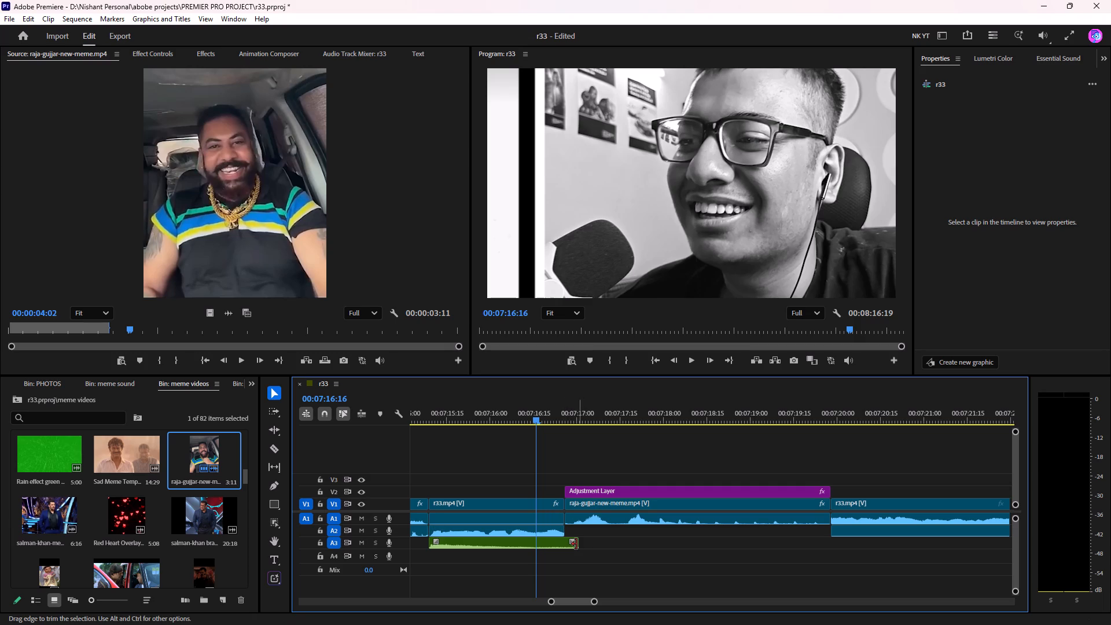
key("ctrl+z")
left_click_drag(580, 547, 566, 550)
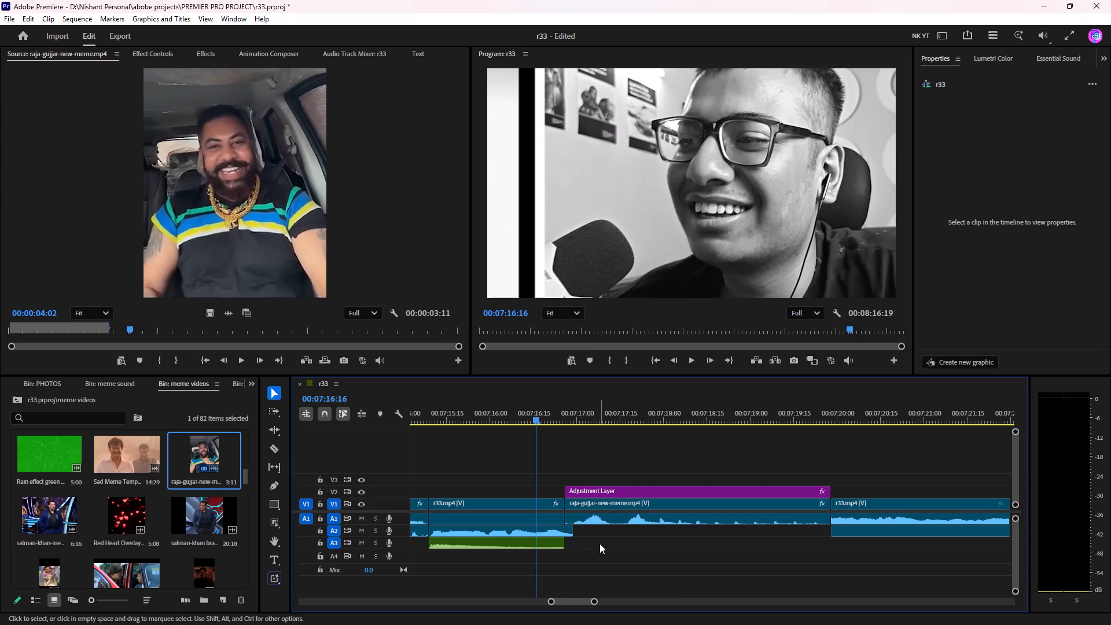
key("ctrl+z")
Trim the end of the A3 sound clip to the meme clip's start at 00:07:16:26 and play the transition.
left_click_drag(580, 545, 569, 558)
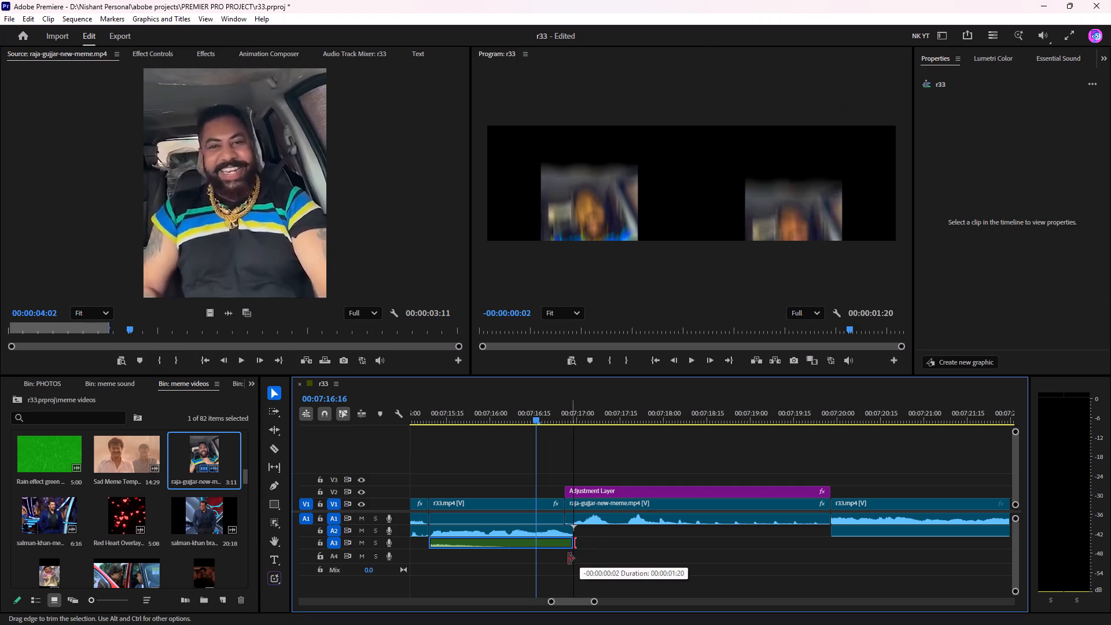
left_click_drag(569, 558, 566, 560)
key("space")
key("space")
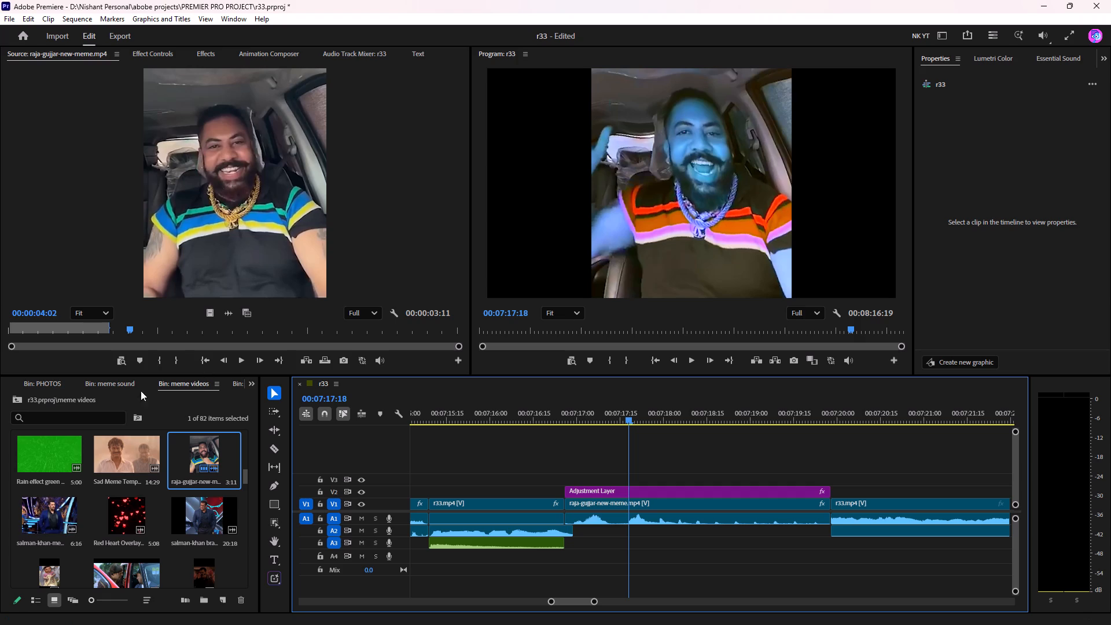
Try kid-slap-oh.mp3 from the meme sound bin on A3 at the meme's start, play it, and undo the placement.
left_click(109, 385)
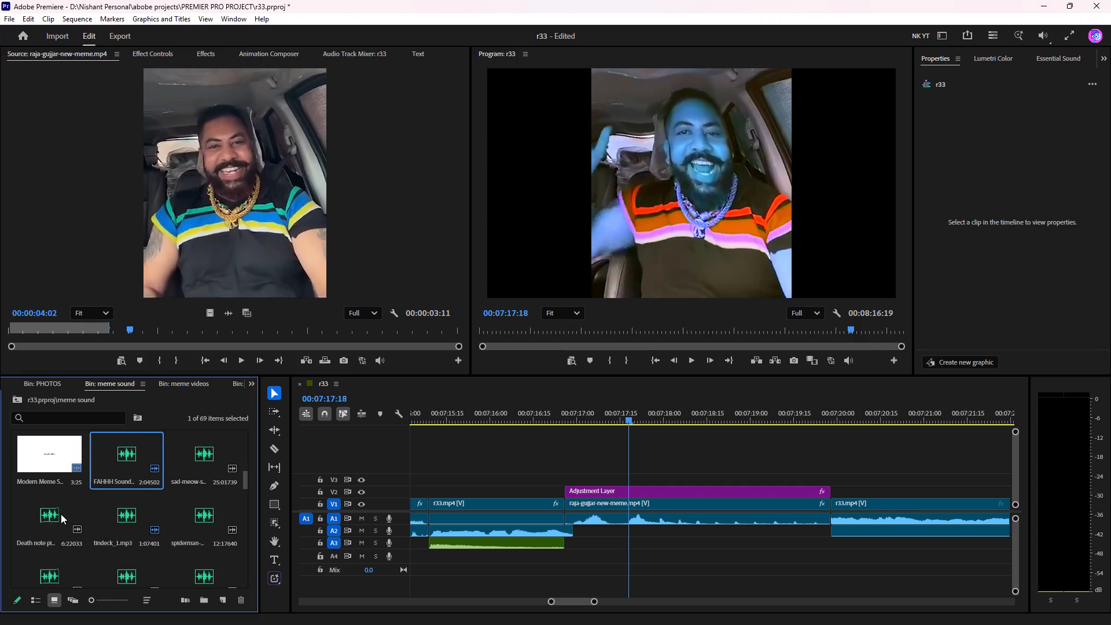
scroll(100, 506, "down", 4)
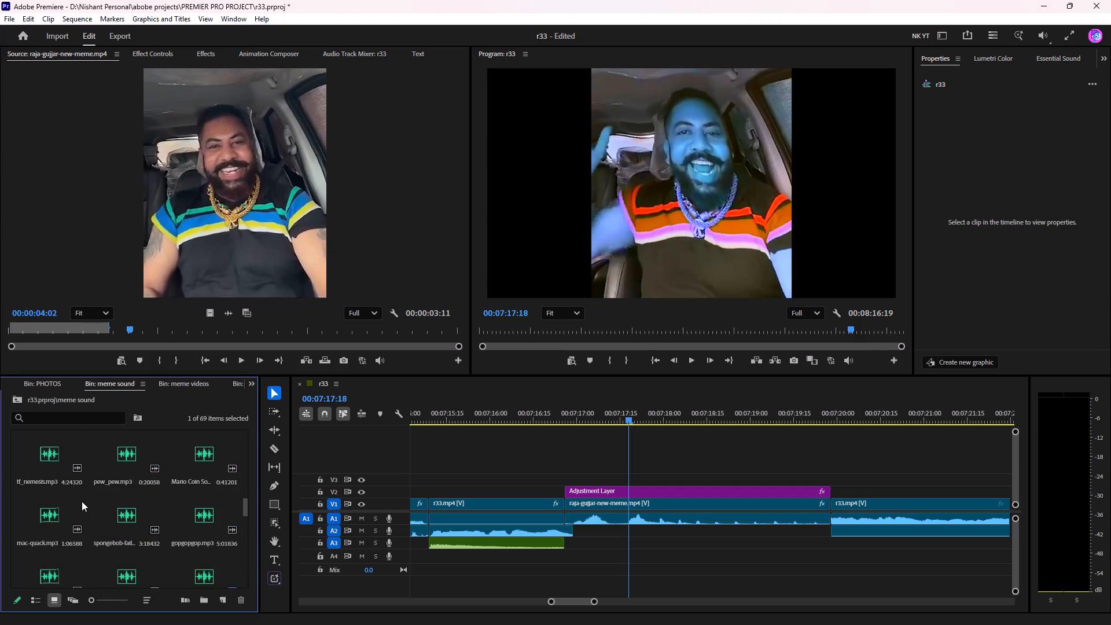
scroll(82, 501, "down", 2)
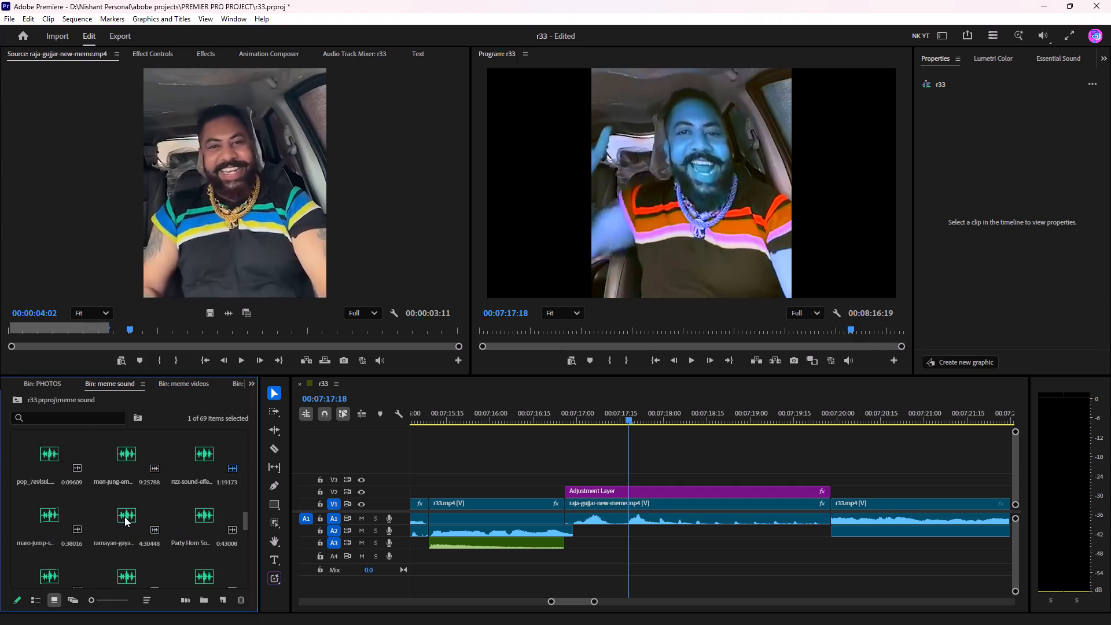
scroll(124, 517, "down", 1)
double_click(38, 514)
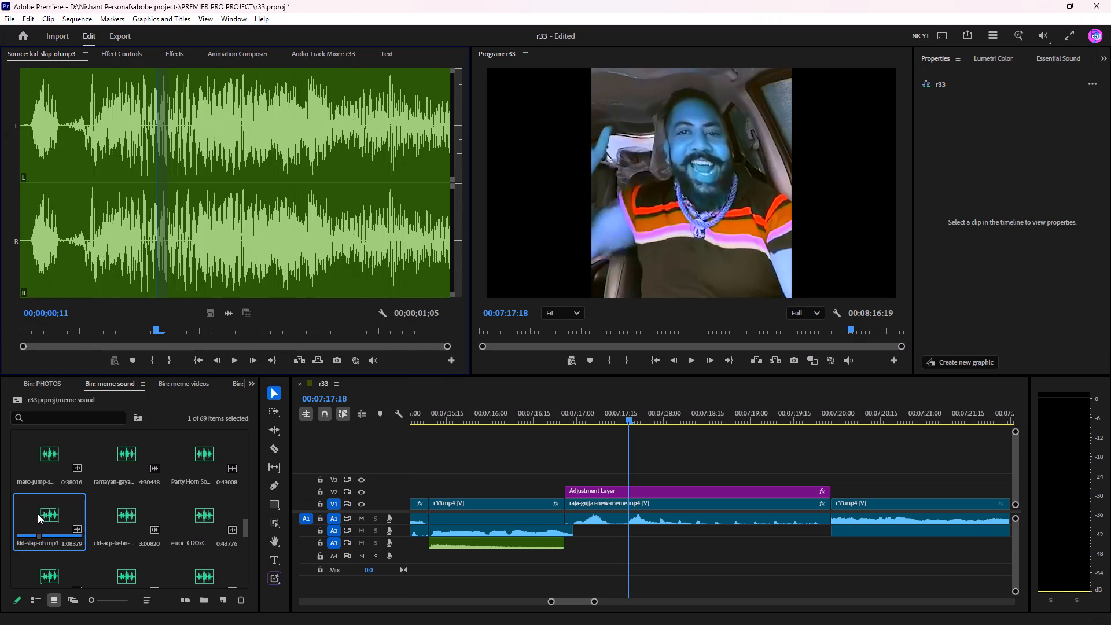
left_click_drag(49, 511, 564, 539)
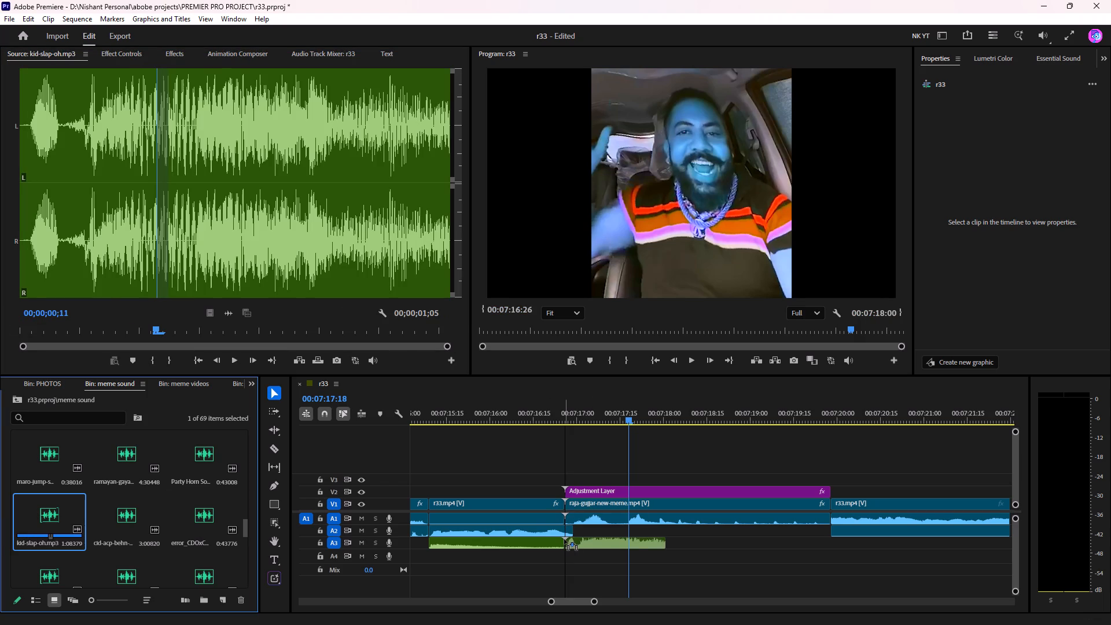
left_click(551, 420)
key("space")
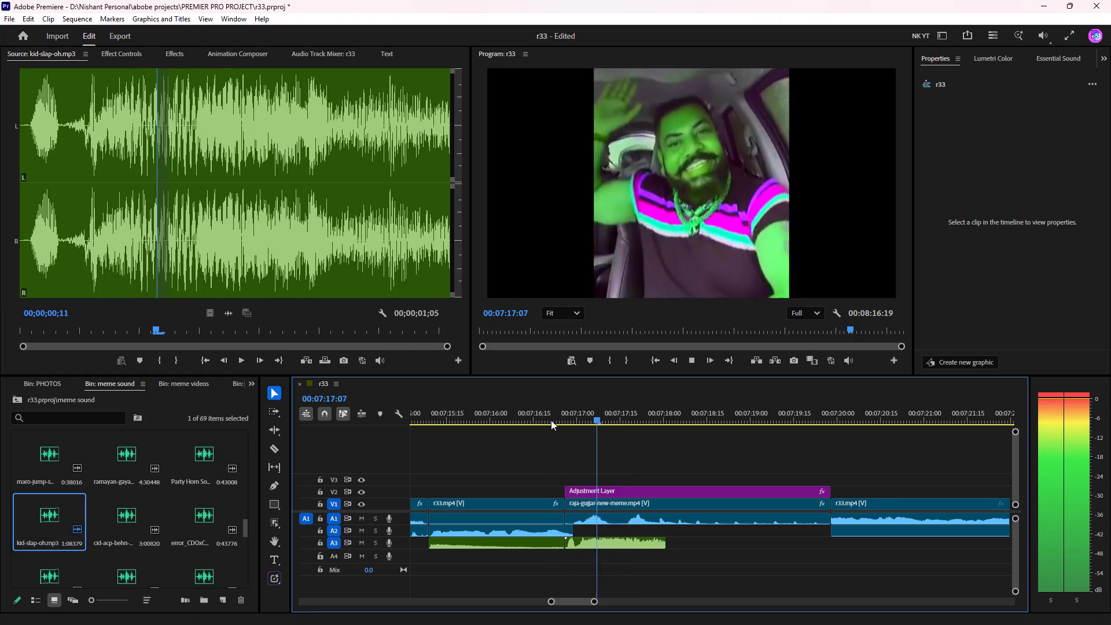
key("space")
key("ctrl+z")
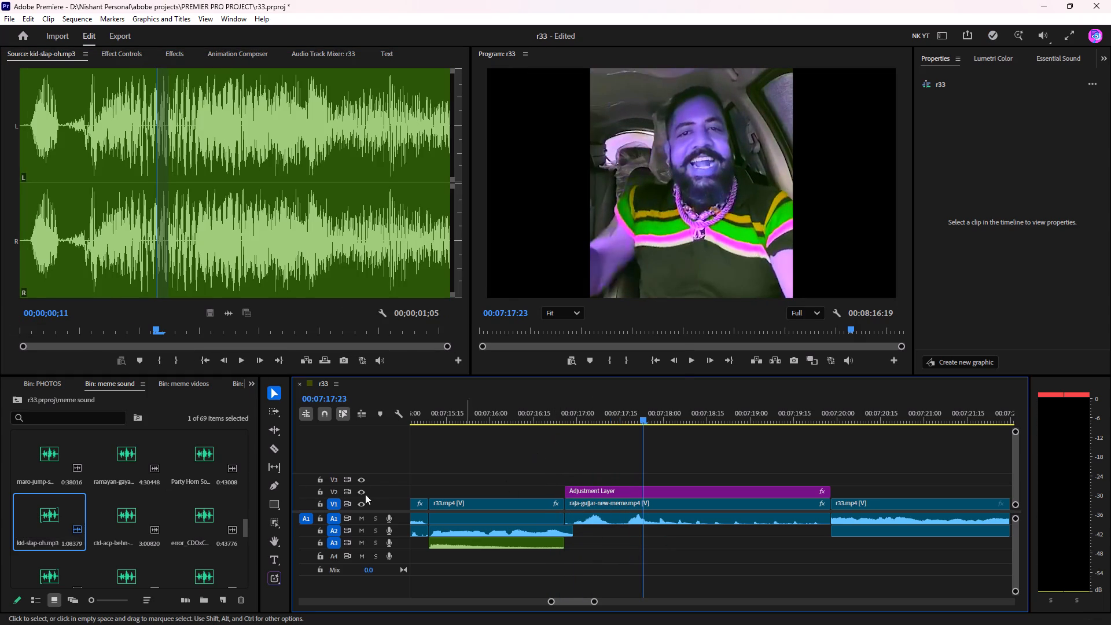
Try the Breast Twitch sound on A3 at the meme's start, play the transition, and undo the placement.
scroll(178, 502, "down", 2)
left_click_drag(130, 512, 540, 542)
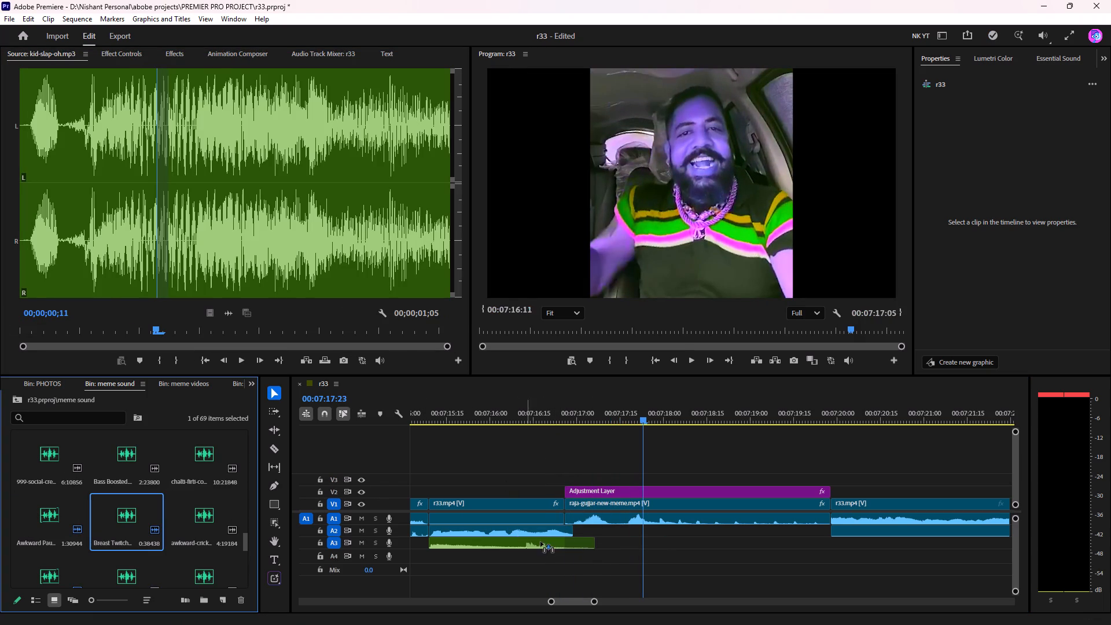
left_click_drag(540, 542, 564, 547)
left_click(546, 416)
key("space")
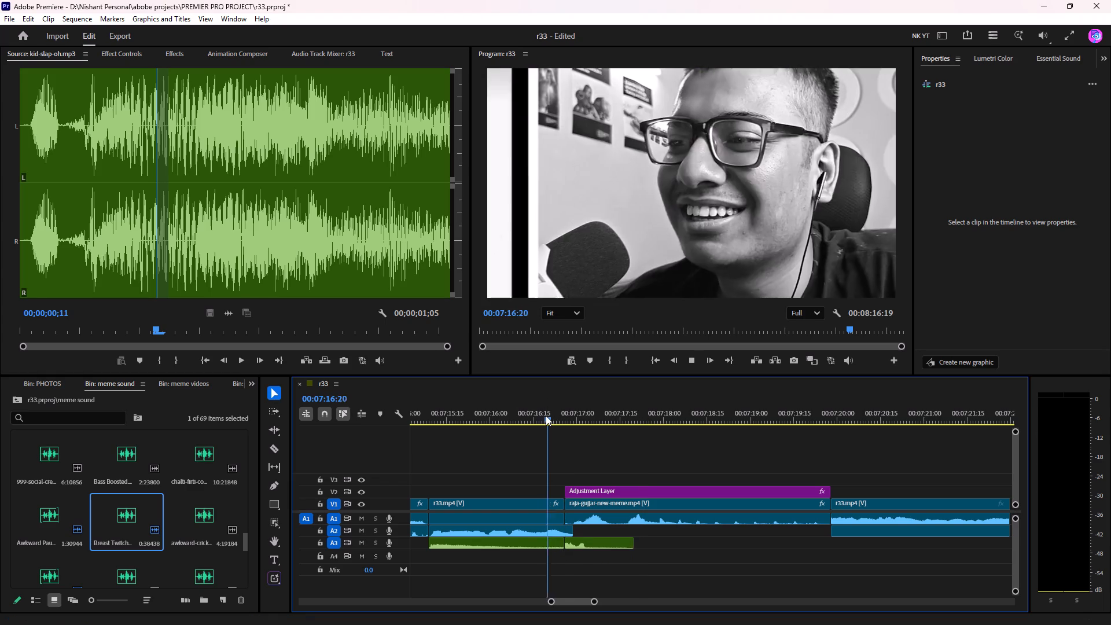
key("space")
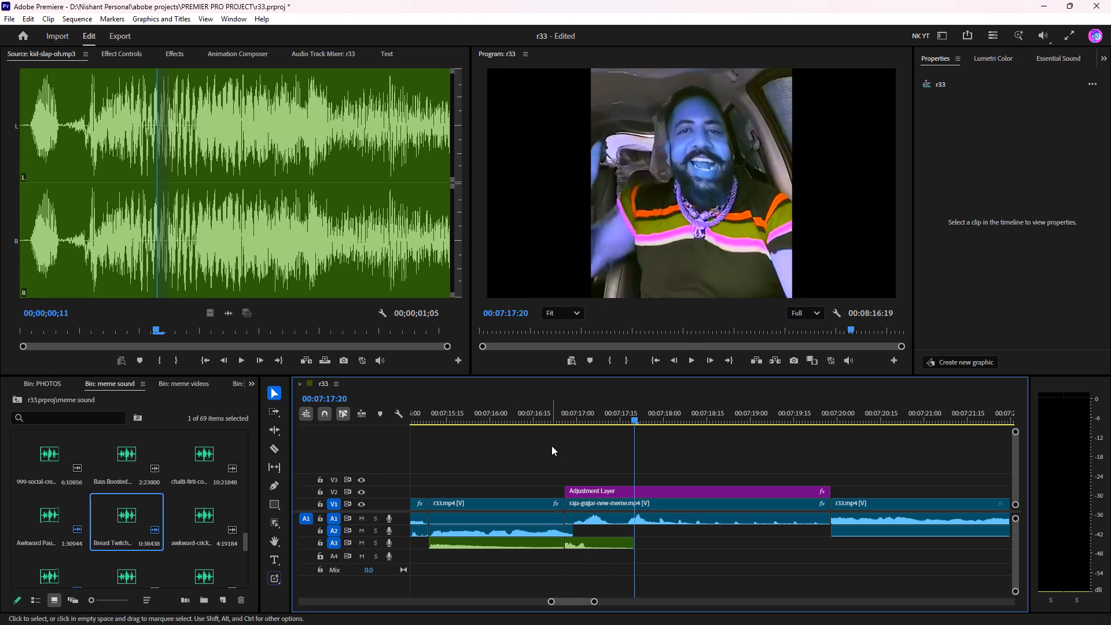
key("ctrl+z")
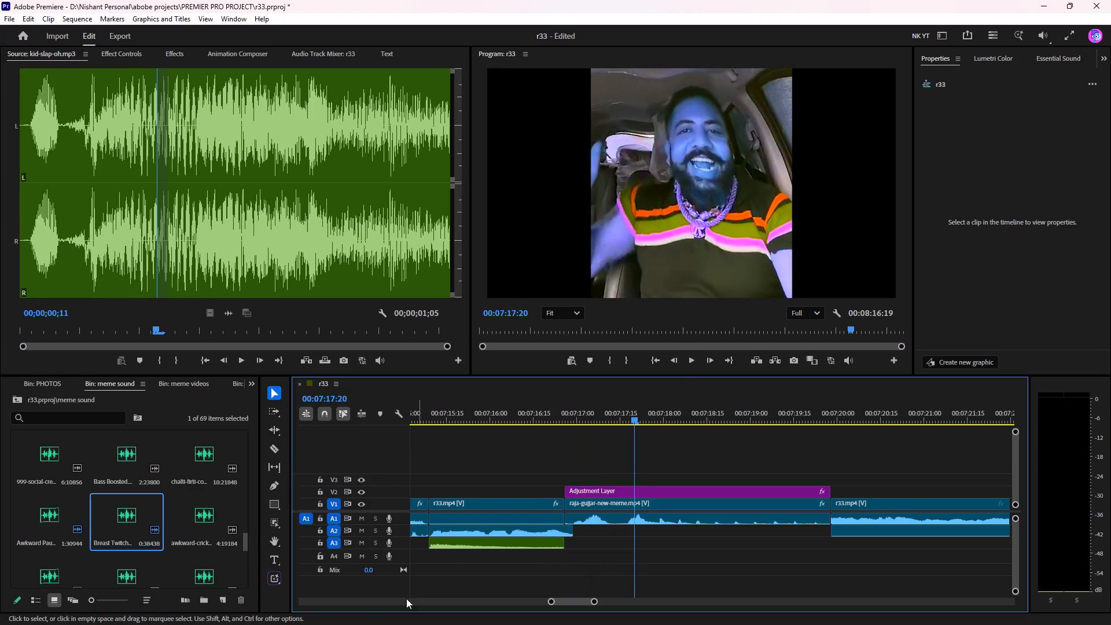
Preview auughhh.mp3 from the meme sound bin in the source monitor.
scroll(145, 508, "down", 1)
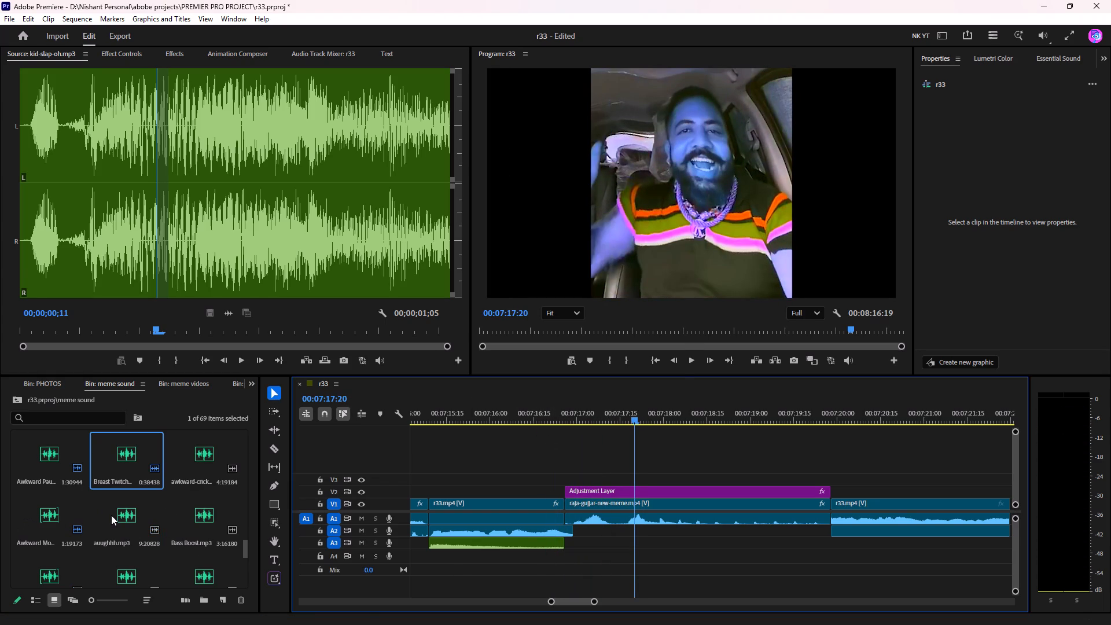
double_click(113, 517)
key("space")
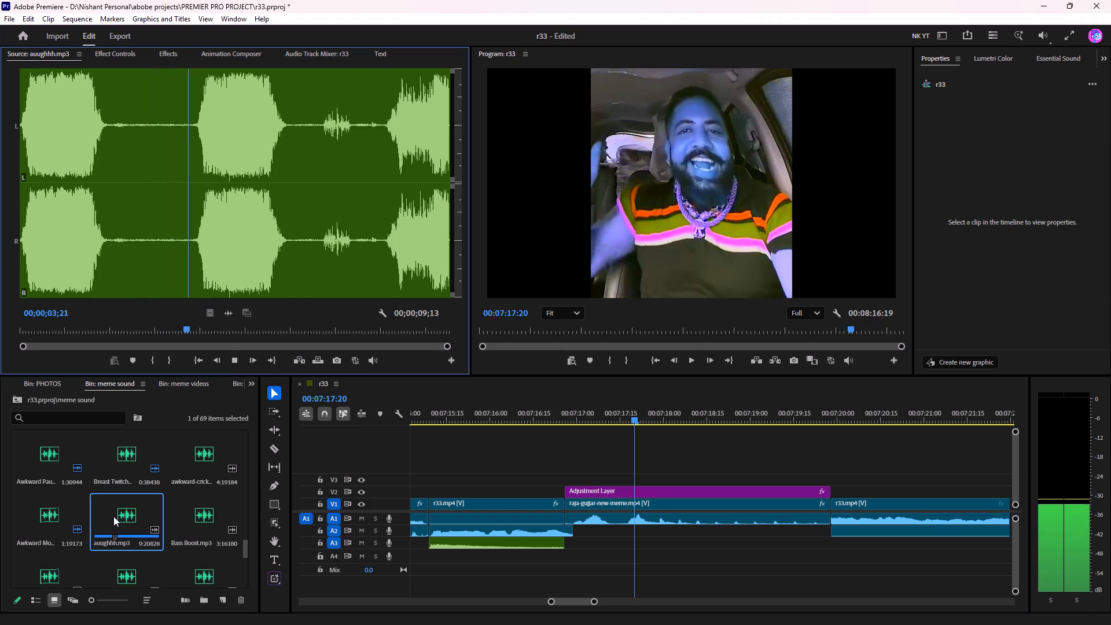
key("space")
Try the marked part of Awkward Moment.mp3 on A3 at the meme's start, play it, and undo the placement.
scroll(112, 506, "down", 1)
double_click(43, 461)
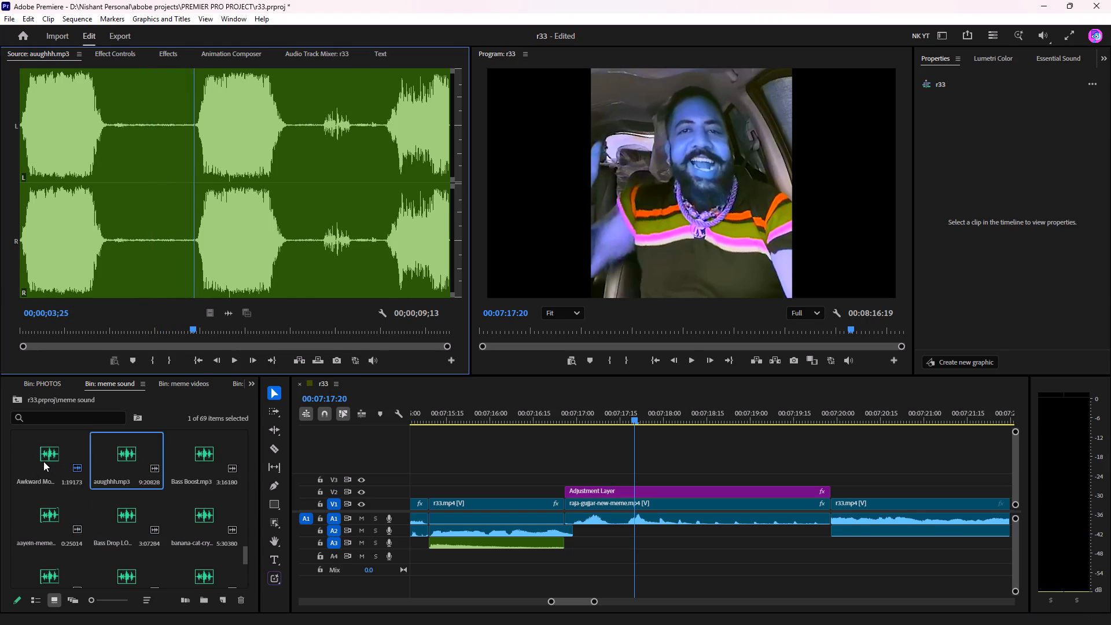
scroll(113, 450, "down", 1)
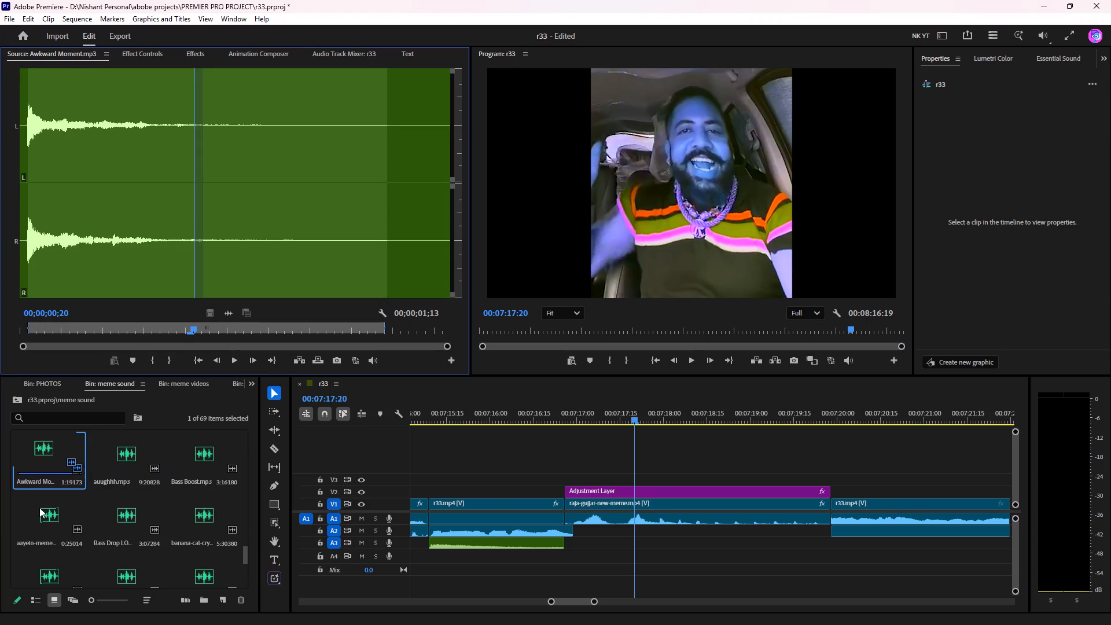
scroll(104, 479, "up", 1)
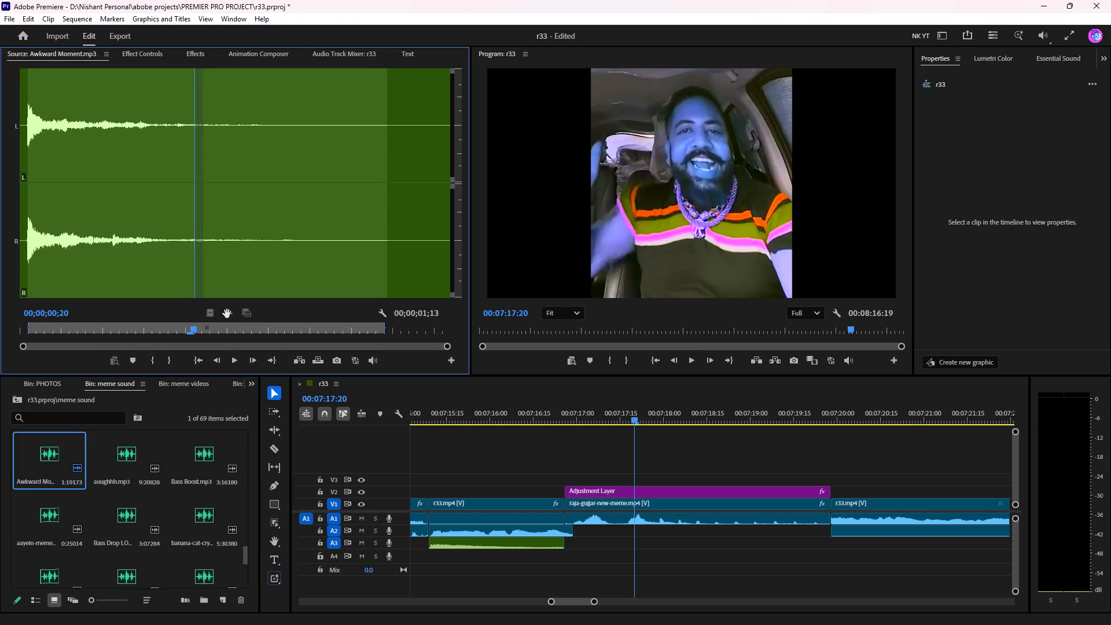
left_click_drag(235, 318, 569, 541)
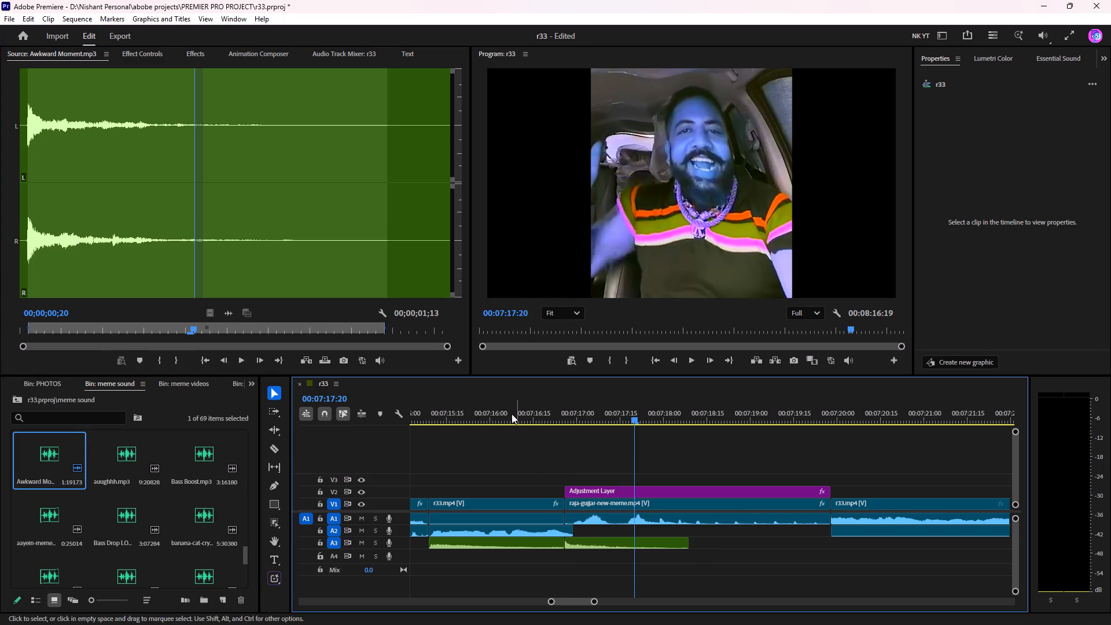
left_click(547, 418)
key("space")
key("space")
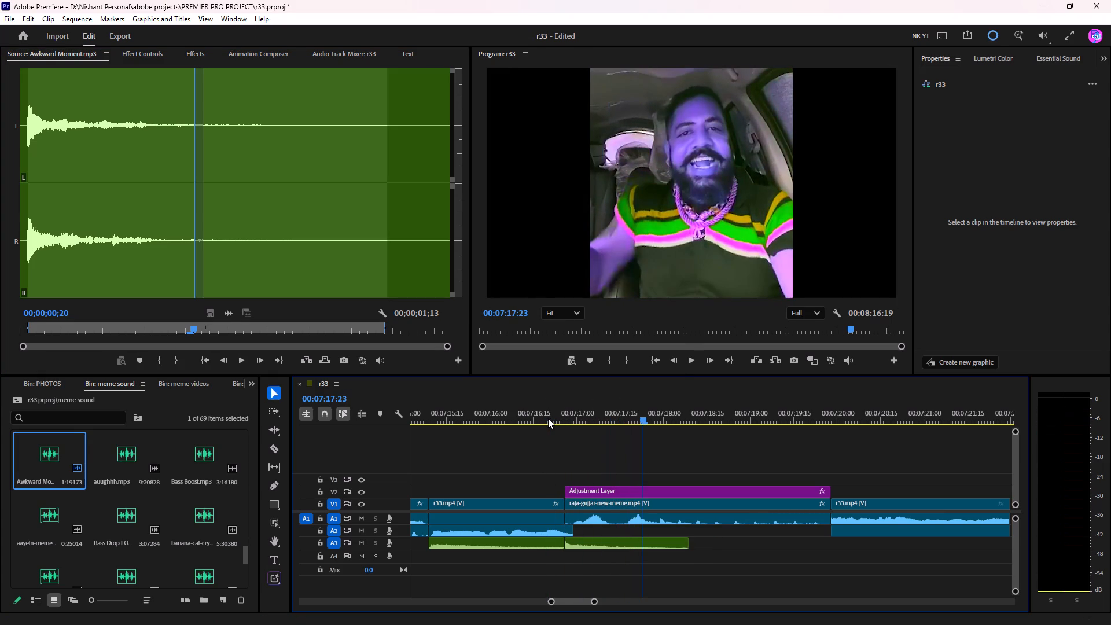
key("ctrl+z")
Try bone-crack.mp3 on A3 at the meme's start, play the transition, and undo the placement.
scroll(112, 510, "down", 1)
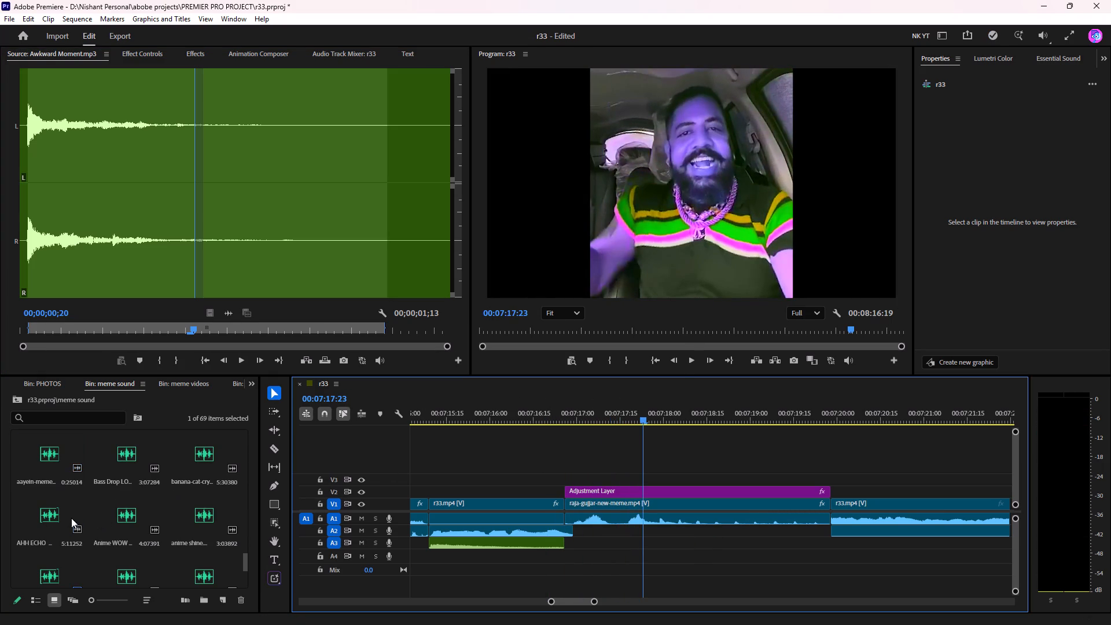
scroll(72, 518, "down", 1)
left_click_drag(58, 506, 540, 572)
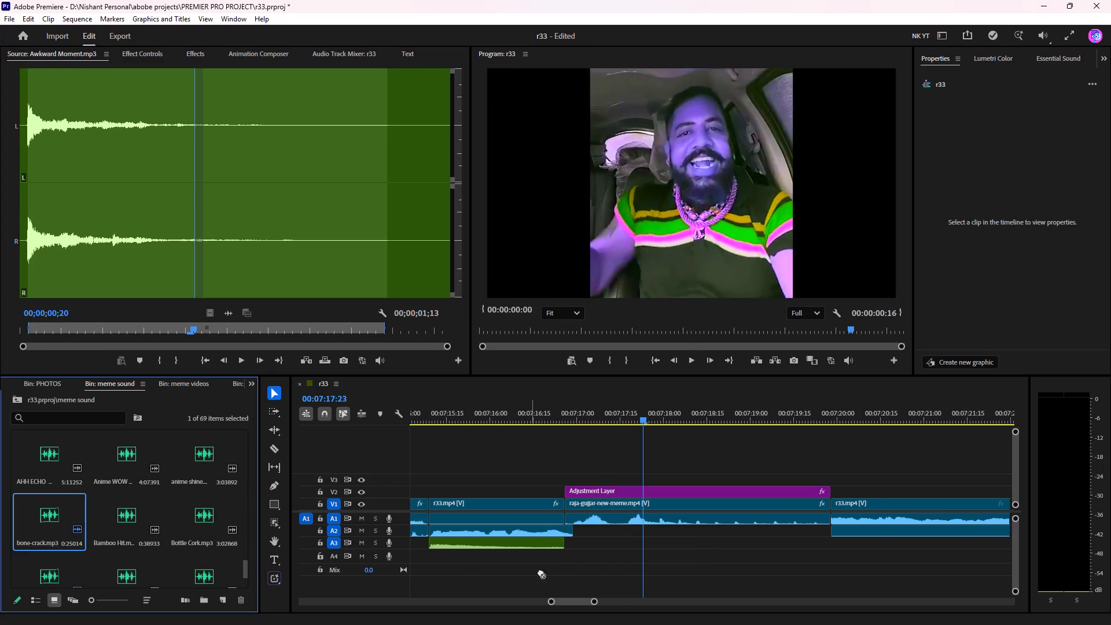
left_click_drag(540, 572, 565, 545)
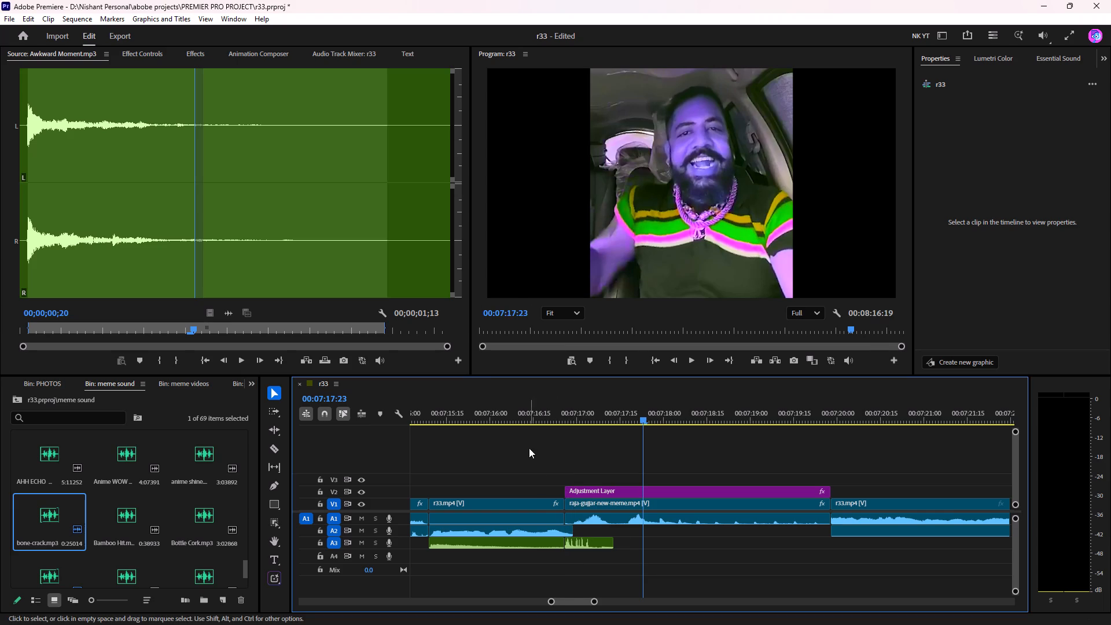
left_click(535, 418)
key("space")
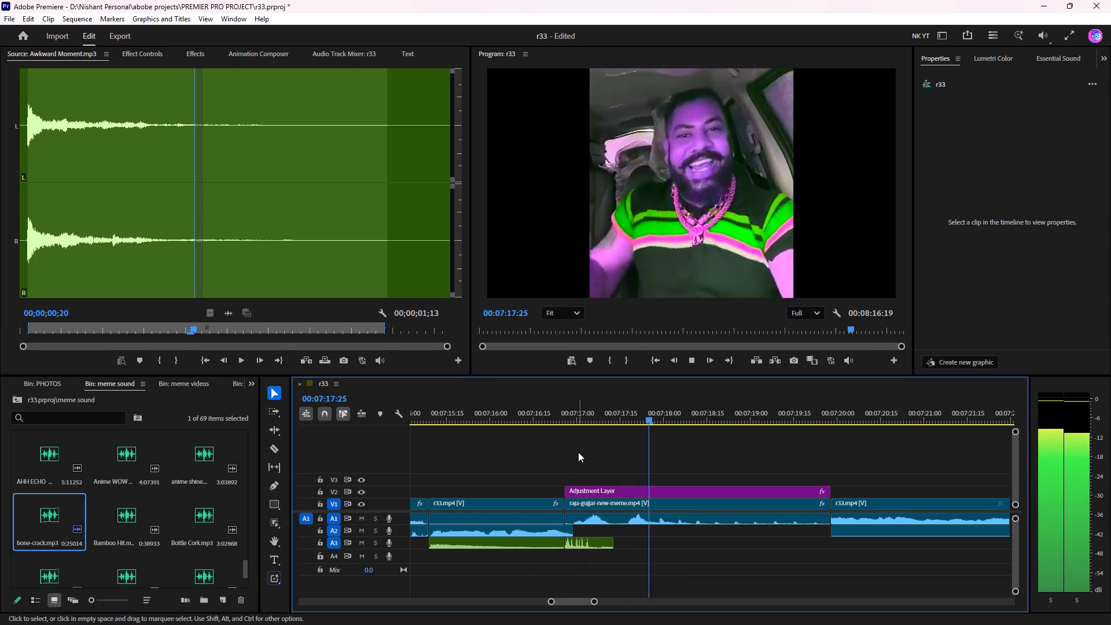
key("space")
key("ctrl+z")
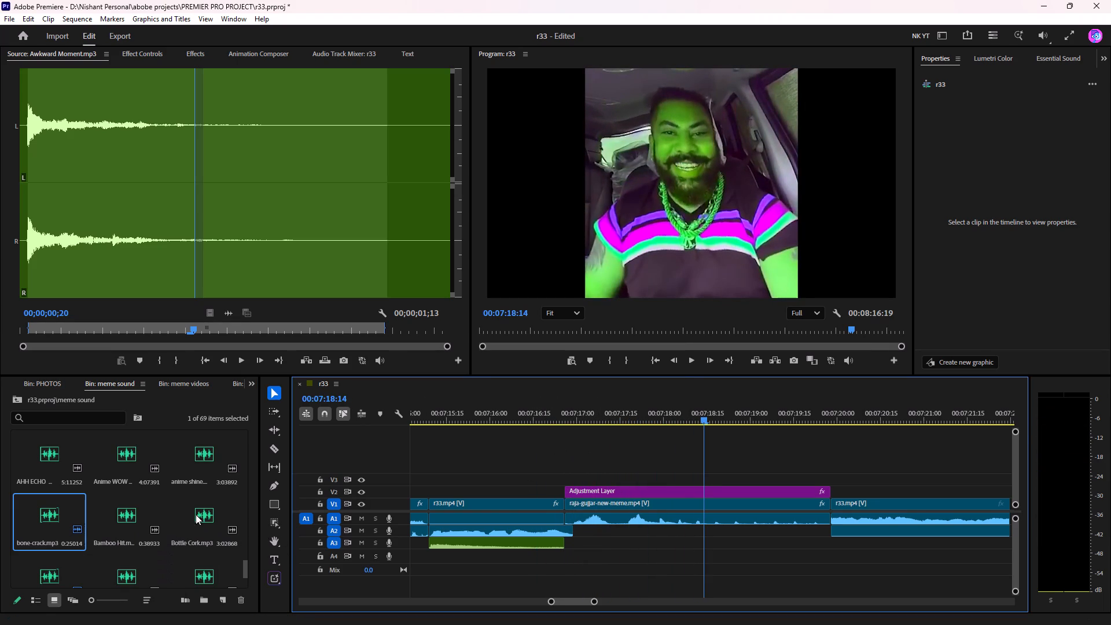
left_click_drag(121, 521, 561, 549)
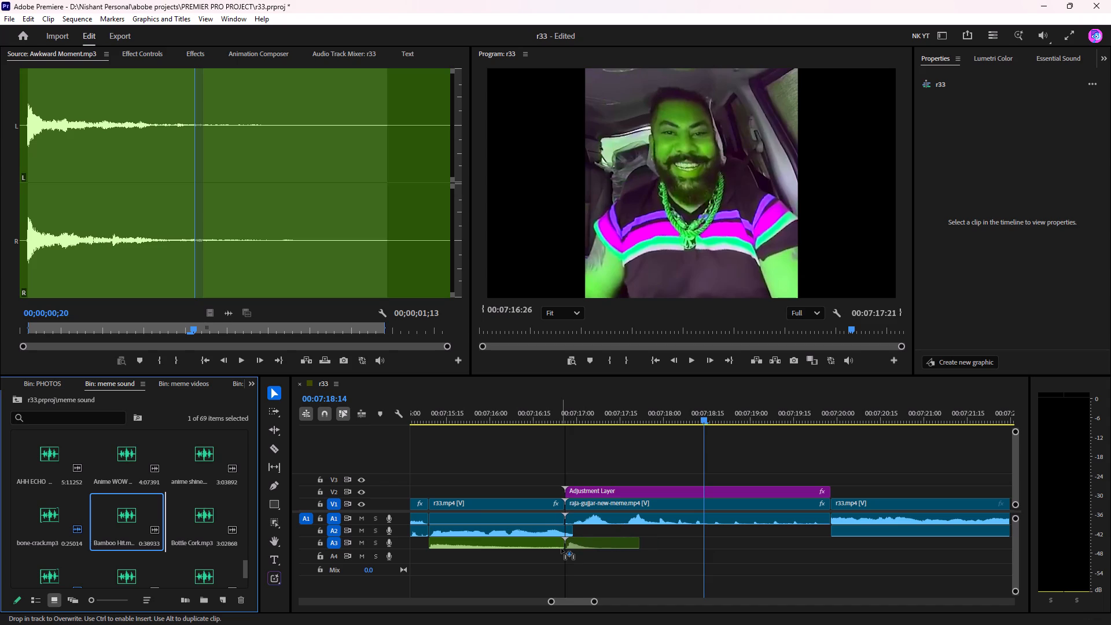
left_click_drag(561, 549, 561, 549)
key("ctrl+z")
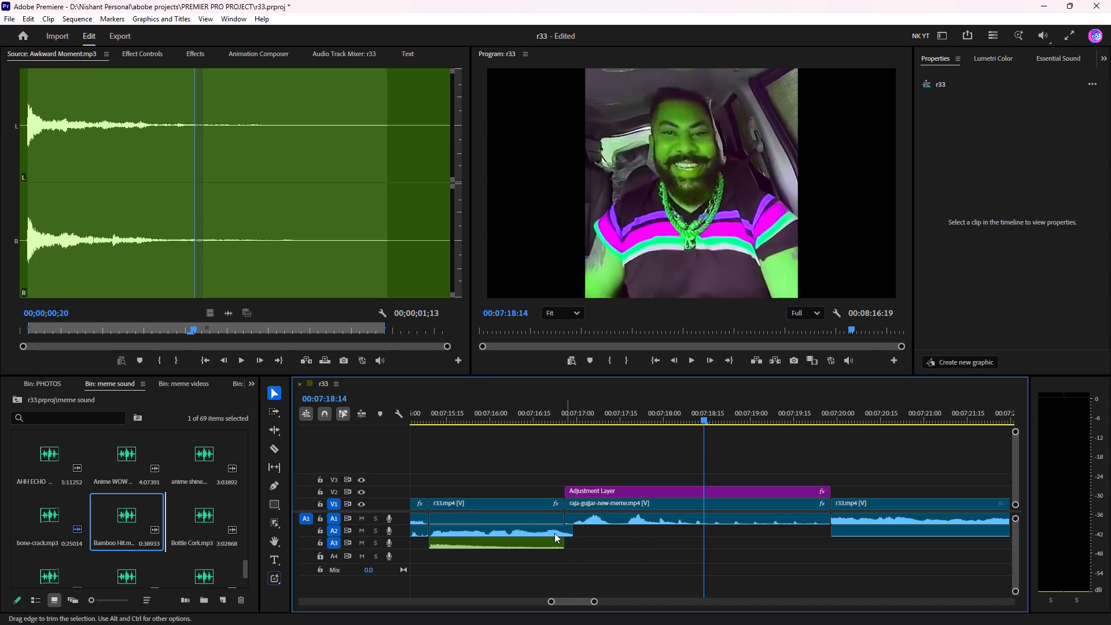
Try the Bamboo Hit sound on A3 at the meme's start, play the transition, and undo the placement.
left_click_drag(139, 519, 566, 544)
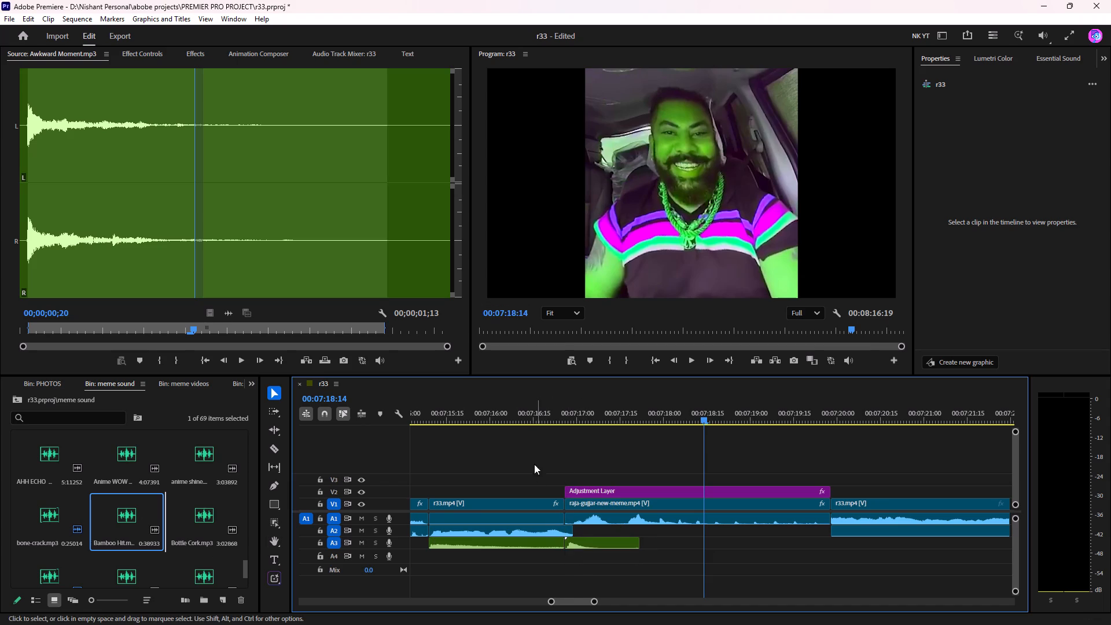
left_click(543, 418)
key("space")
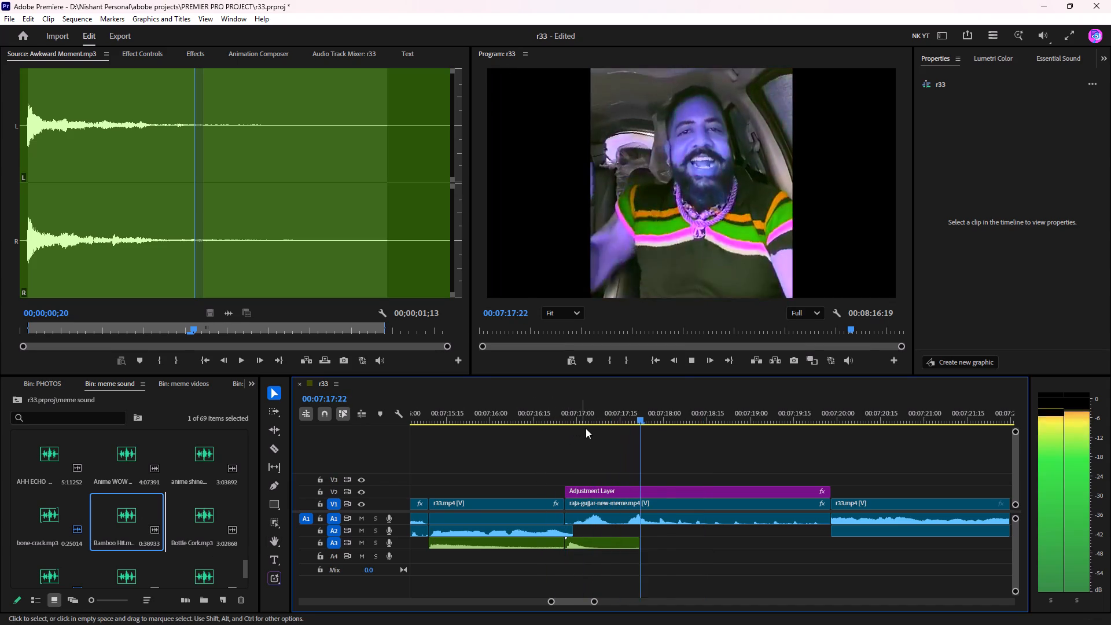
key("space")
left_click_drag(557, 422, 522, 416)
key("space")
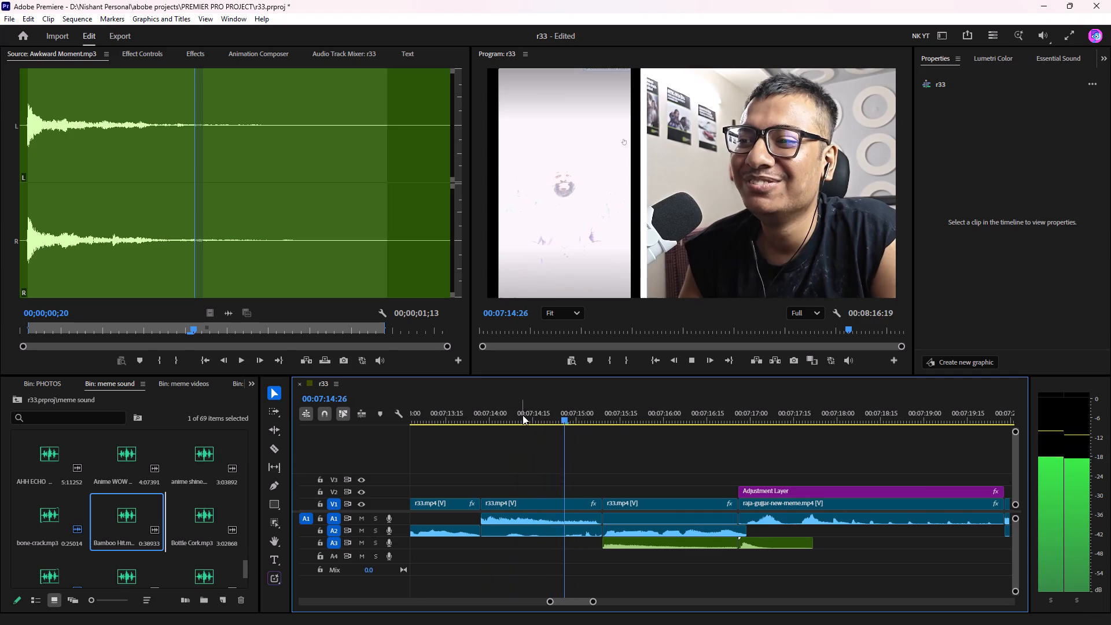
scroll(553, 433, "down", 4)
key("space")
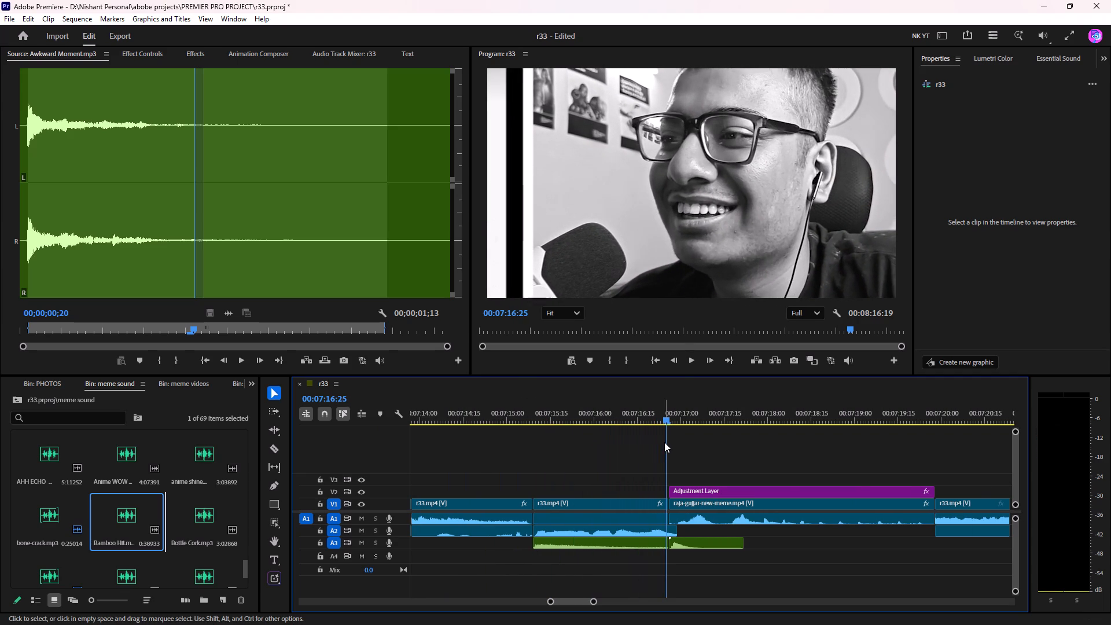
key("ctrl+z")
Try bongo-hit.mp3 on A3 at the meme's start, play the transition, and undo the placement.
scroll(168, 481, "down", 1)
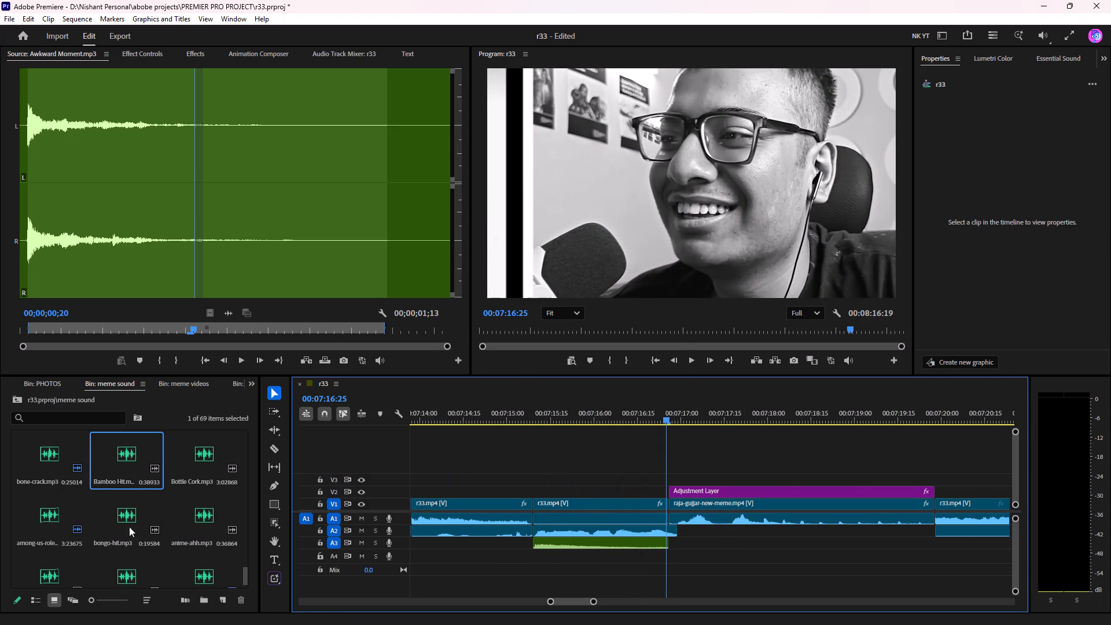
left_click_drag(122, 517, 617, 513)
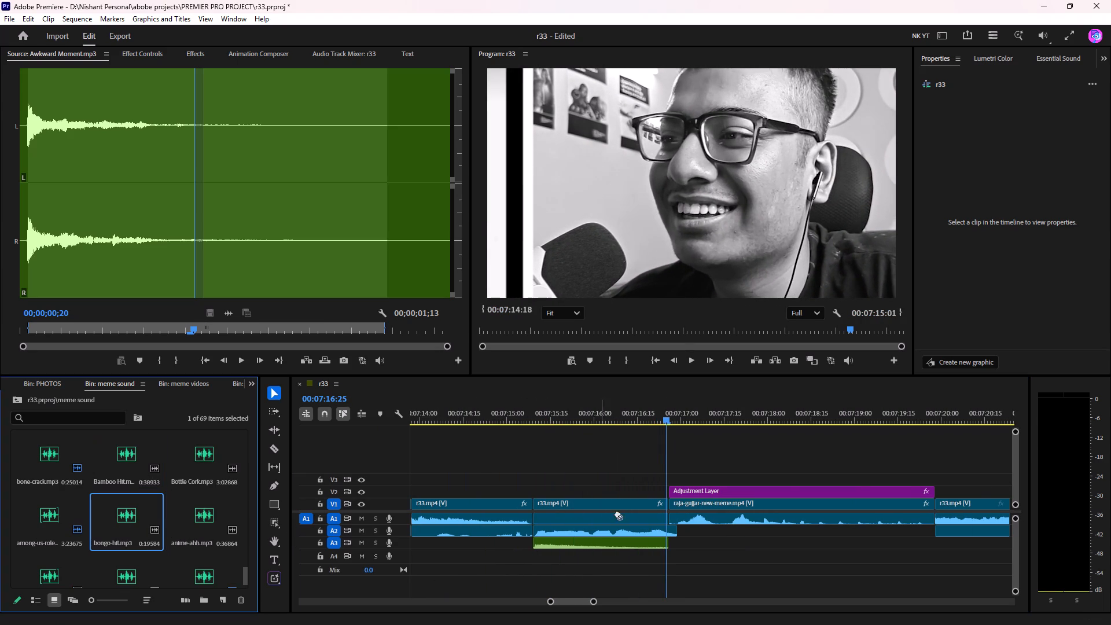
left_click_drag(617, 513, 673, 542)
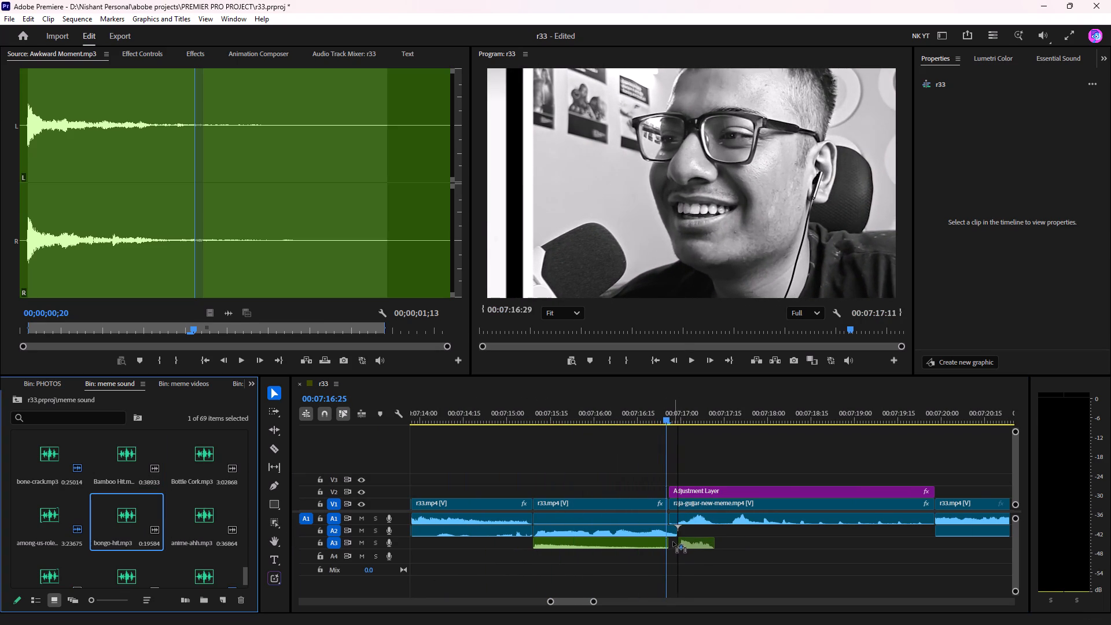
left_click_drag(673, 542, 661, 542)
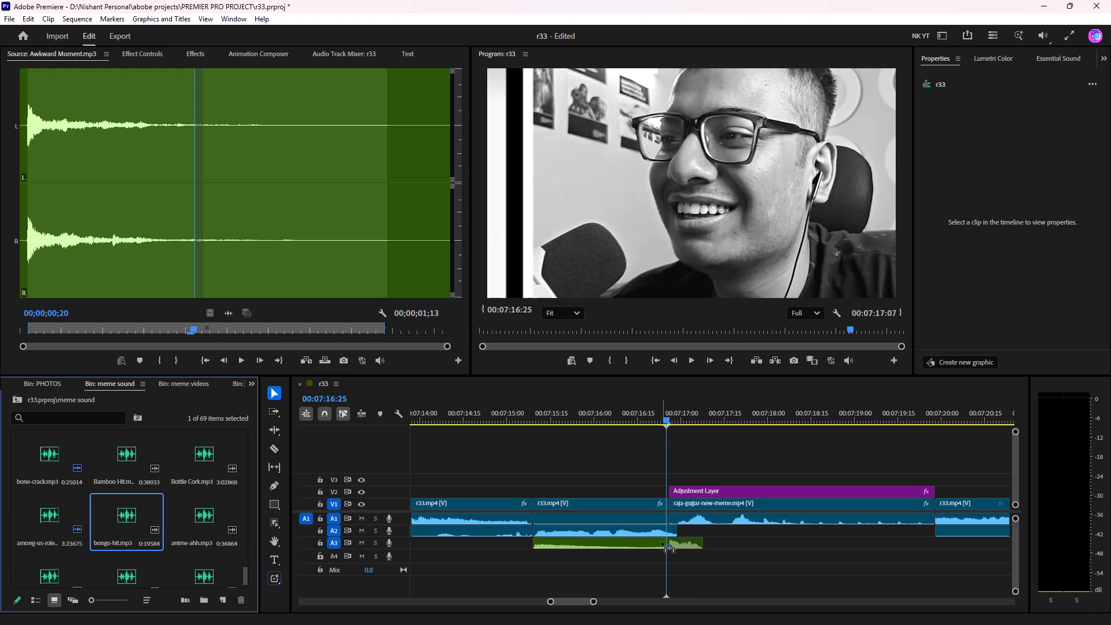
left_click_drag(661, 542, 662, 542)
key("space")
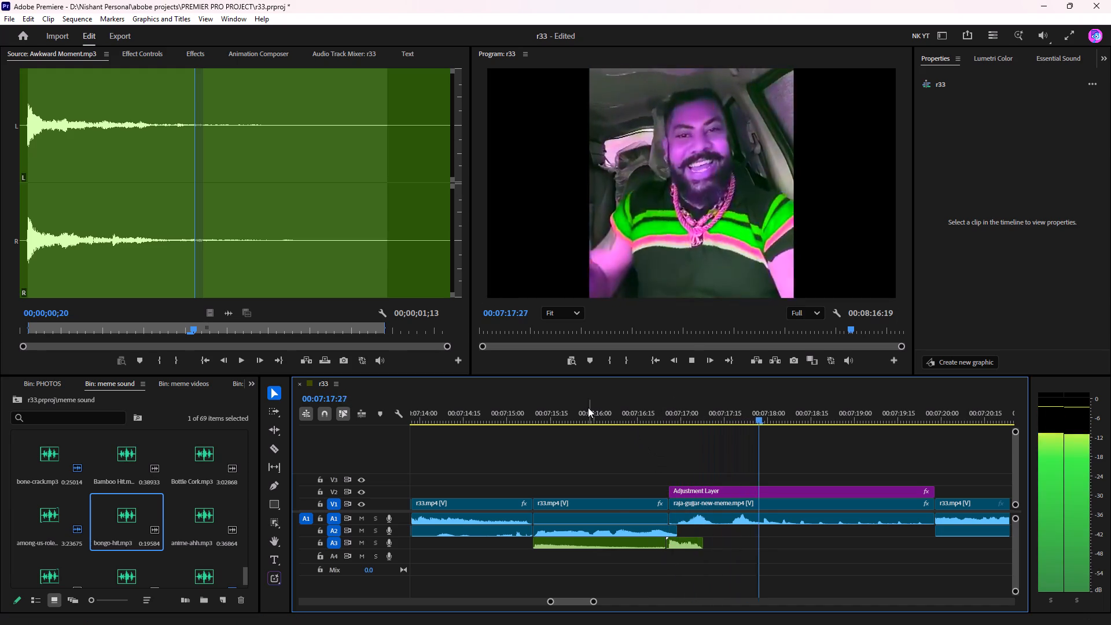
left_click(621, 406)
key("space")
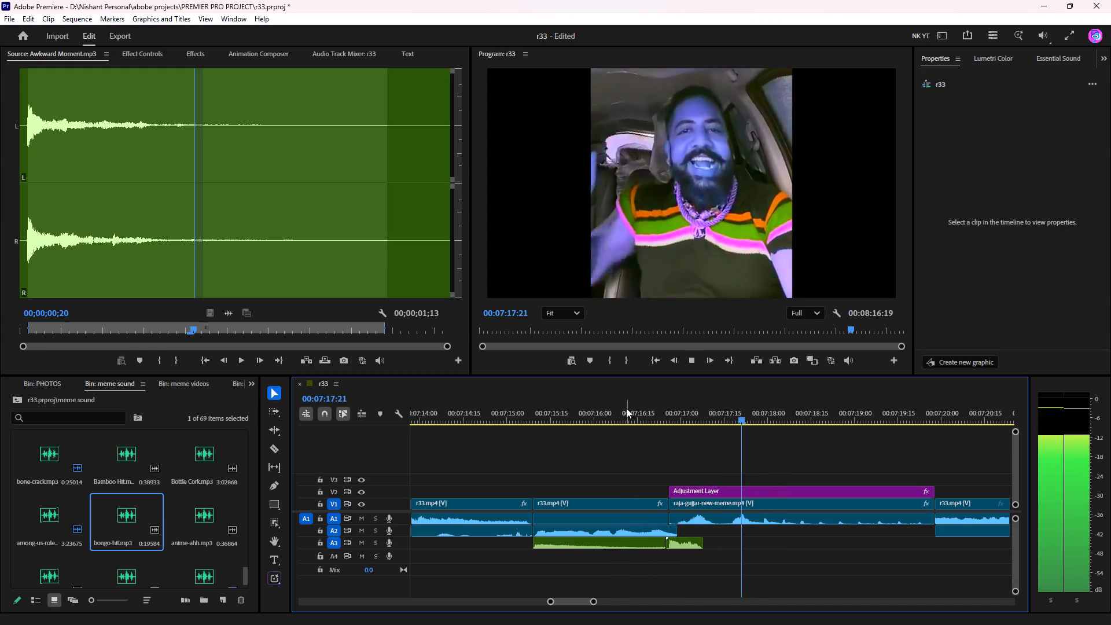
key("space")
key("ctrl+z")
Preview Cartoon Slip.mp3, Flashbang Sound.mp3 and ba dum tss.mp3 from the meme sound bin in the source monitor.
scroll(165, 530, "down", 1)
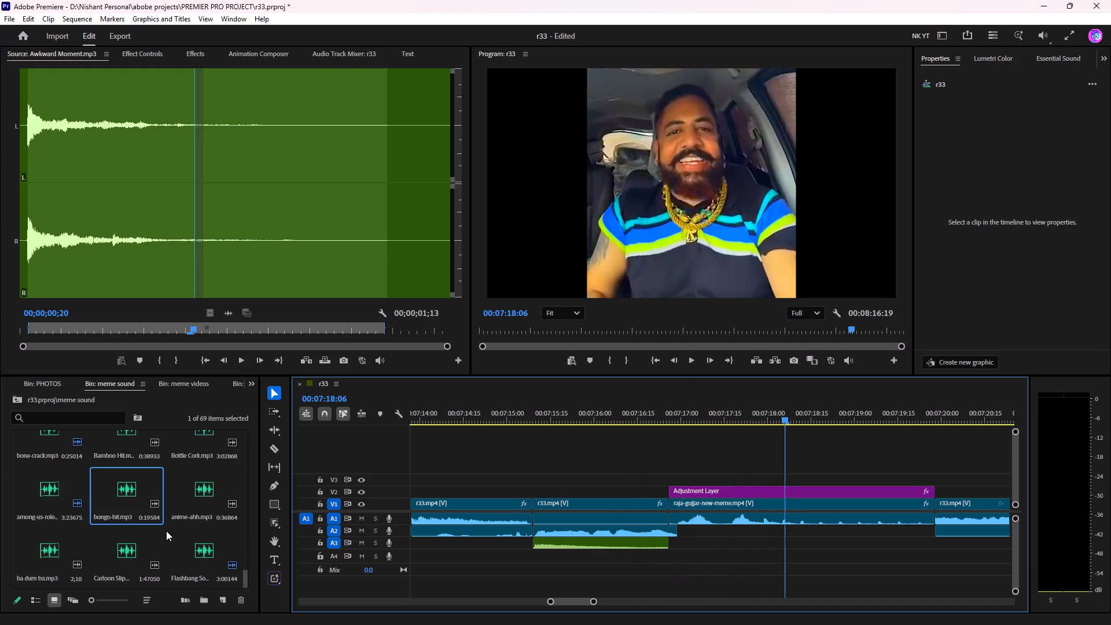
double_click(124, 543)
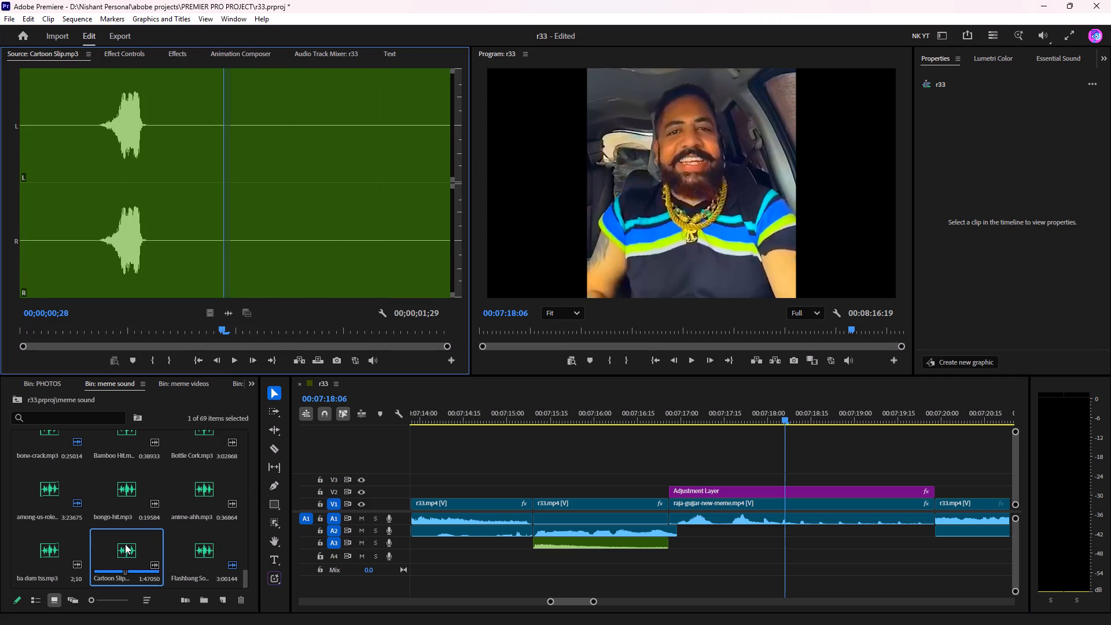
key("space")
key("space")
left_click_drag(122, 329, 91, 339)
key("space")
key("space")
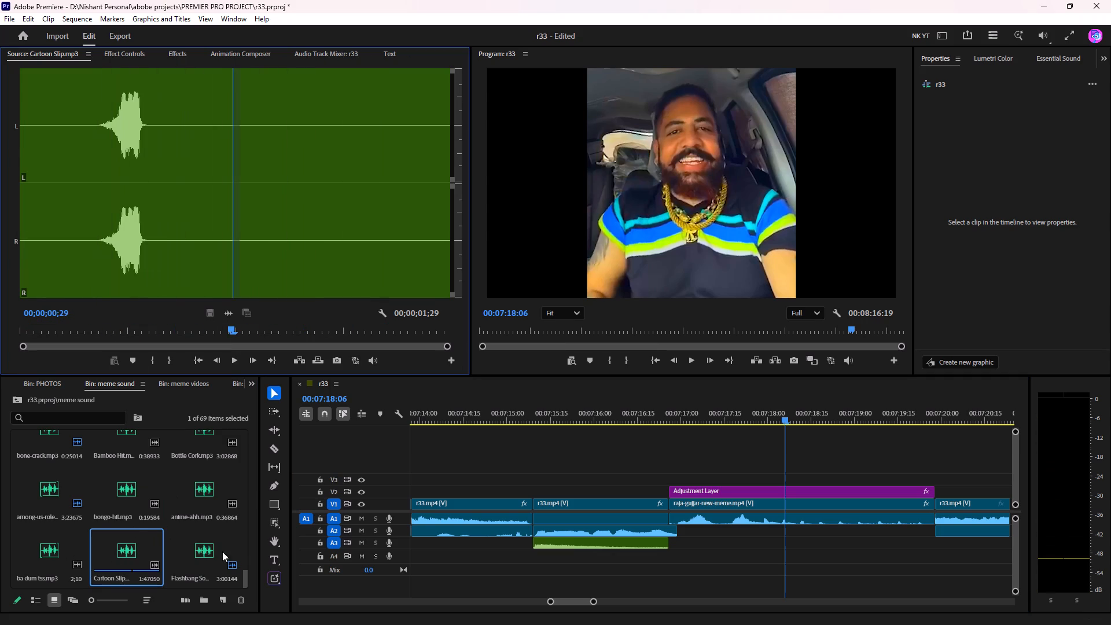
scroll(214, 557, "down", 1)
double_click(202, 537)
key("space")
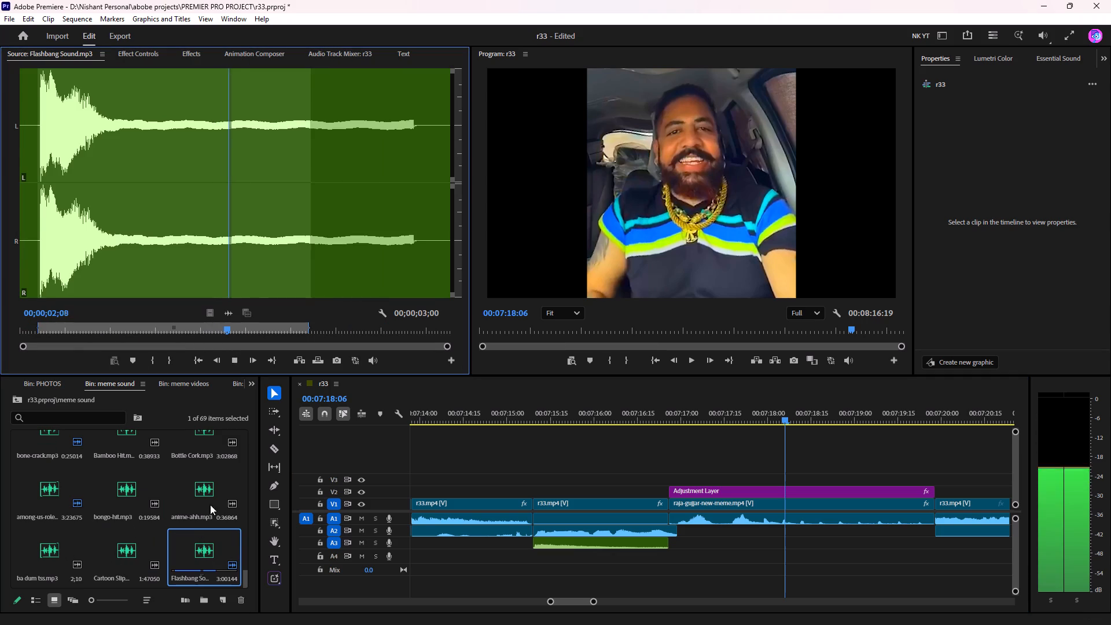
key("space")
double_click(34, 554)
key("space")
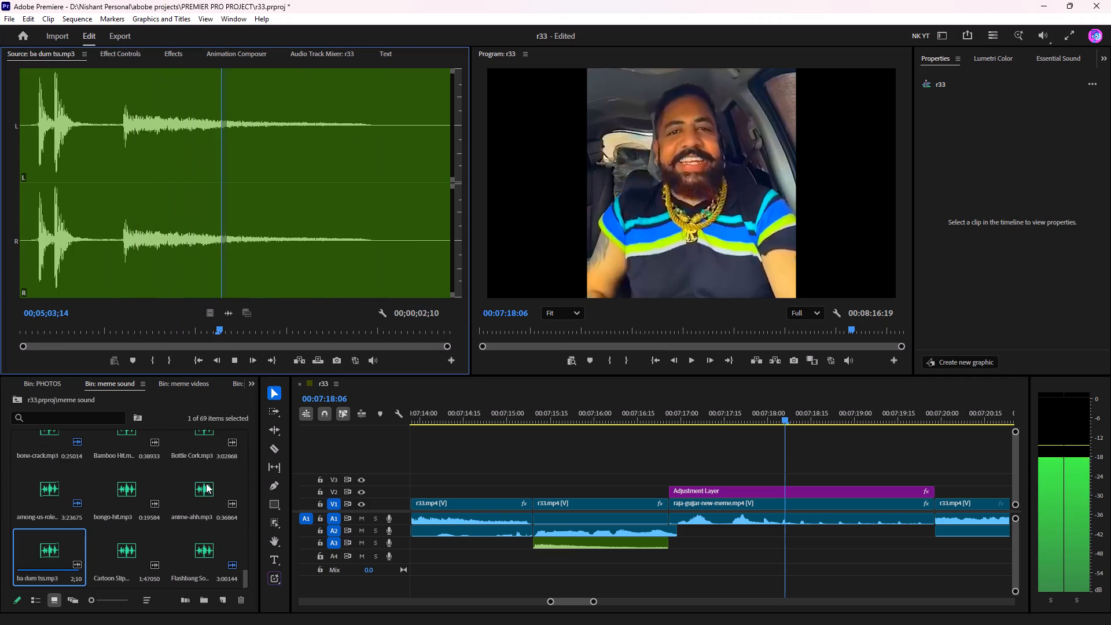
Preview anime-ahh.mp3 and mark its In point at 00;00;00;03 and Out point at 00;00;00;21.
double_click(206, 483)
key("space")
key("space")
key("space")
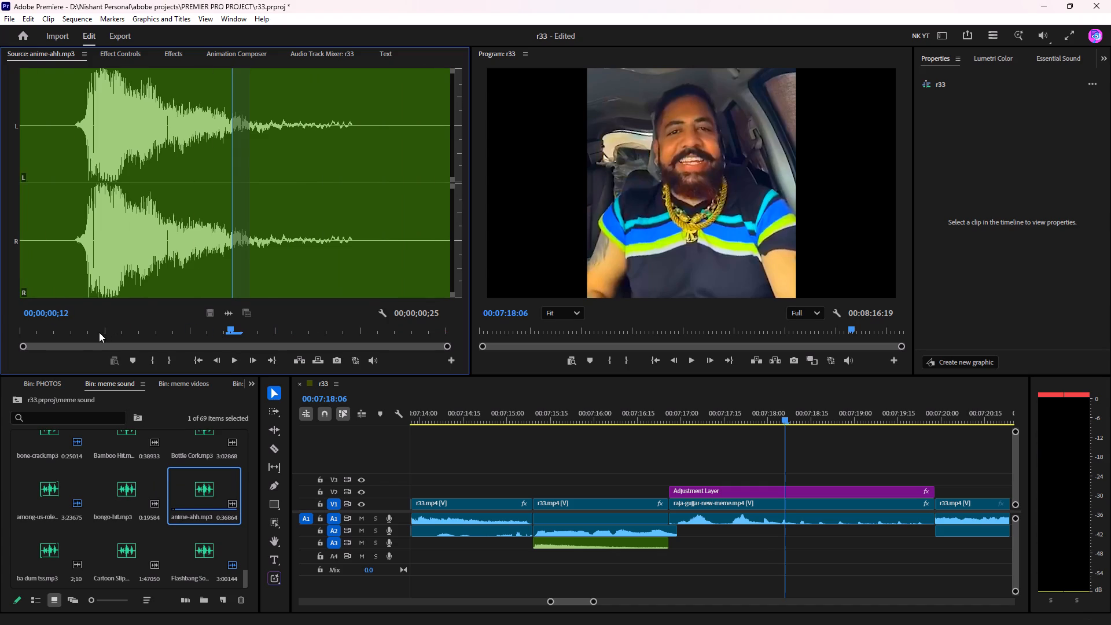
left_click_drag(97, 332, 83, 340)
key("i")
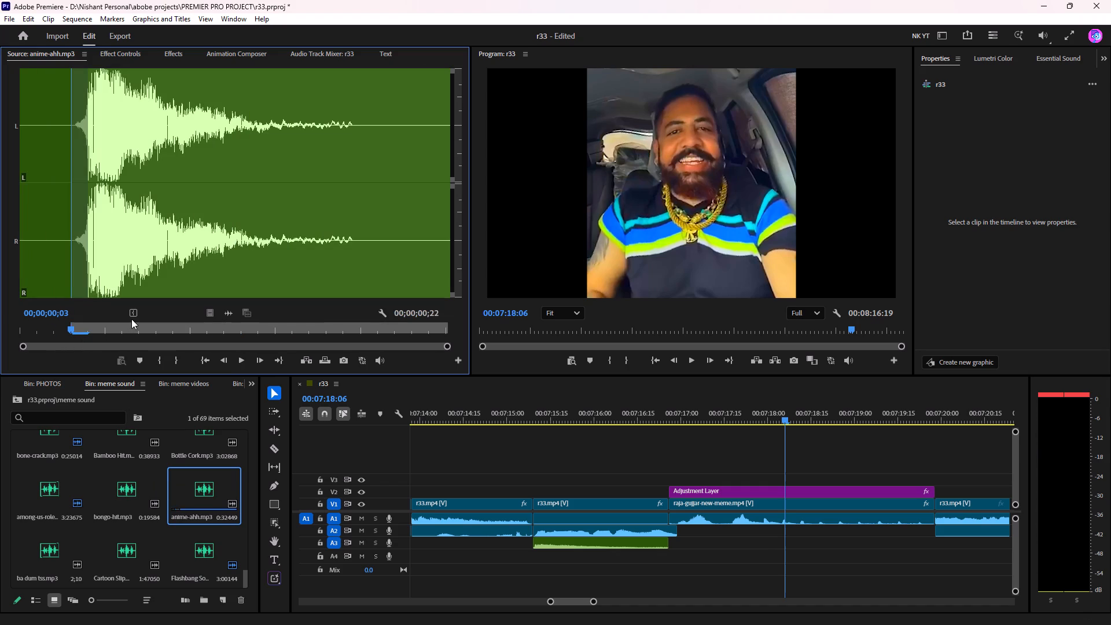
left_click_drag(134, 323, 377, 376)
key("o")
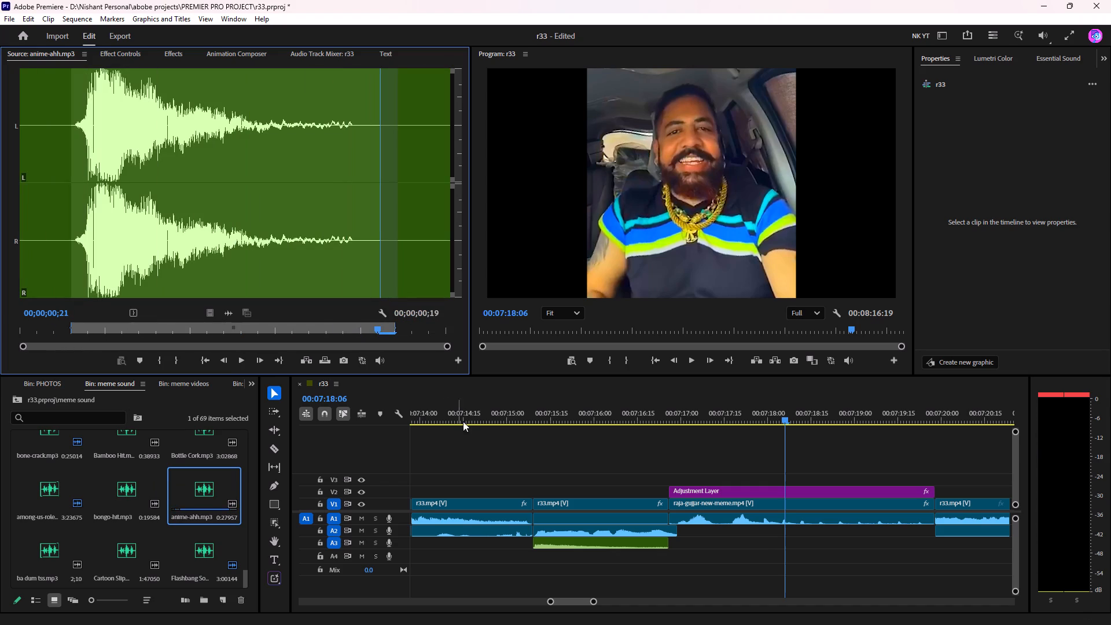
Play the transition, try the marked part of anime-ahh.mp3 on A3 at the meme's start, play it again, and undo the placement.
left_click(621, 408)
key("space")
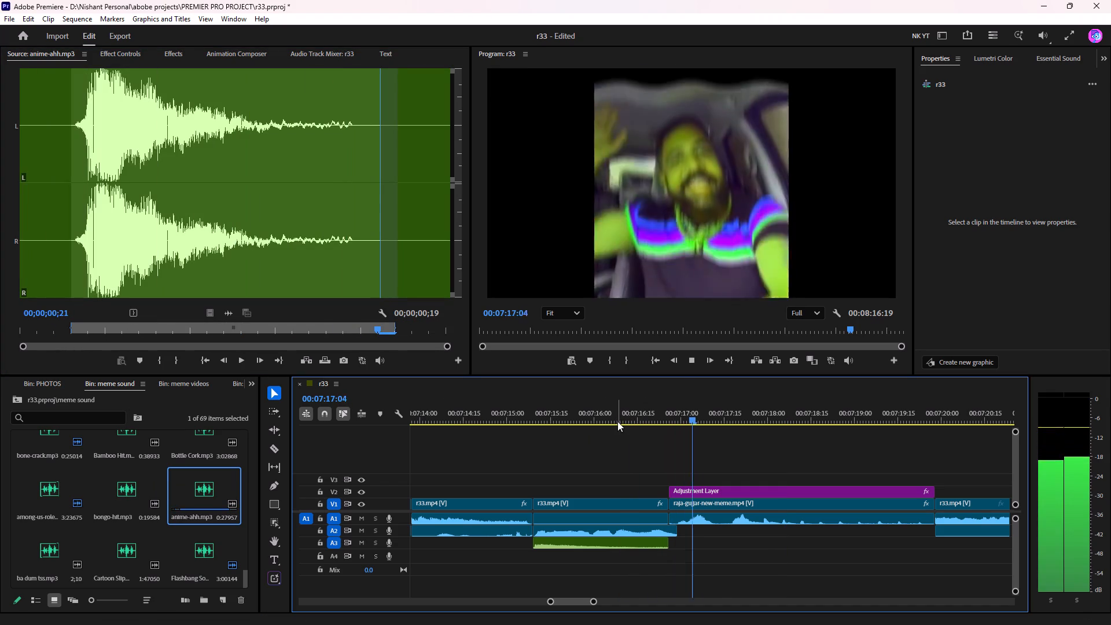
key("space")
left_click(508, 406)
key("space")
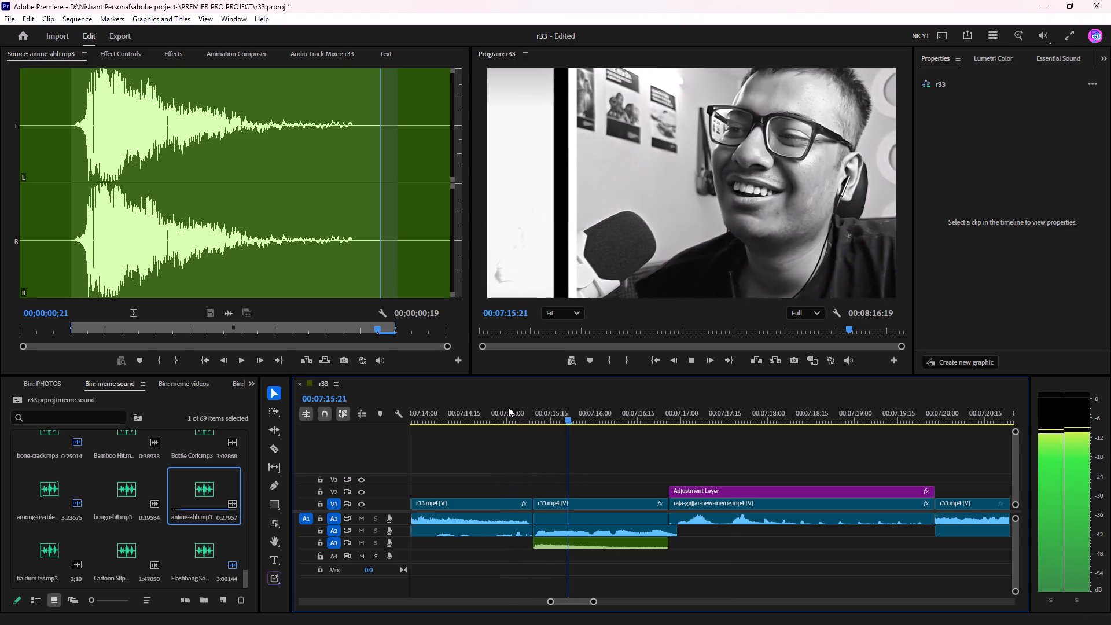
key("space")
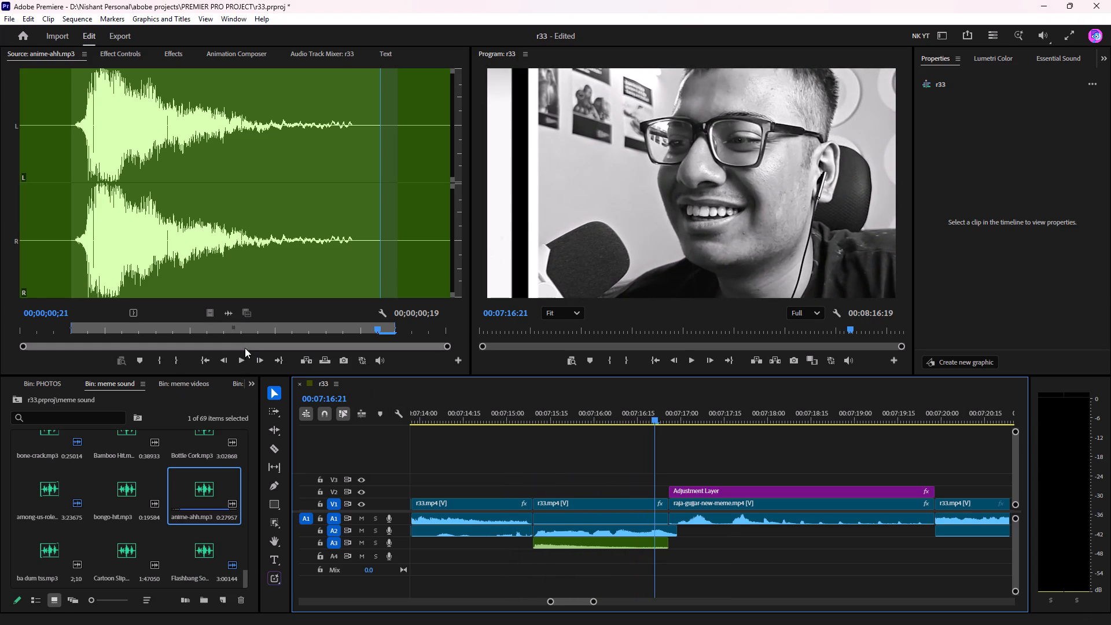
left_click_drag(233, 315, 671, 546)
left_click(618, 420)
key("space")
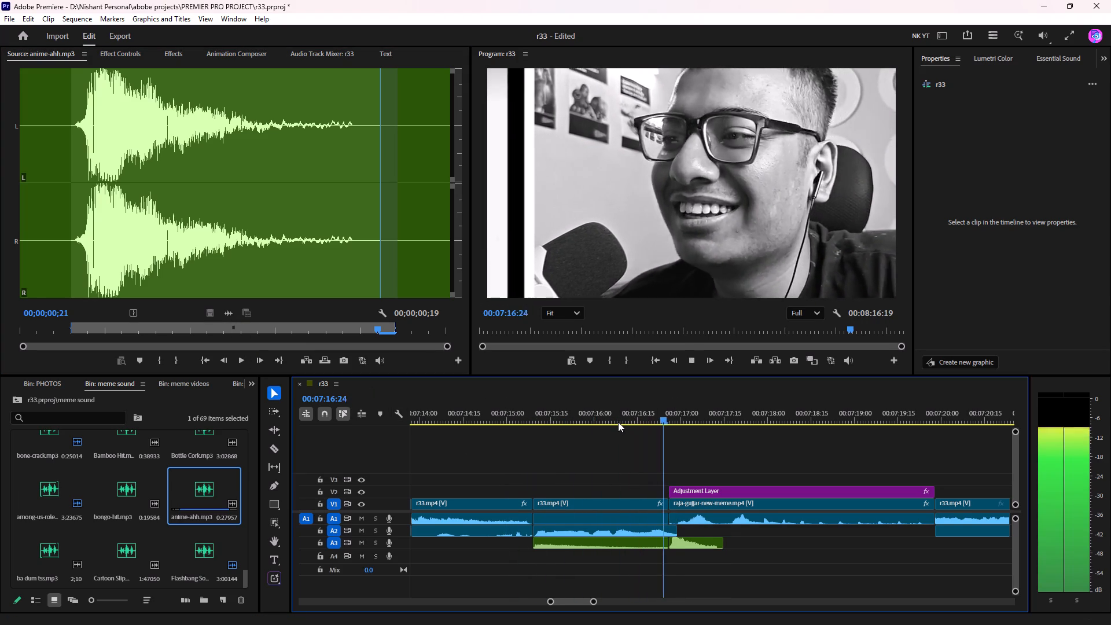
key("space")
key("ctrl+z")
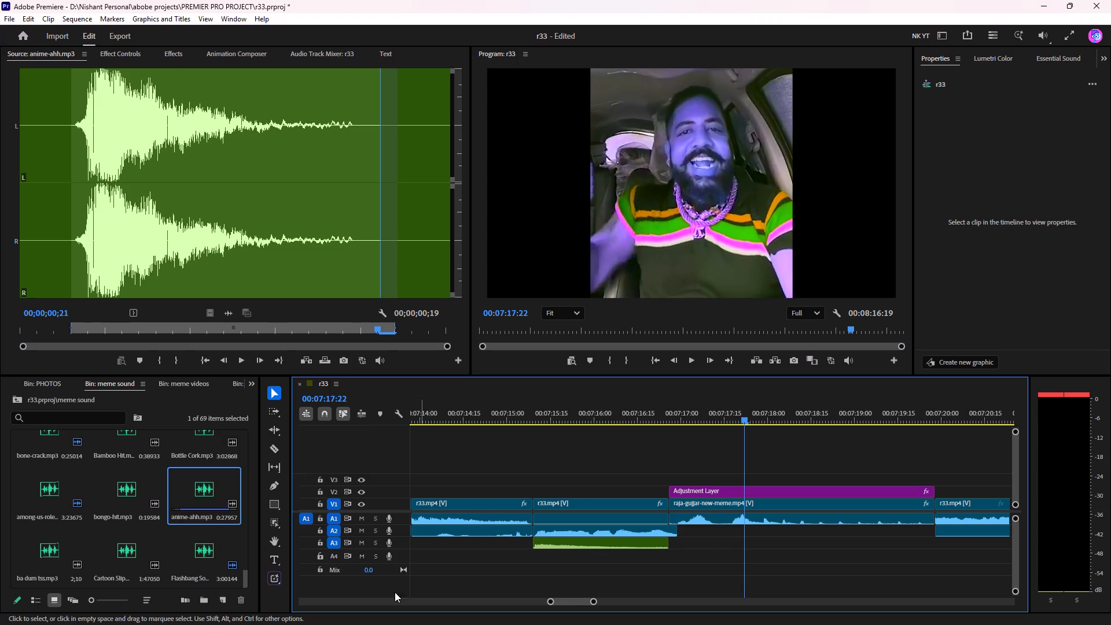
Preview more meme sounds in the source monitor, including kid-slap-oh.mp3, the pop sound, gopgopgop.mp3 and pew_pew.mp3.
scroll(135, 534, "up", 4)
scroll(78, 472, "up", 2)
scroll(23, 488, "up", 3)
scroll(36, 497, "down", 1)
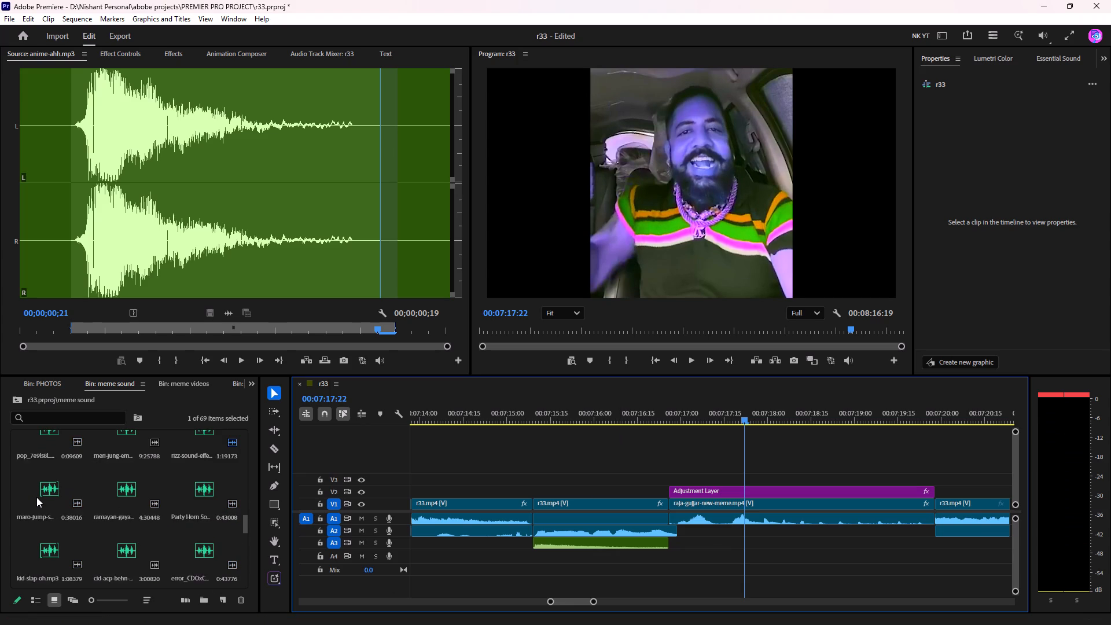
scroll(36, 497, "down", 1)
double_click(60, 483)
key("space")
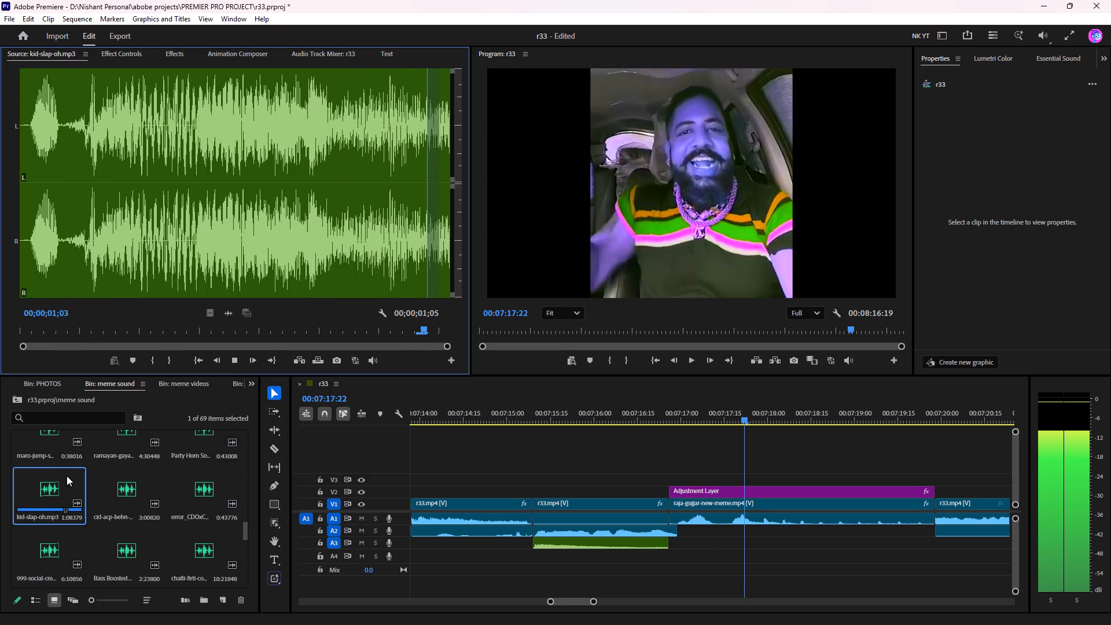
scroll(69, 479, "up", 2)
double_click(37, 484)
key("space")
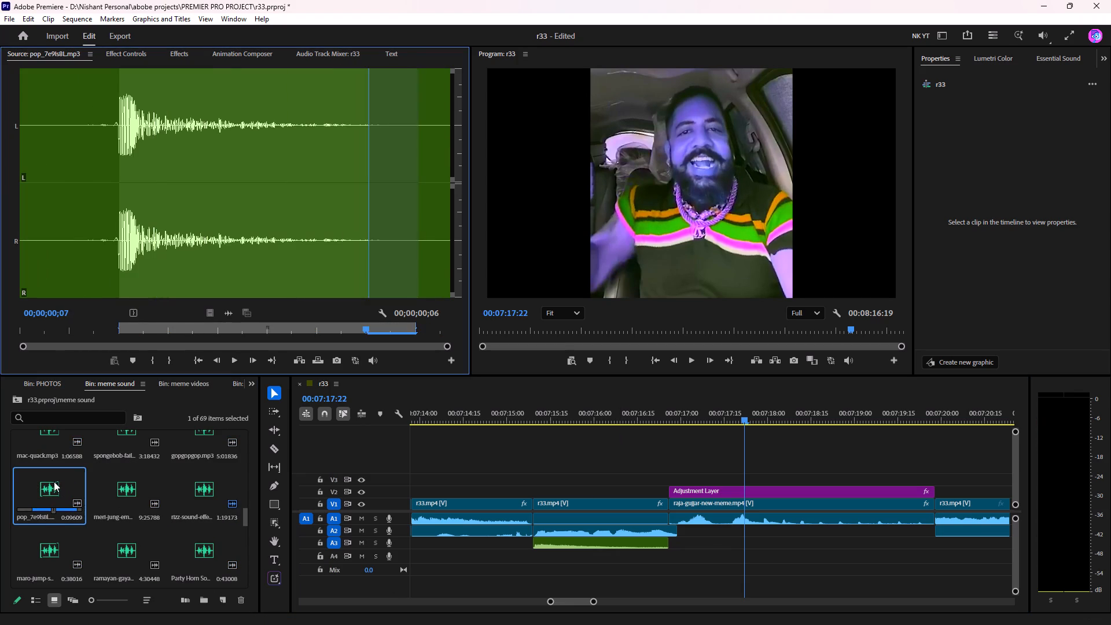
key("space")
scroll(185, 514, "up", 1)
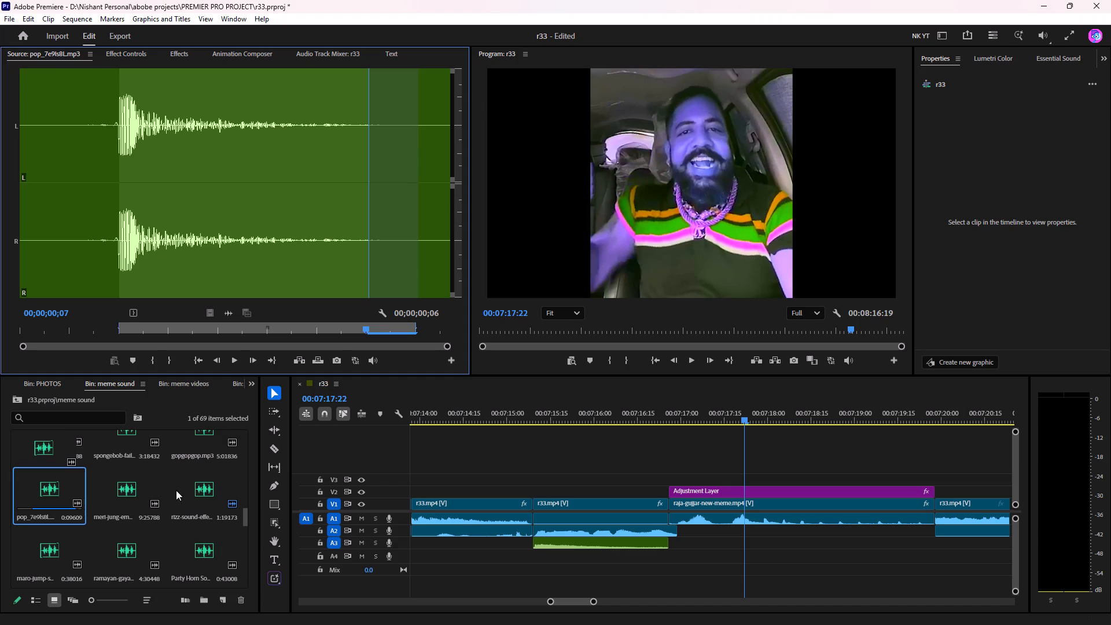
double_click(104, 490)
key("space")
double_click(179, 487)
key("space")
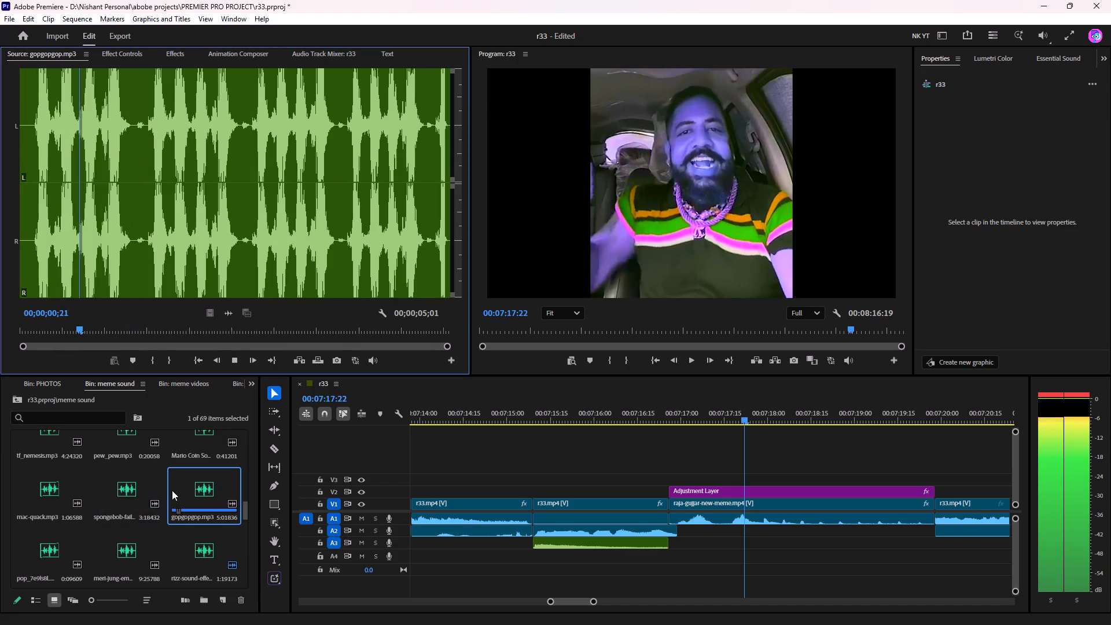
scroll(146, 504, "up", 1)
key("space")
double_click(128, 486)
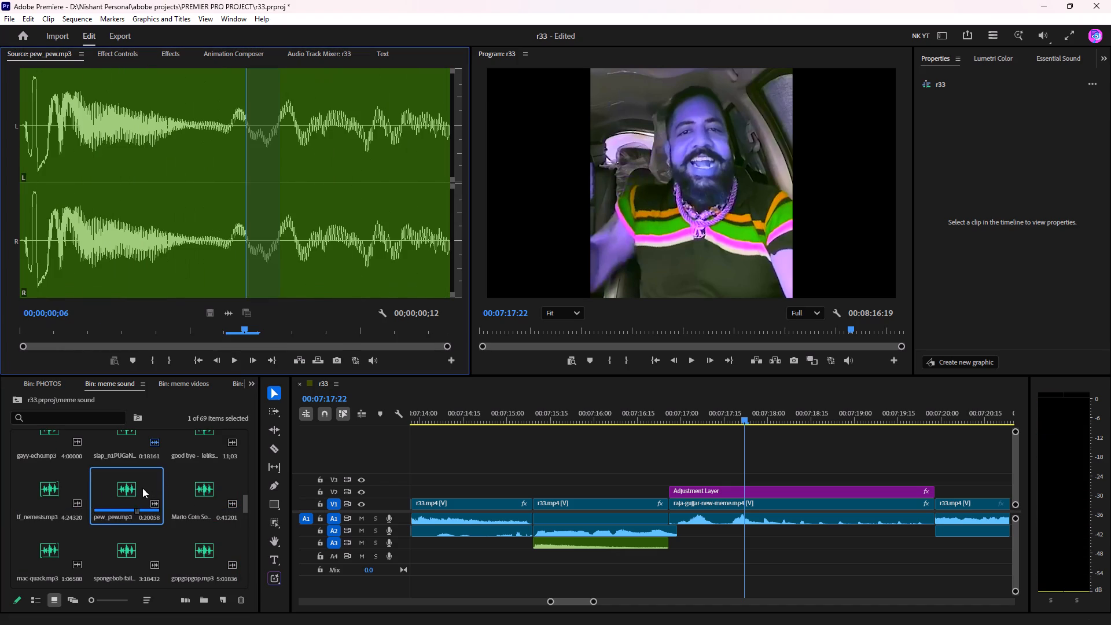
key("space")
Preview Mario Coin Sound - Sound Effect (HD).mp3 and place its marked part on A3 at the start of the raja-gujjar meme.
double_click(196, 483)
key("space")
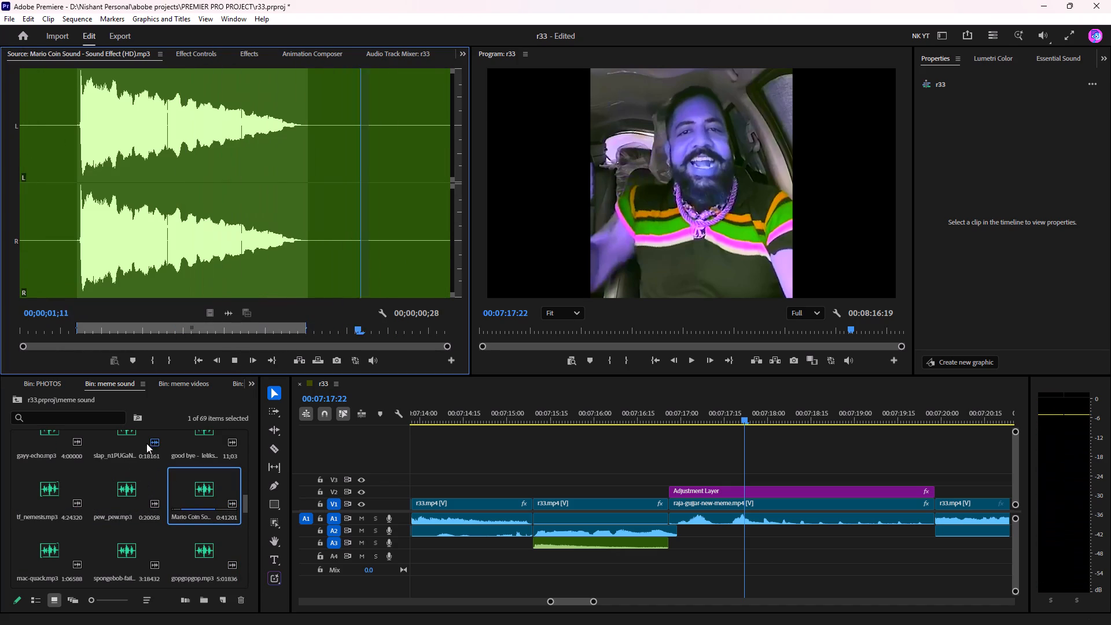
left_click_drag(229, 315, 671, 547)
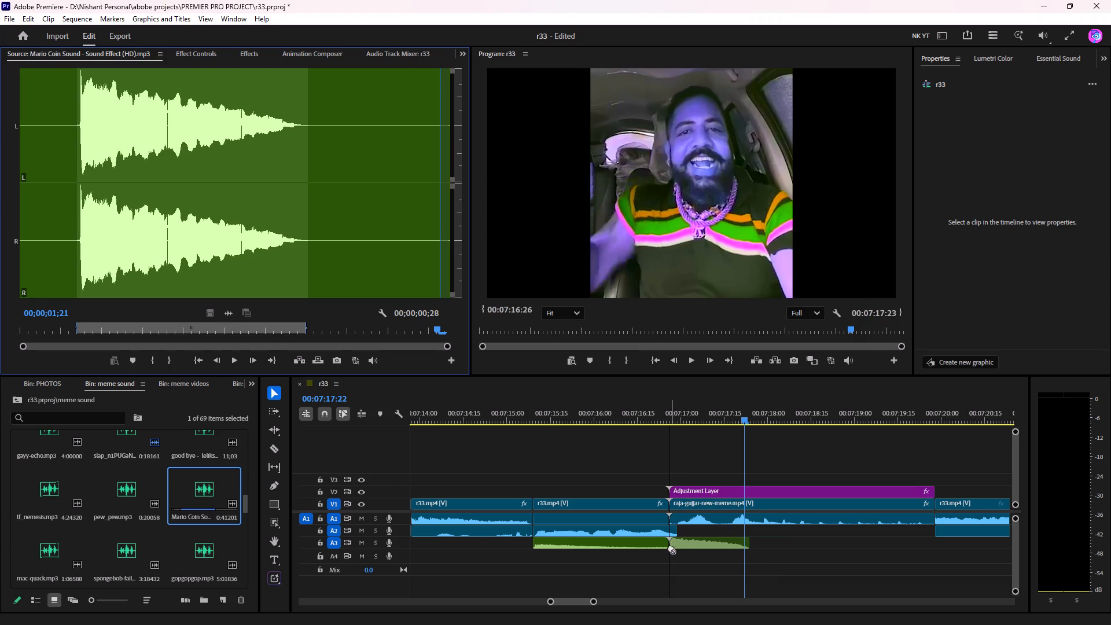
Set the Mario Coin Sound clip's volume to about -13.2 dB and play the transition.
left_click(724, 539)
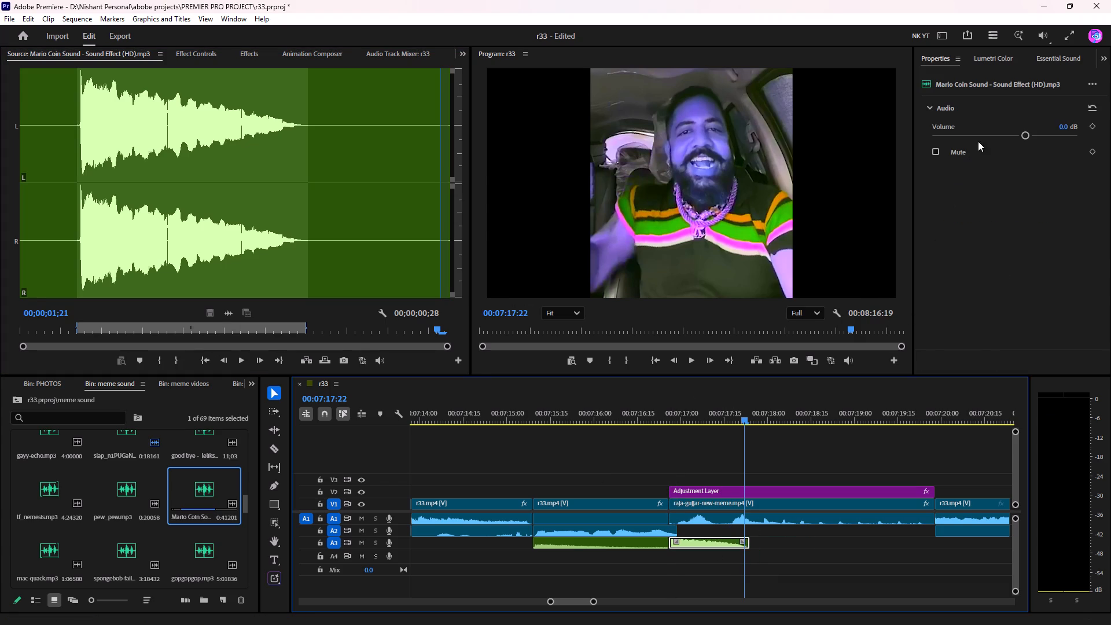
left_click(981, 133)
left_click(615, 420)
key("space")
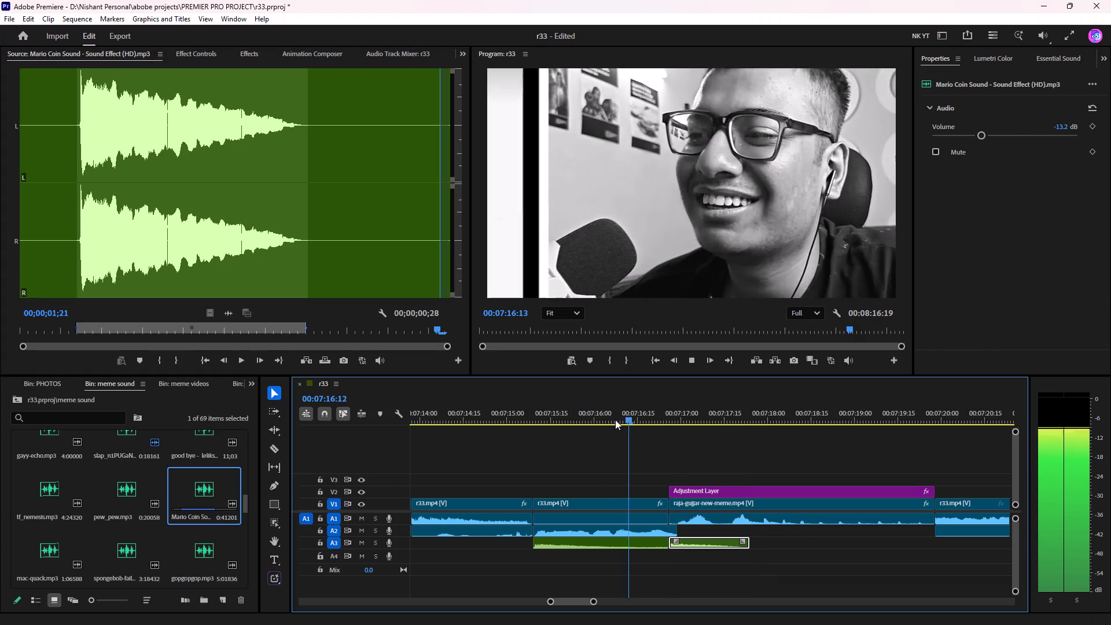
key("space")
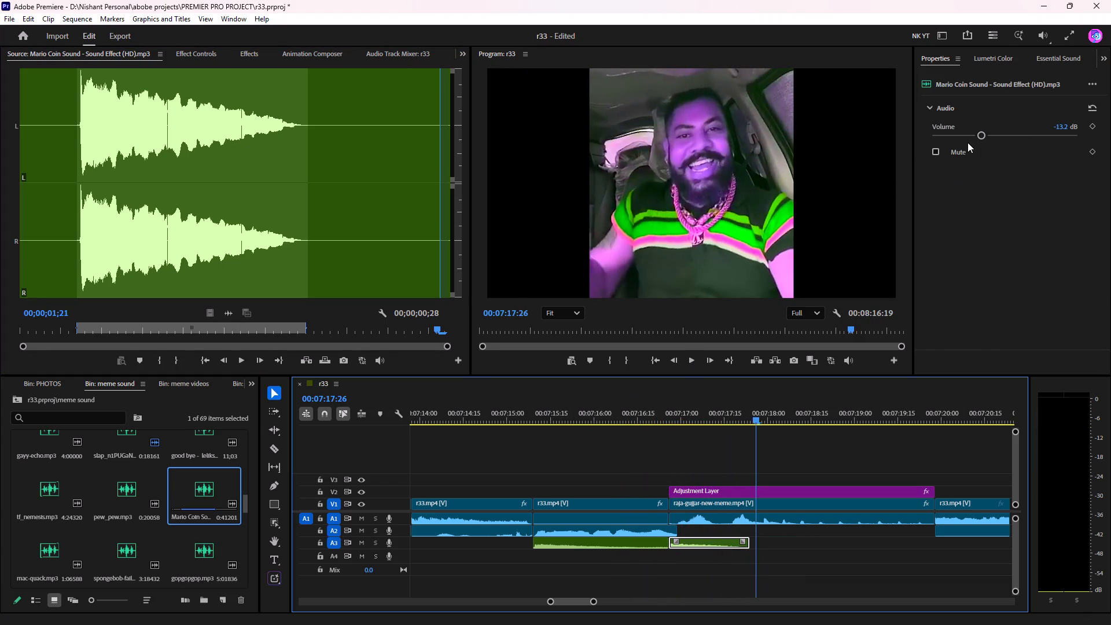
Set the Mario Coin Sound clip's volume to about -25.2 dB and play the transition.
left_click(961, 138)
left_click(518, 416)
key("space")
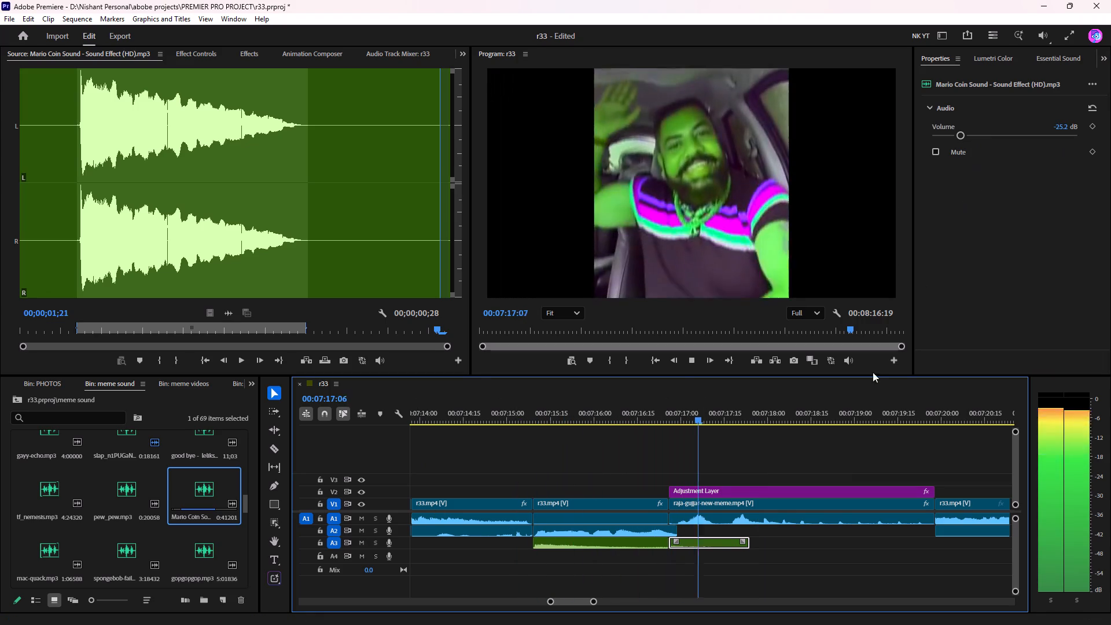
Delete the Mario Coin Sound clip from A3 at the start of the raja-gujjar meme.
key("space")
left_click_drag(775, 531, 730, 562)
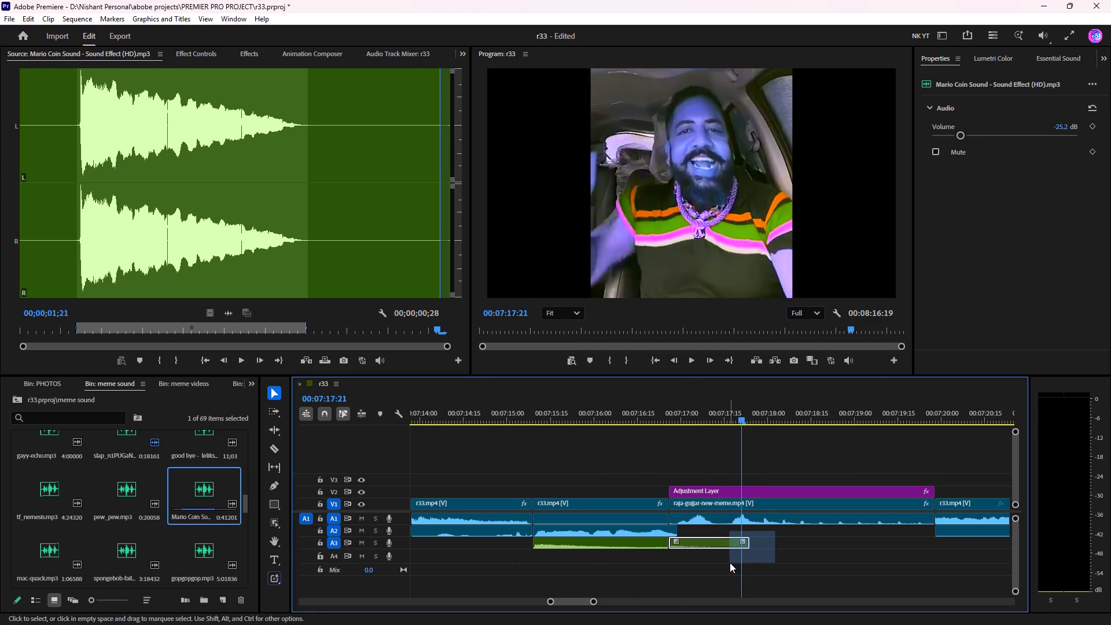
left_click_drag(730, 562, 729, 562)
key("Delete")
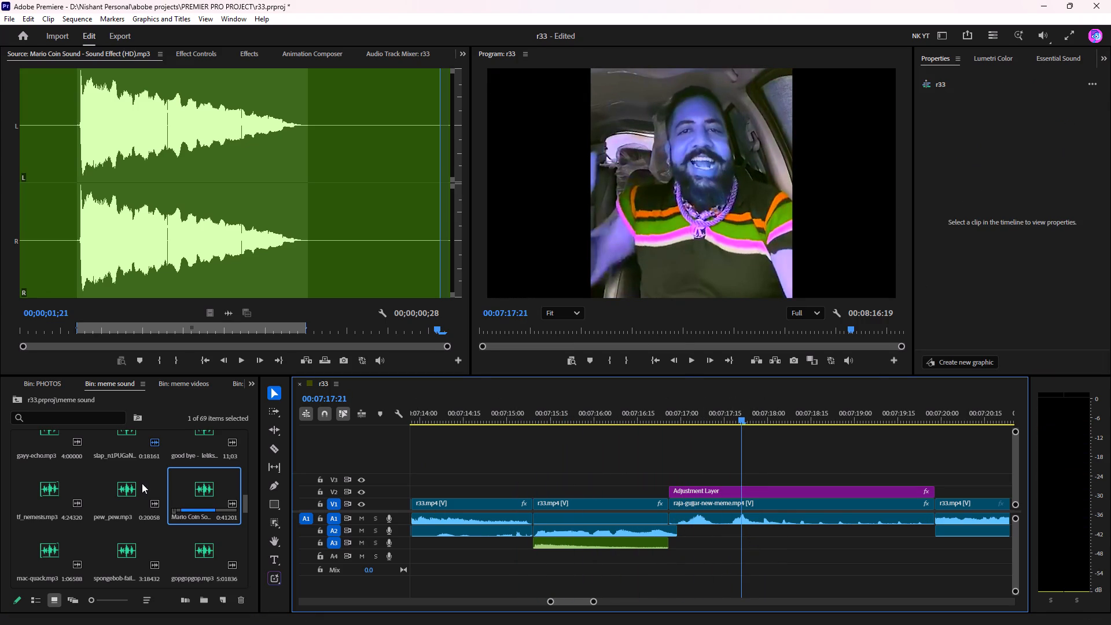
Preview slap_n1PUGaN.mp3, place it on A3 at the start of the raja-gujjar meme, and play the transition through the meme's end.
scroll(142, 484, "up", 1)
double_click(125, 483)
key("space")
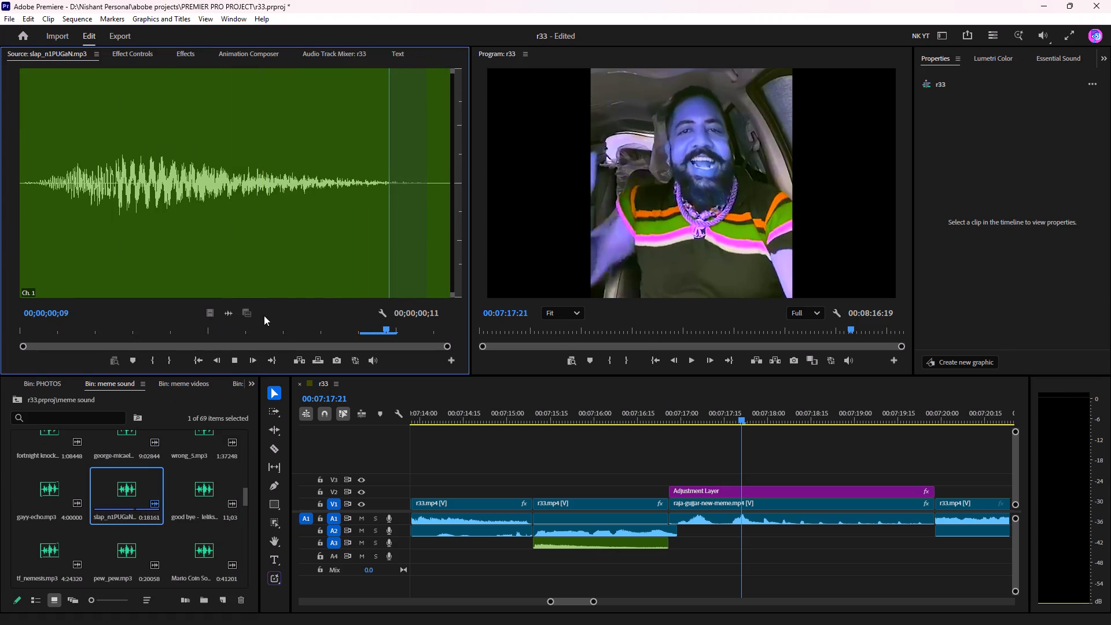
key("space")
left_click_drag(229, 316, 669, 552)
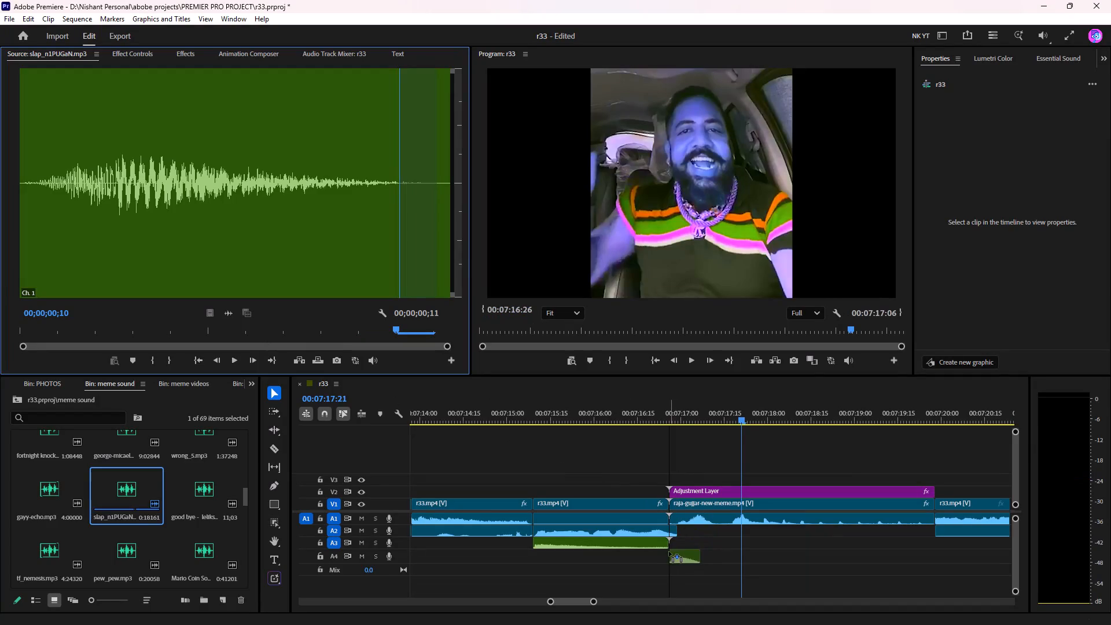
left_click_drag(669, 552, 671, 544)
left_click(633, 405)
key("space")
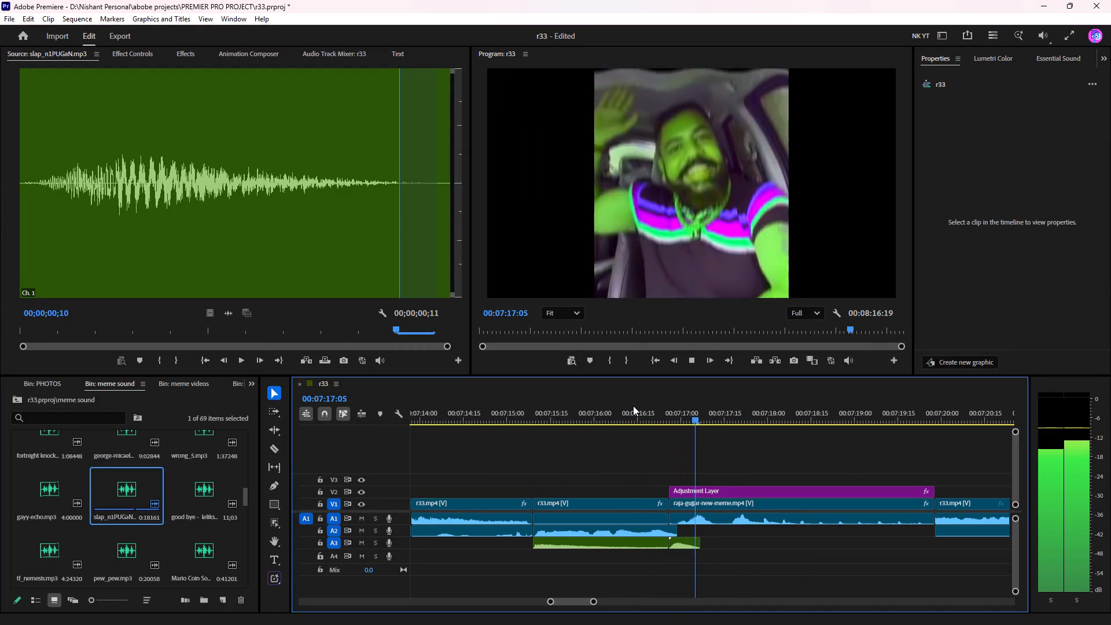
scroll(756, 425, "down", 5)
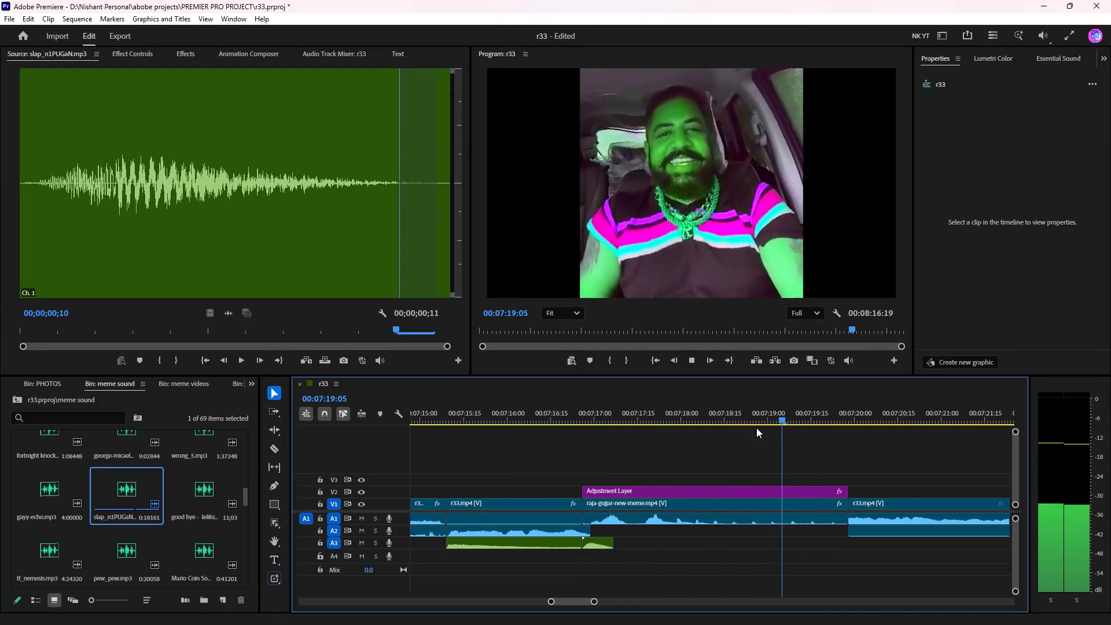
scroll(756, 428, "down", 4)
key("space")
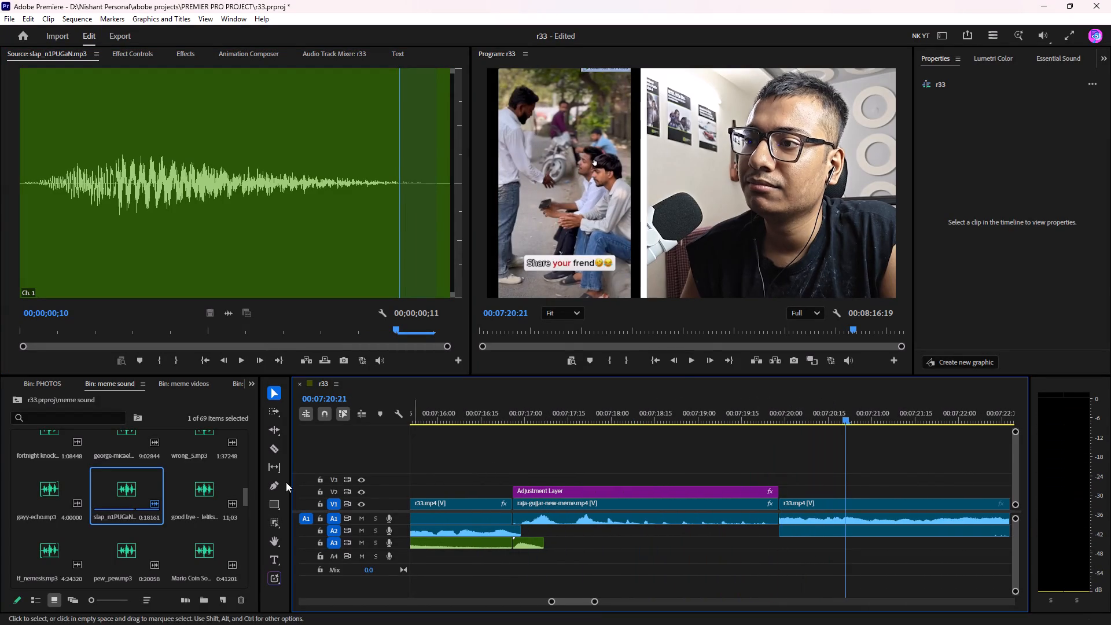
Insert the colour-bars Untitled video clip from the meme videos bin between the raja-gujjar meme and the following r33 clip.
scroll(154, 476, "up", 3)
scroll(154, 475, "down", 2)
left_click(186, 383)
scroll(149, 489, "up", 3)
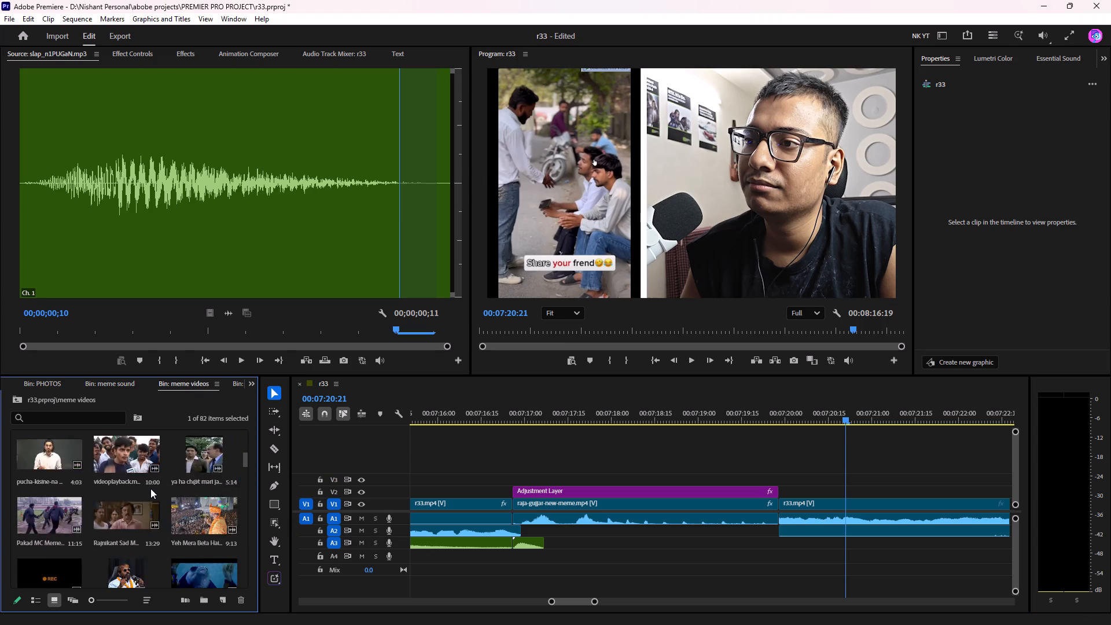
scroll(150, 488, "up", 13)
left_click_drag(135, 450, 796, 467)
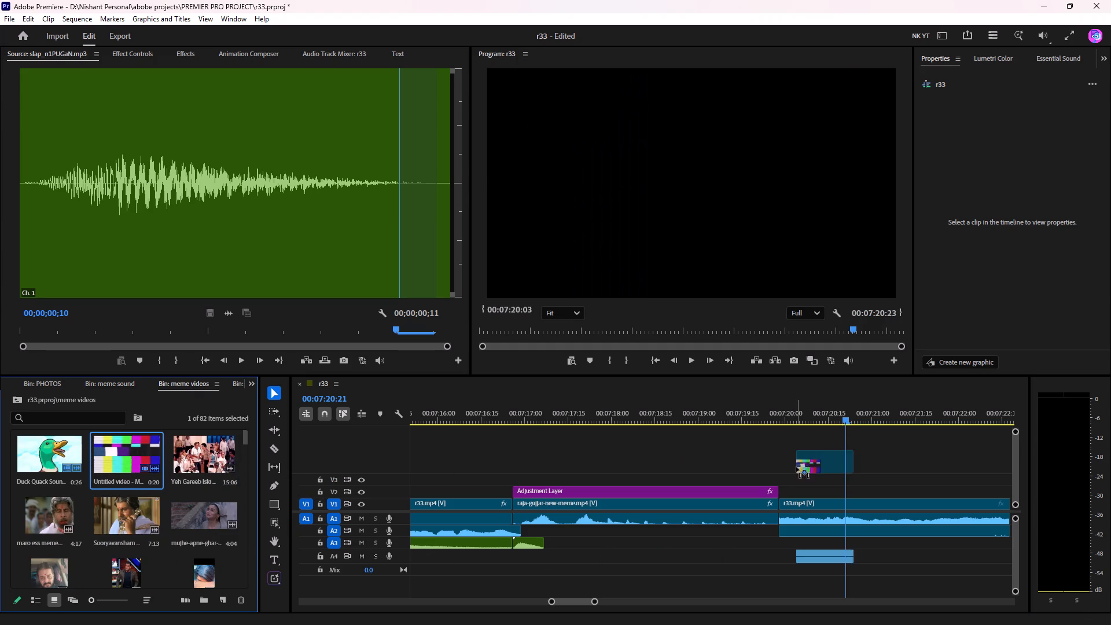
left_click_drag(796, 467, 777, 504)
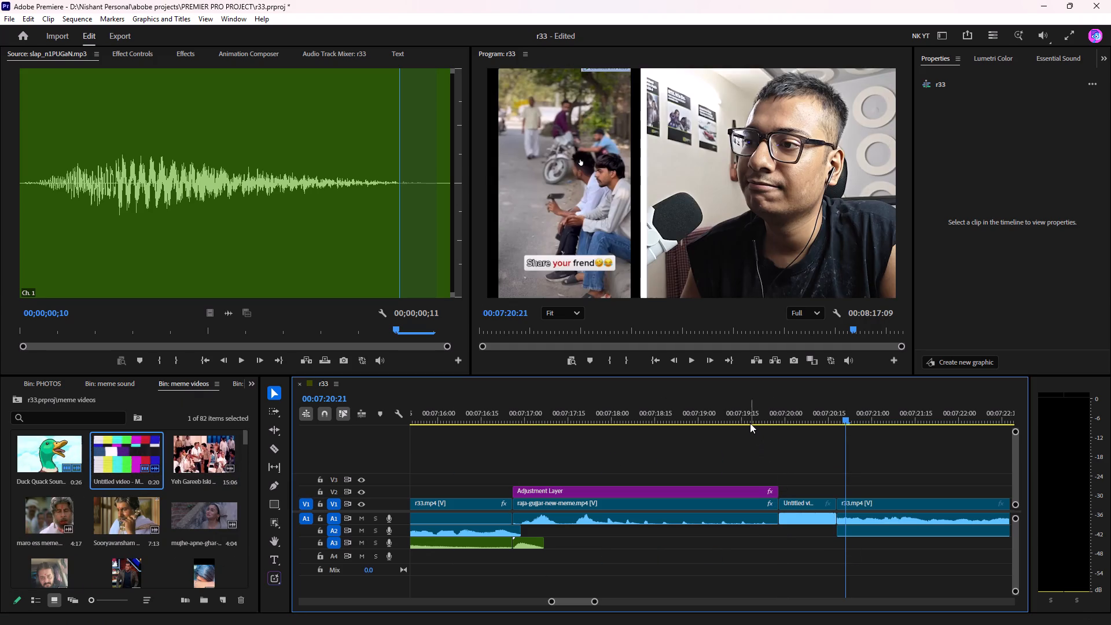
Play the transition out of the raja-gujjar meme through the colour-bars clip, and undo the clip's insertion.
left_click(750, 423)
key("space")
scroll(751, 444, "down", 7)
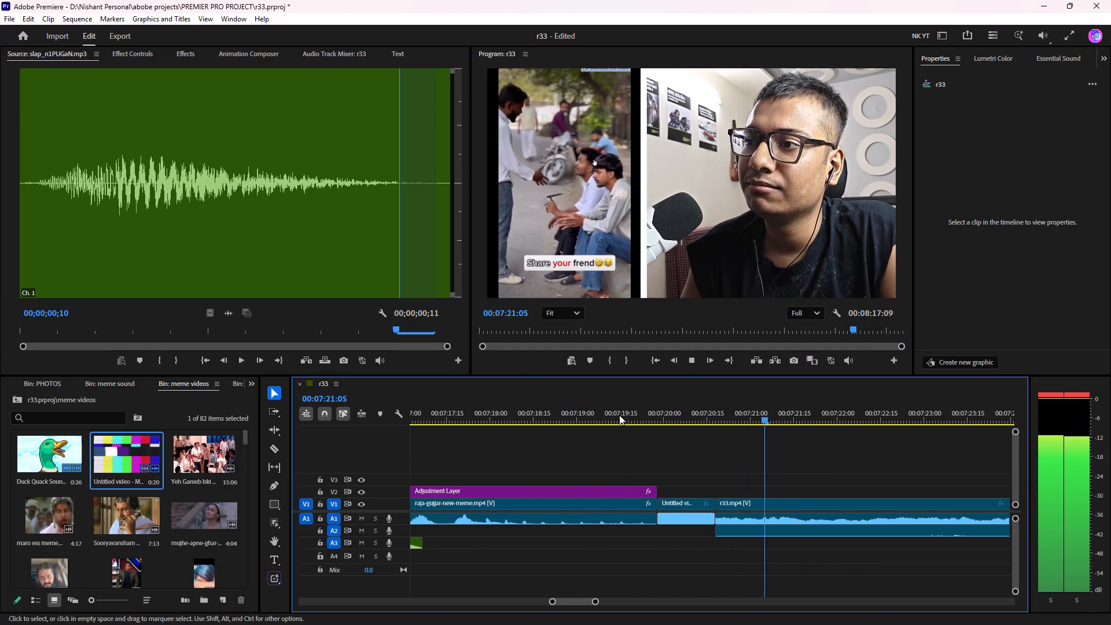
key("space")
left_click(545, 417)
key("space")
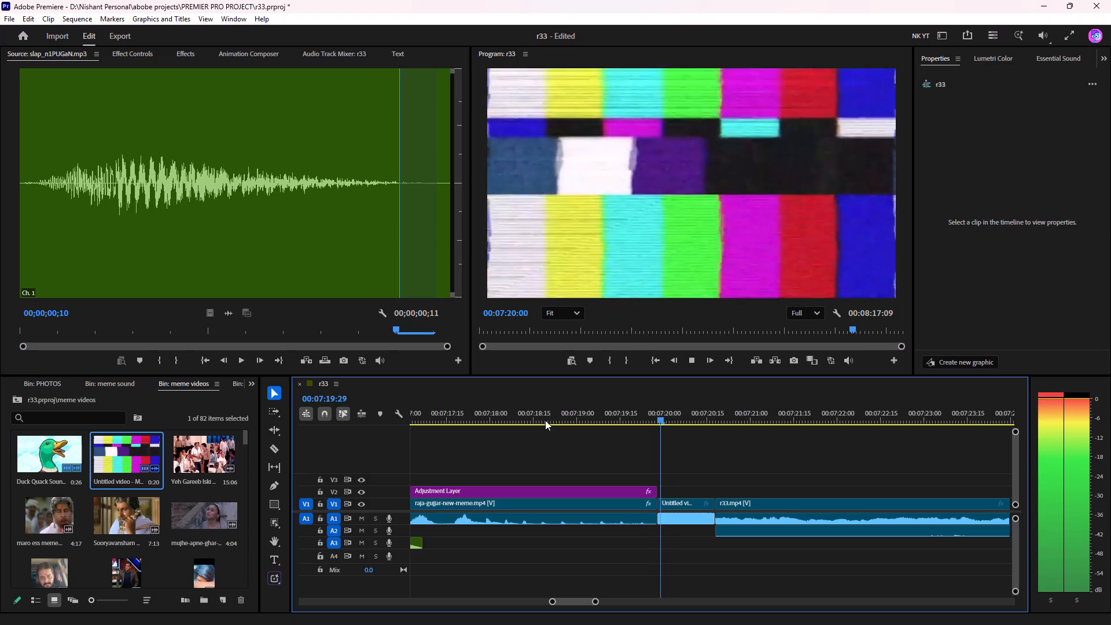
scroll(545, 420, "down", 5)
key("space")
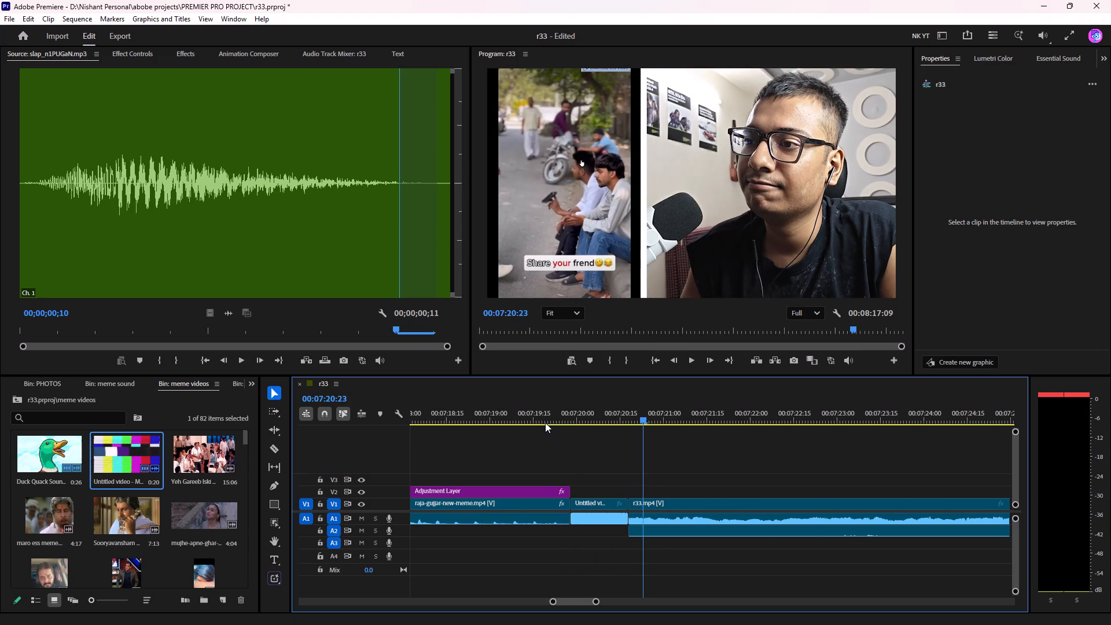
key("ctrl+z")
Insert the Duck Quack Sound clip between the raja-gujjar meme and the following r33 clip, and play the transition.
left_click_drag(73, 456, 560, 520)
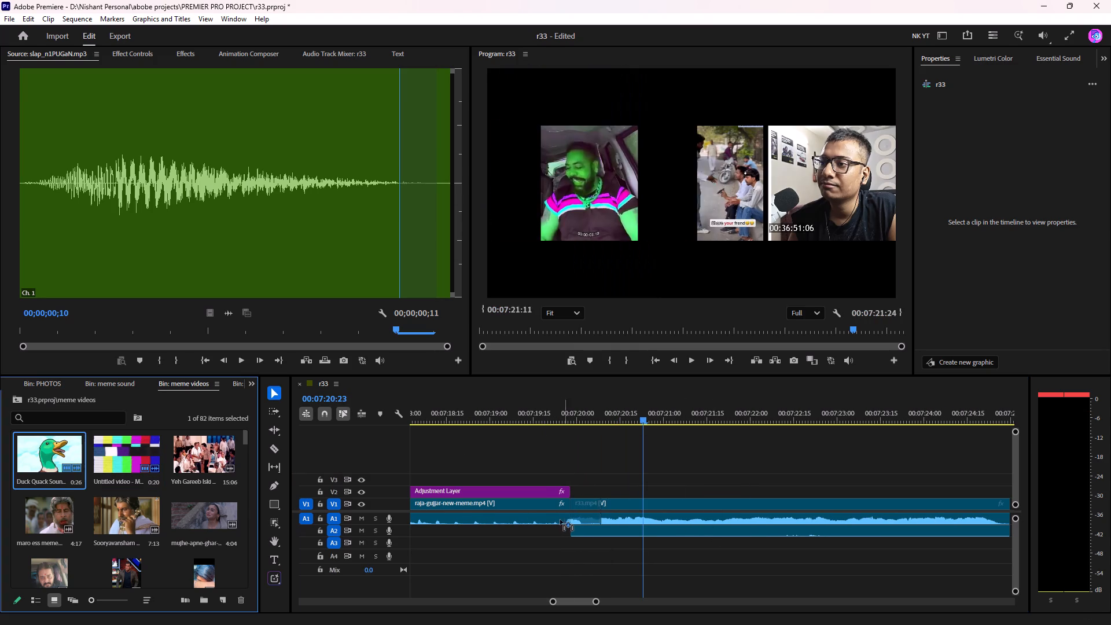
left_click_drag(560, 520, 580, 517)
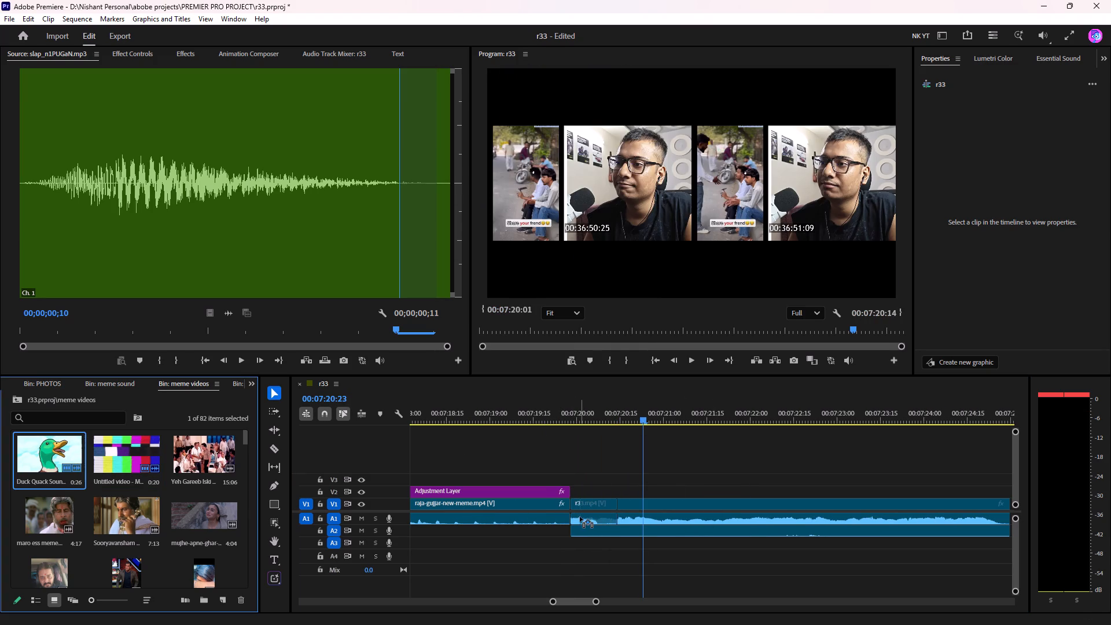
left_click_drag(580, 517, 574, 519)
left_click(549, 413)
key("space")
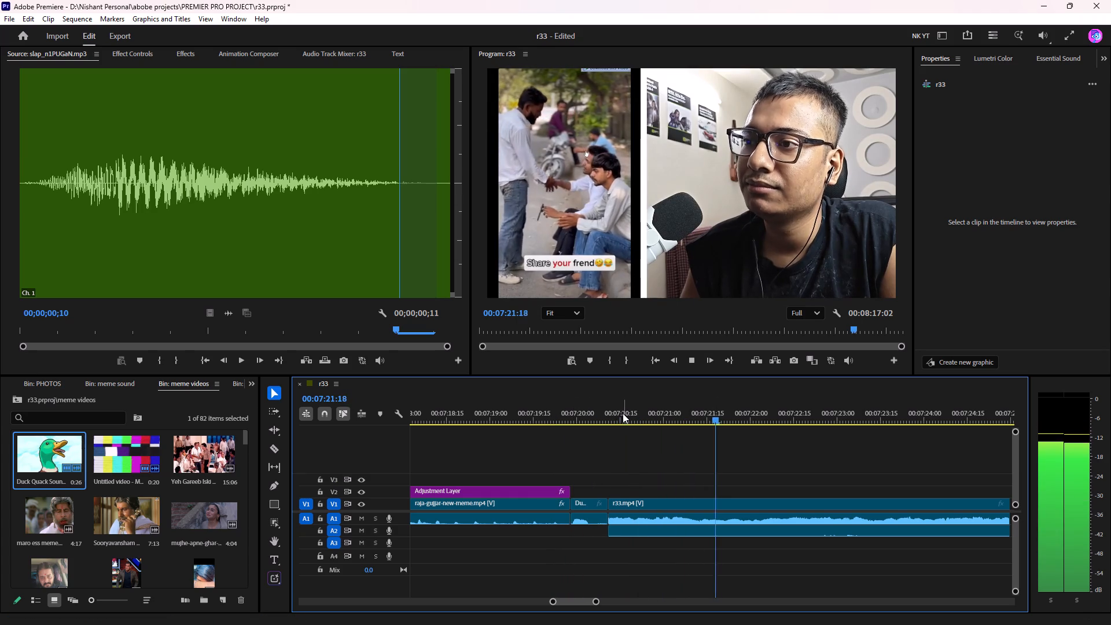
Review the sequence back from about 00:07:21, playing and scrubbing the cut around 00:07:08 to 00:07:10.
left_click_drag(623, 413, 241, 464)
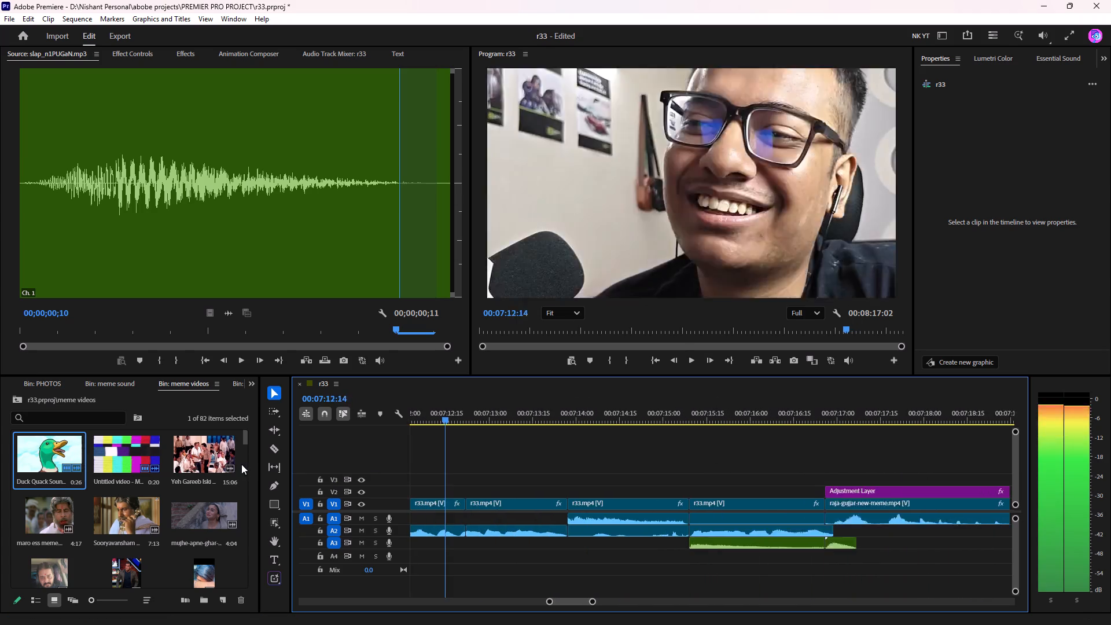
left_click_drag(241, 464, 793, 485)
key("space")
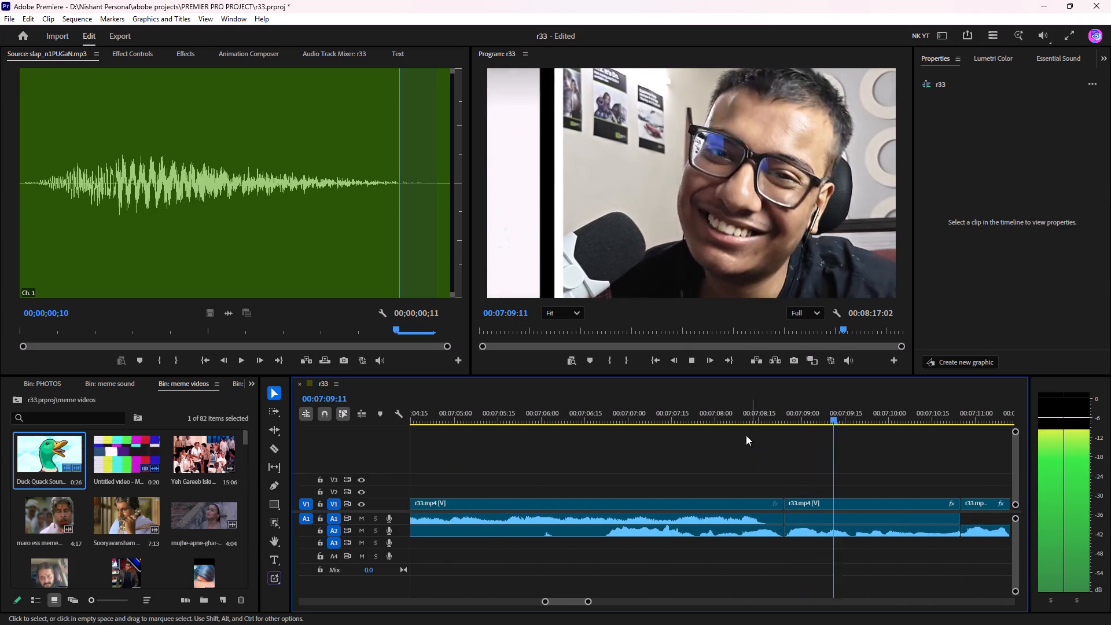
left_click(730, 426)
left_click_drag(670, 418, 704, 455)
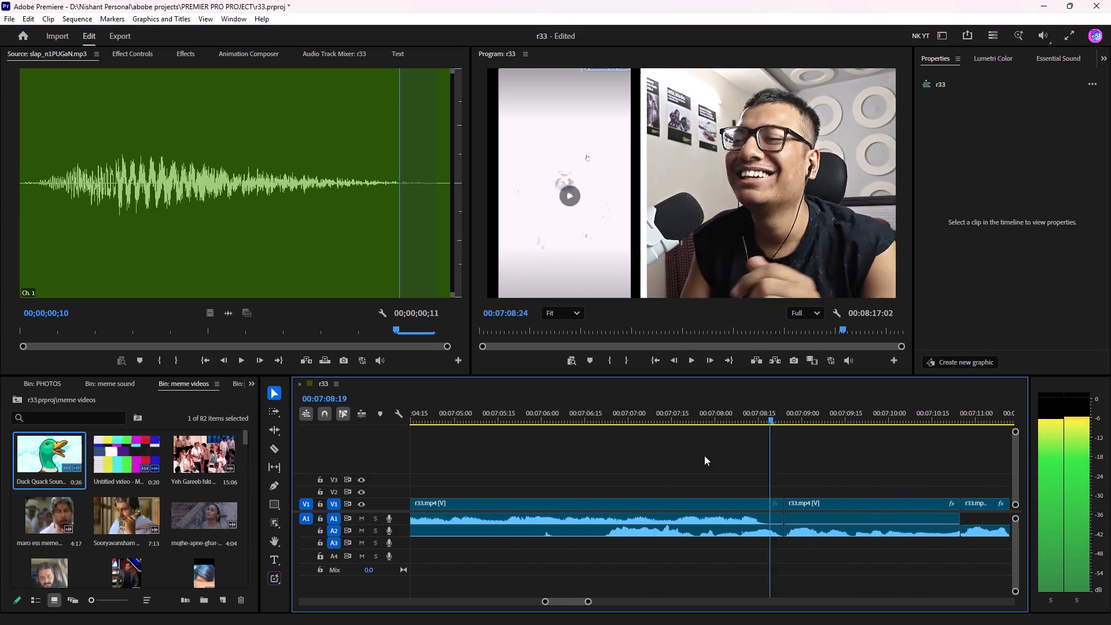
left_click_drag(704, 455, 775, 477)
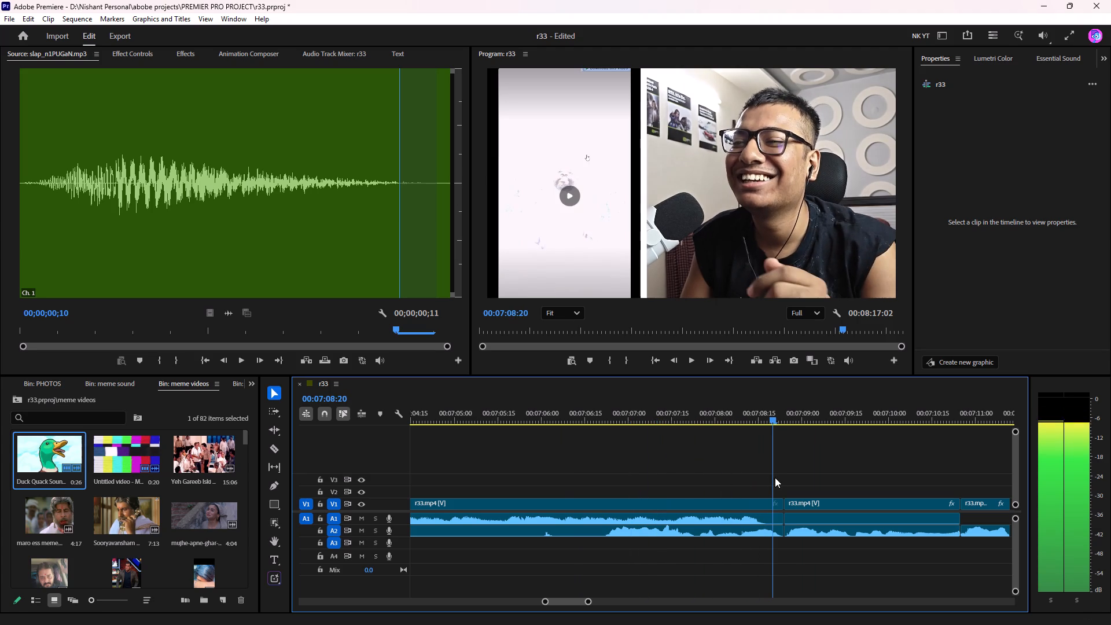
left_click_drag(775, 477, 775, 477)
left_click_drag(775, 477, 776, 477)
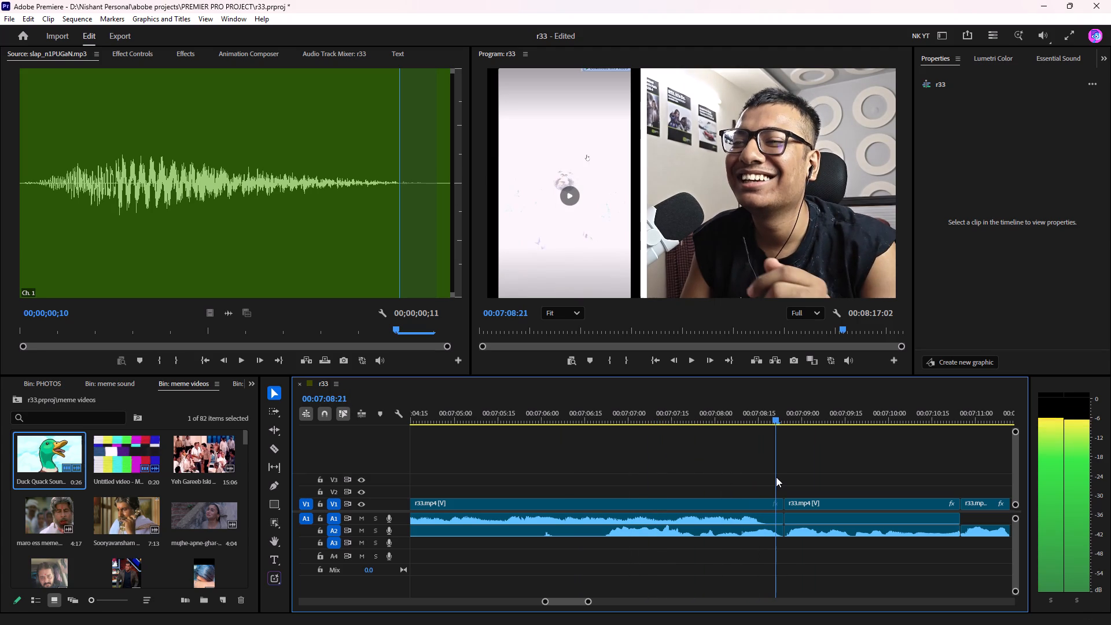
left_click_drag(776, 477, 726, 492)
key("space")
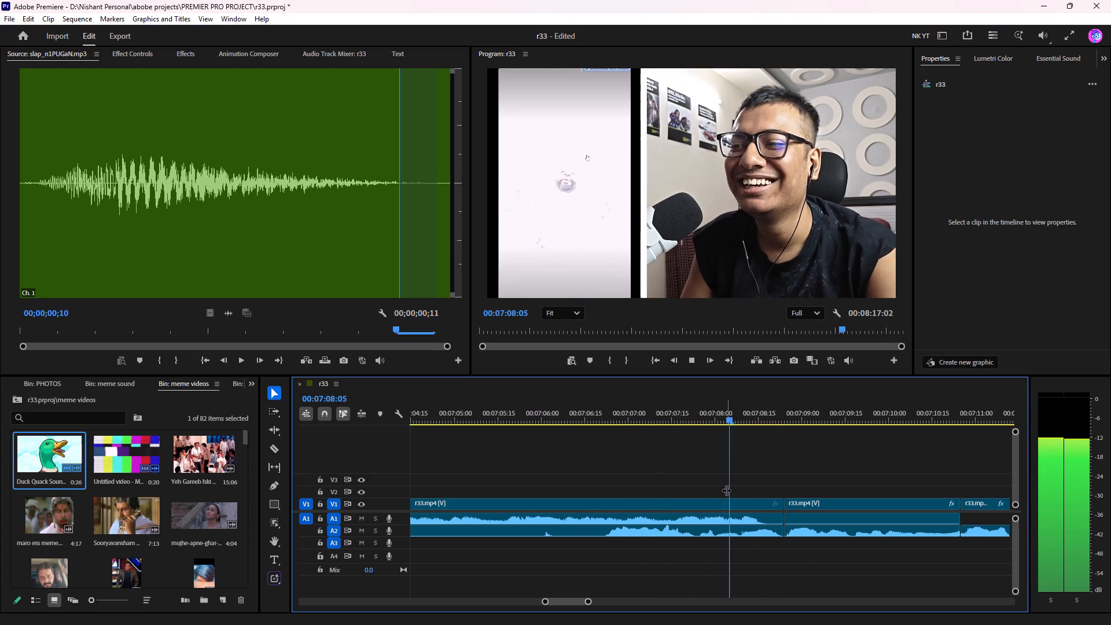
key("space")
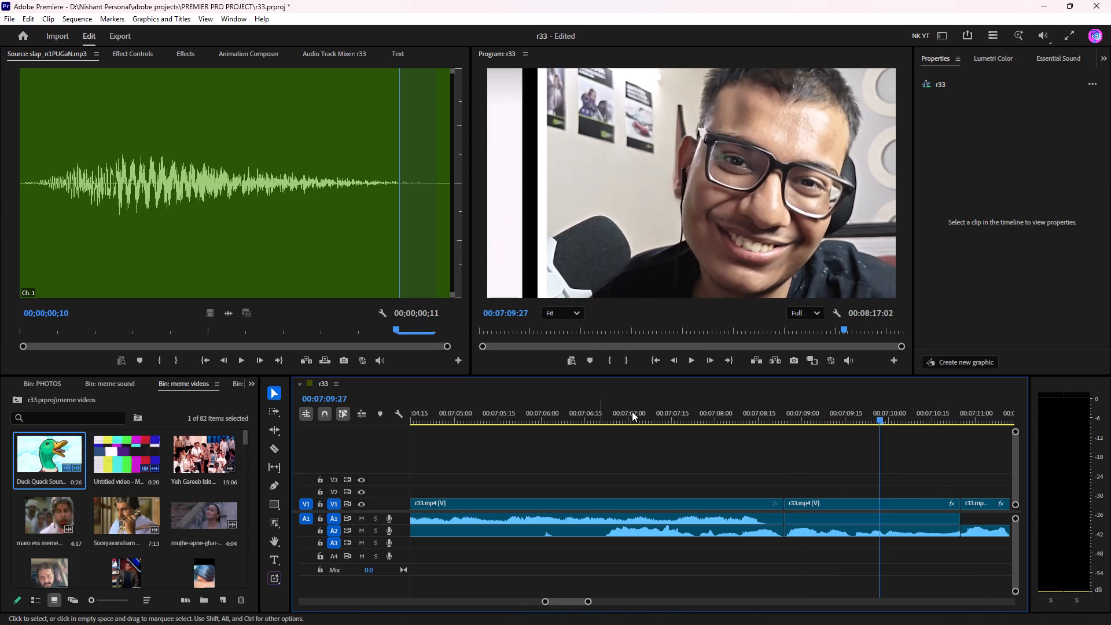
Copy the Adjustment Layer and its sound effect from about 00:06:38 to the start of the r33 clip at about 00:07:10:25.
left_click_drag(770, 417, 304, 426)
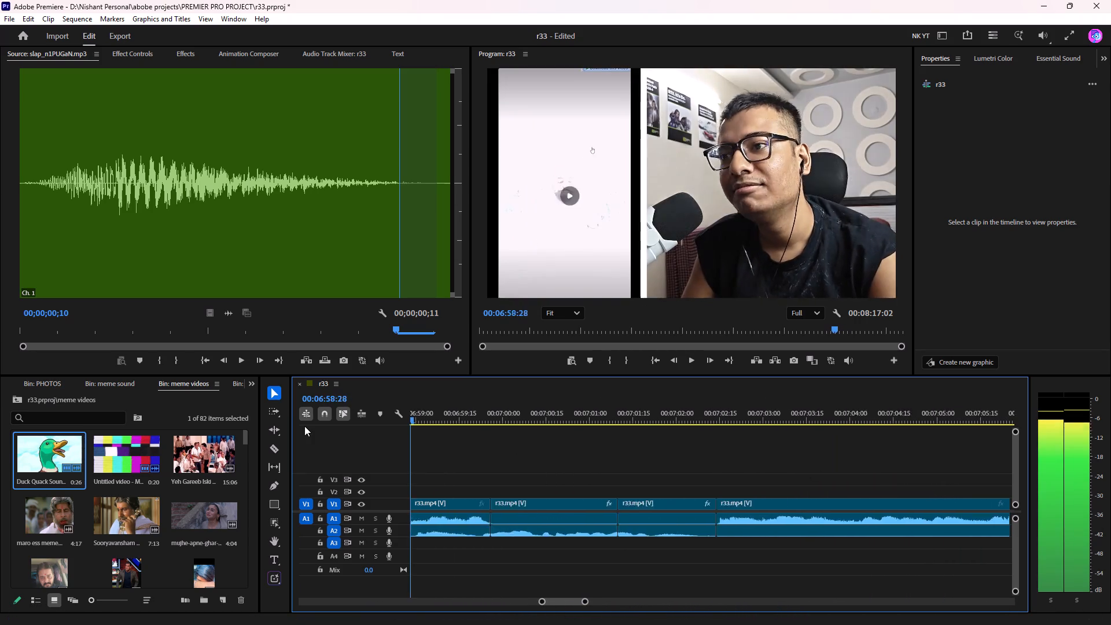
left_click_drag(304, 426, 498, 434)
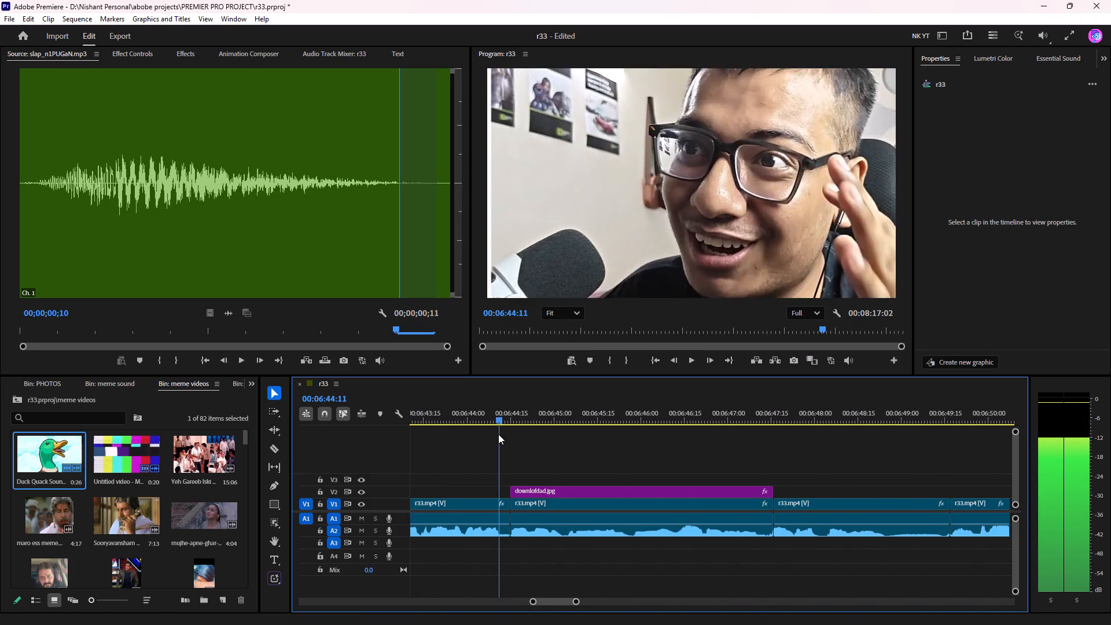
left_click_drag(498, 434, 648, 460)
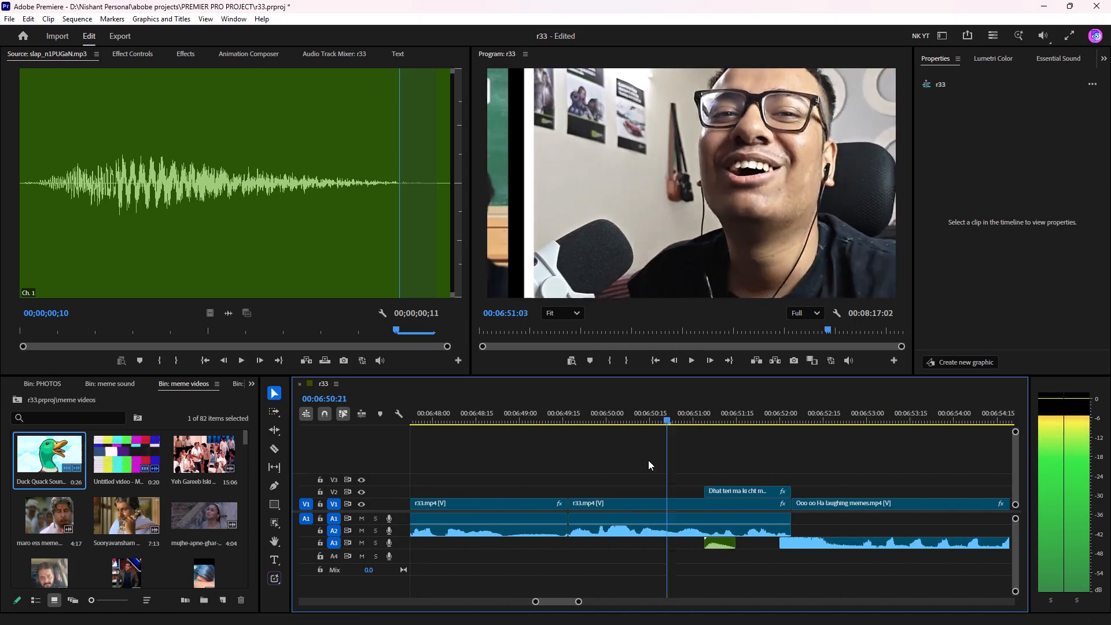
left_click_drag(648, 460, 1010, 482)
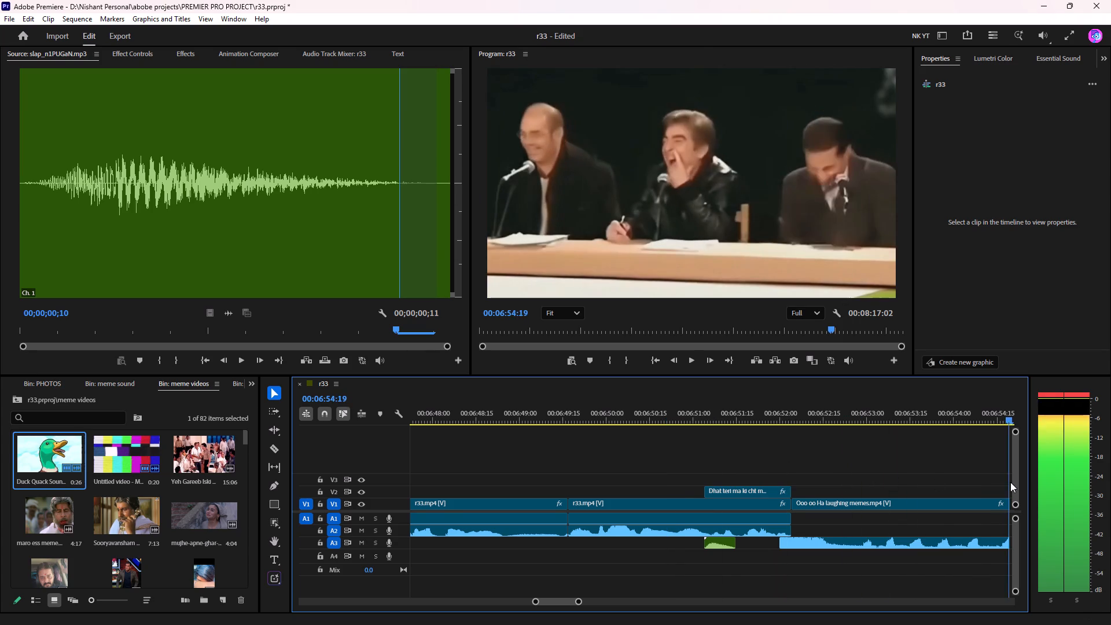
left_click_drag(1010, 482, 192, 475)
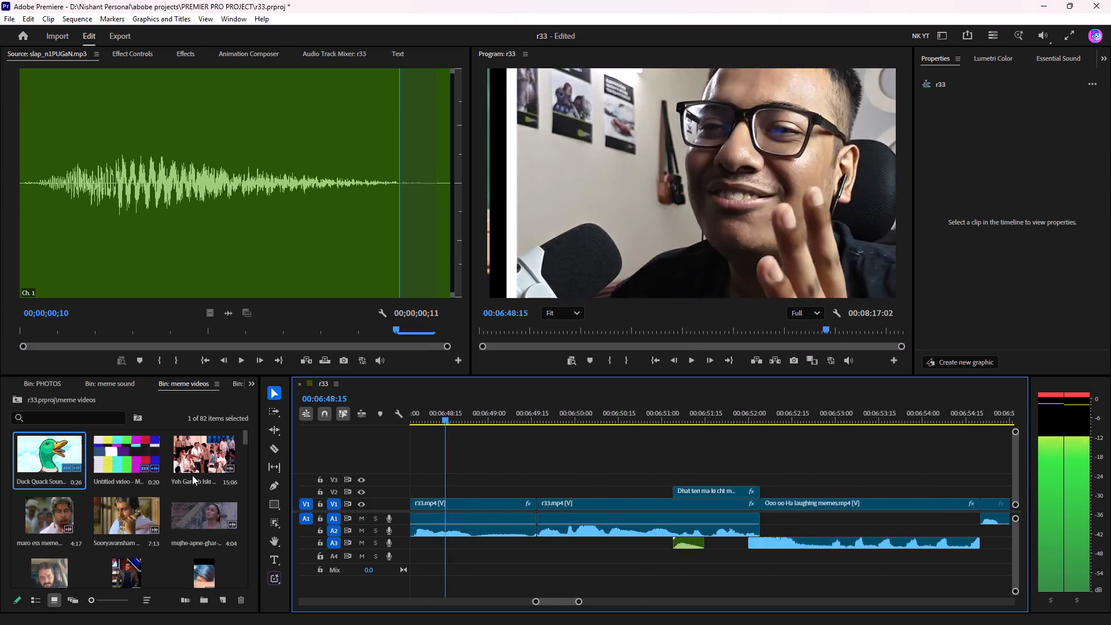
left_click_drag(192, 475, 744, 469)
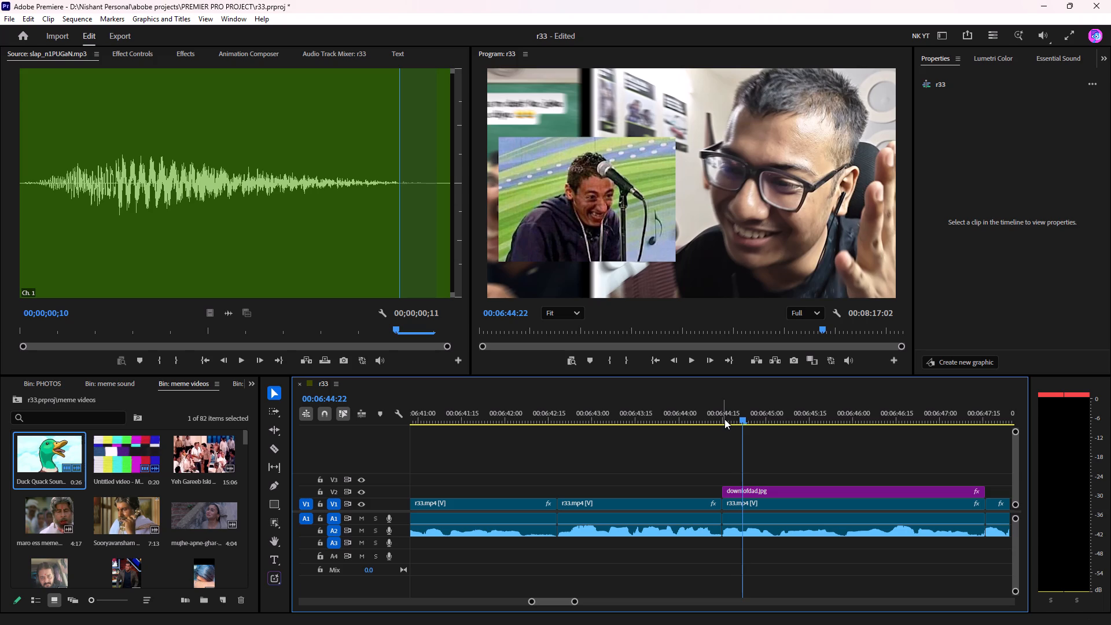
left_click_drag(724, 420, 590, 443)
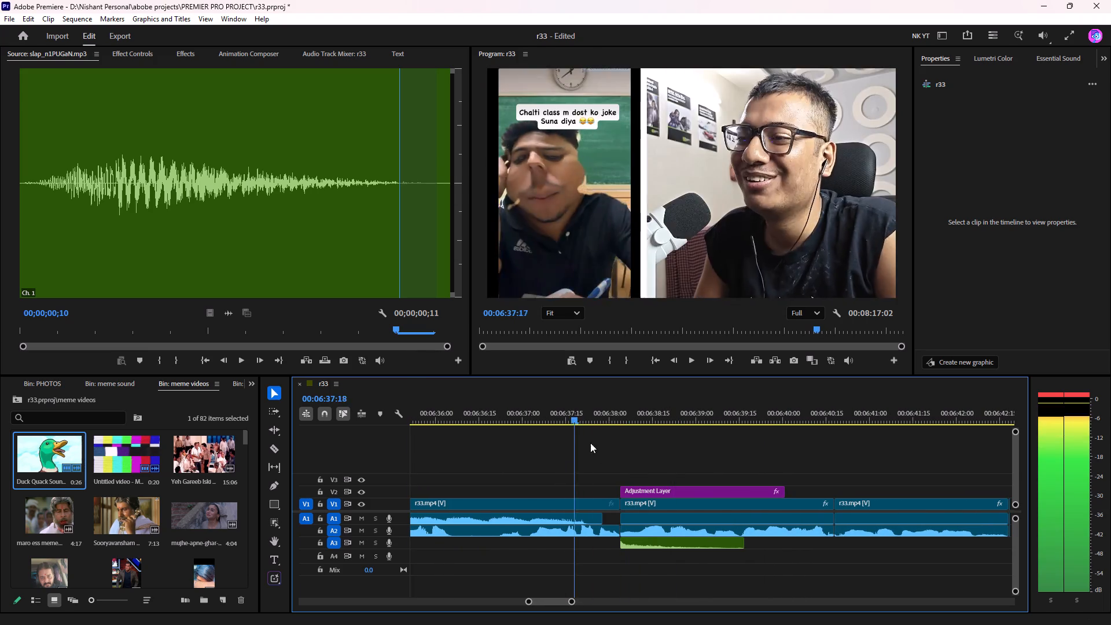
left_click_drag(590, 443, 655, 439)
left_click(662, 488)
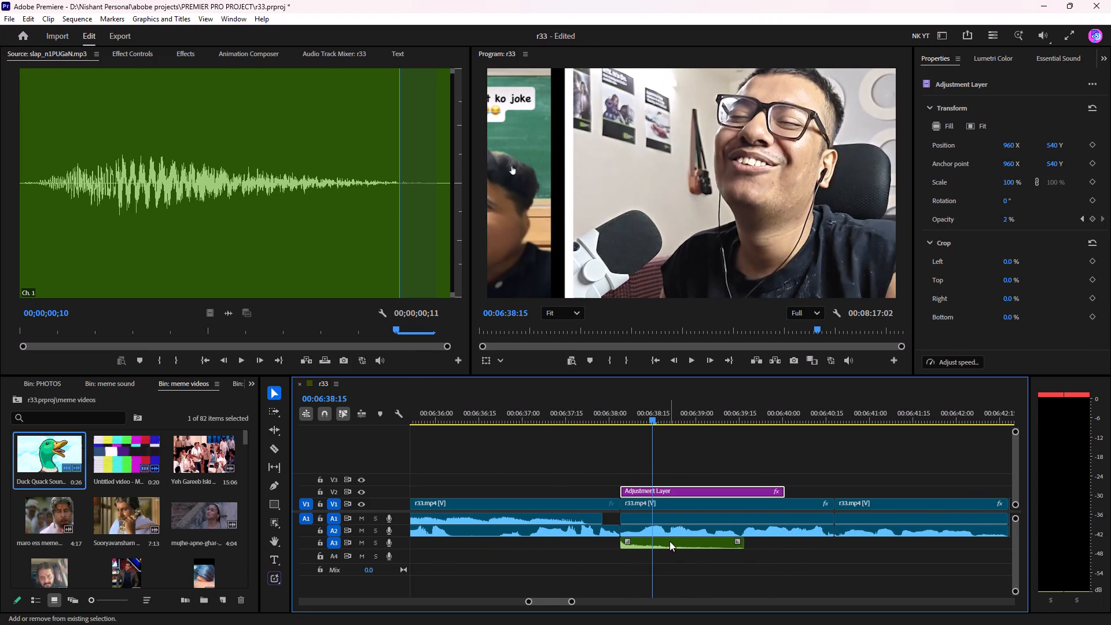
left_click(669, 541, "shift")
left_click_drag(668, 543, 919, 538, "alt")
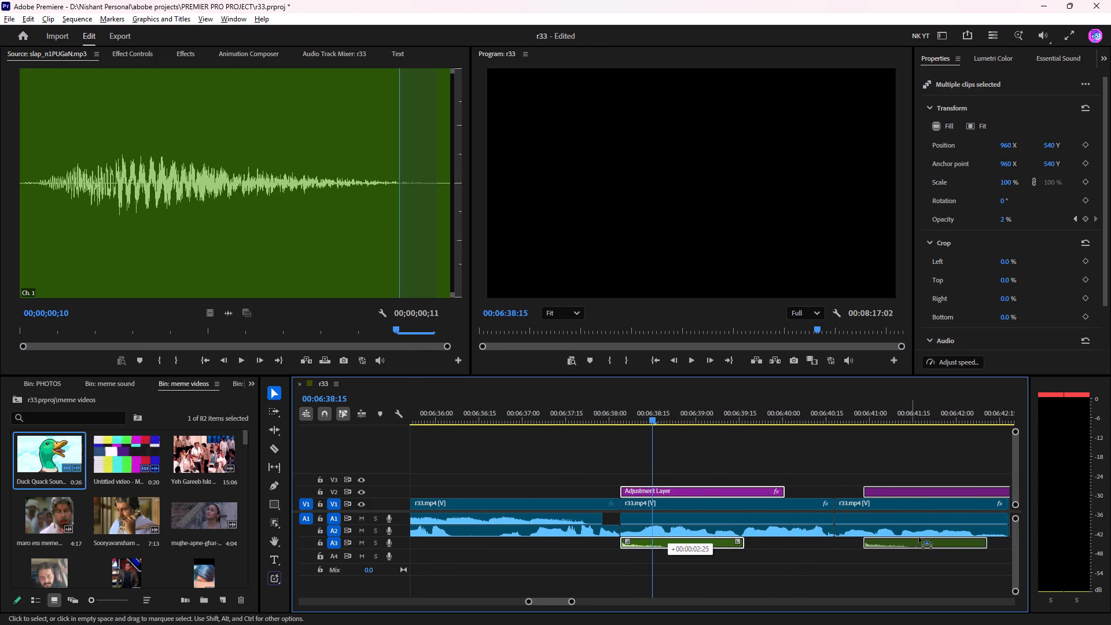
left_click_drag(919, 538, 1010, 547, "alt")
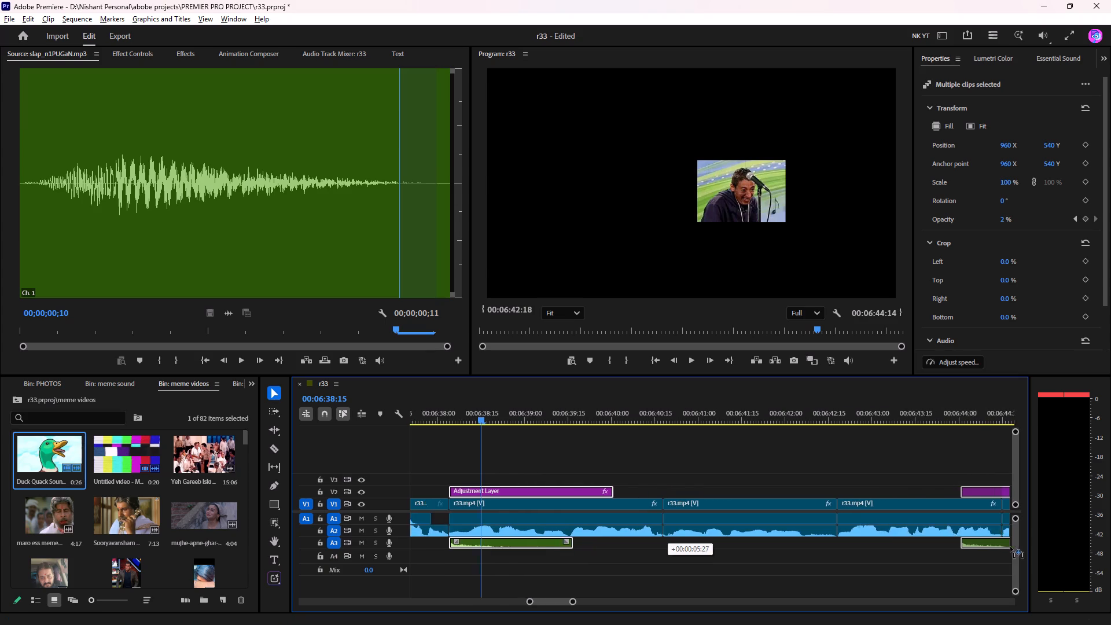
left_click_drag(1010, 547, 1015, 546, "alt")
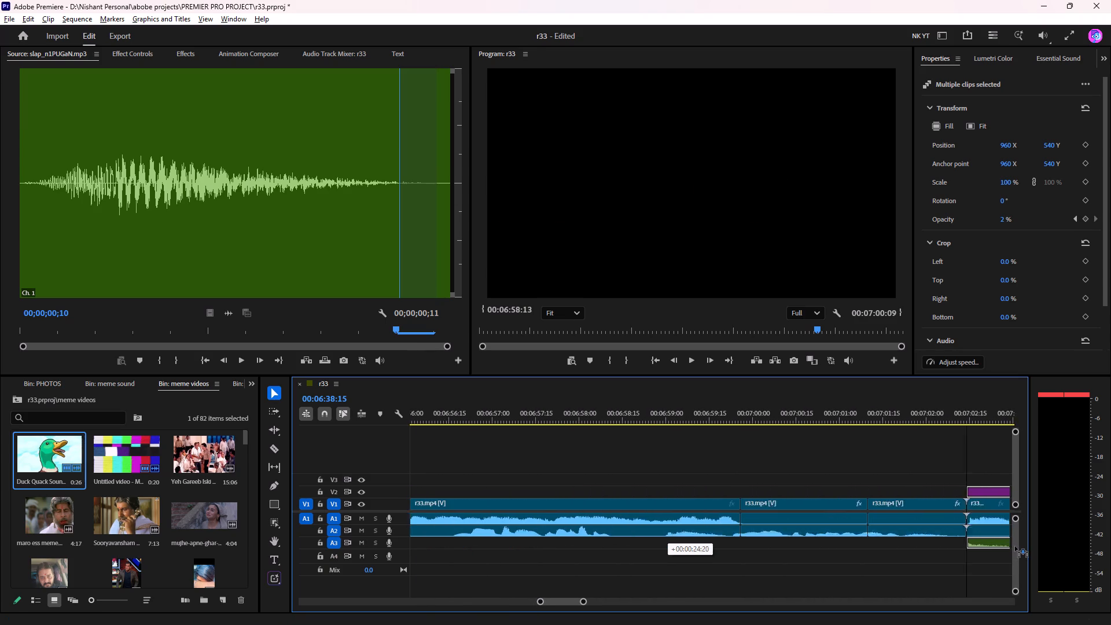
left_click_drag(1015, 546, 700, 565, "alt")
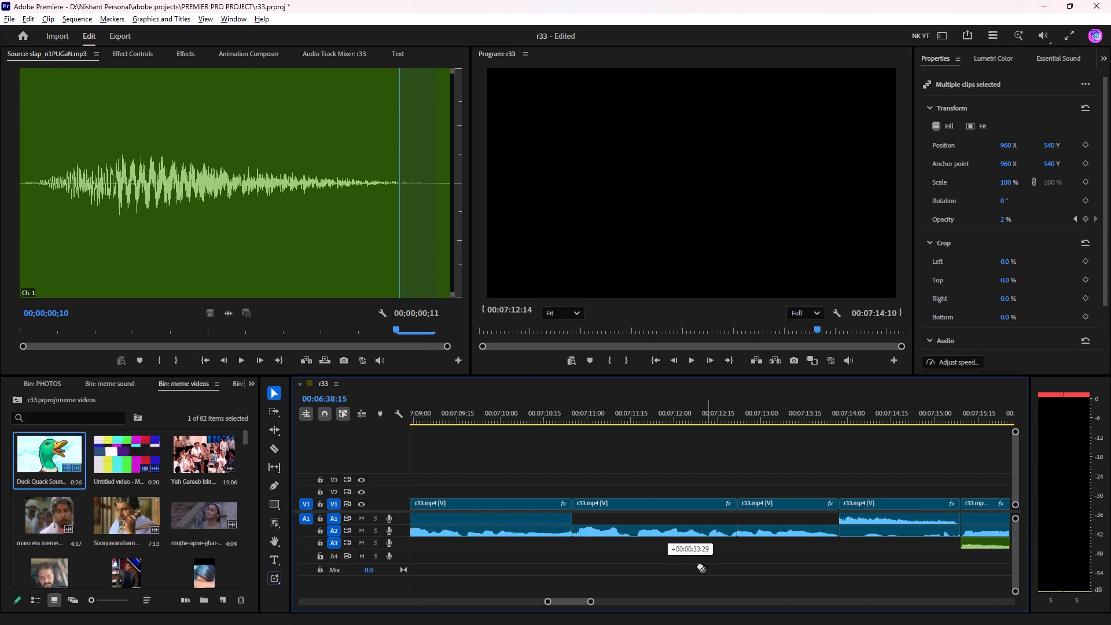
left_click_drag(700, 565, 620, 539, "alt")
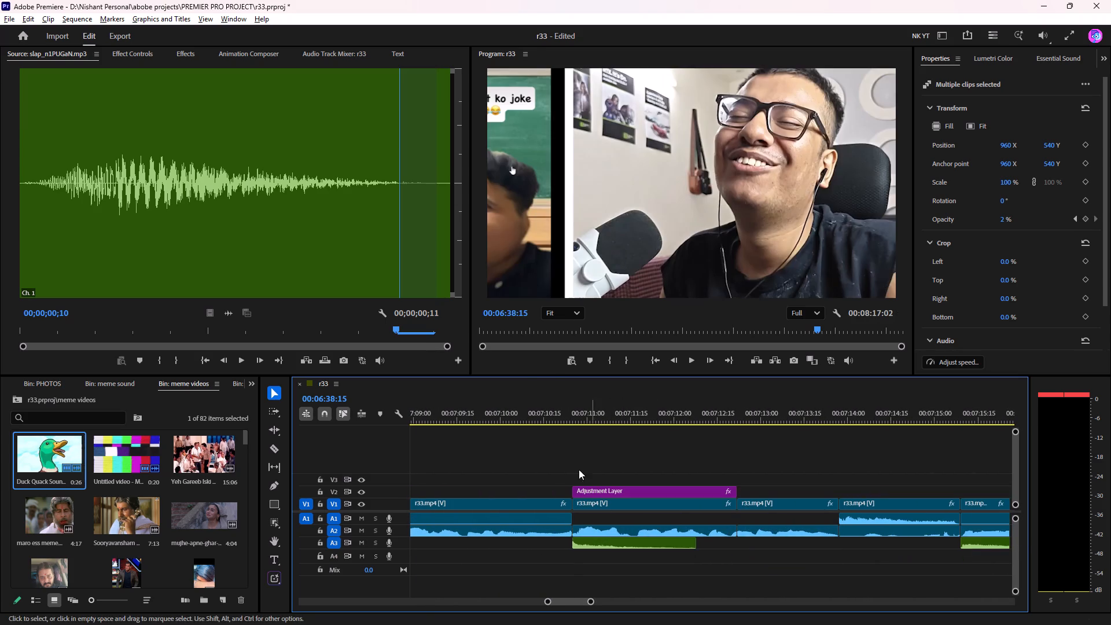
Play the cuts from about 00:07:08 to 00:07:11, and move the copied Adjustment Layer and sound to the r33 clip starting at about 00:07:08:24.
left_click(561, 402)
key("space")
key("space")
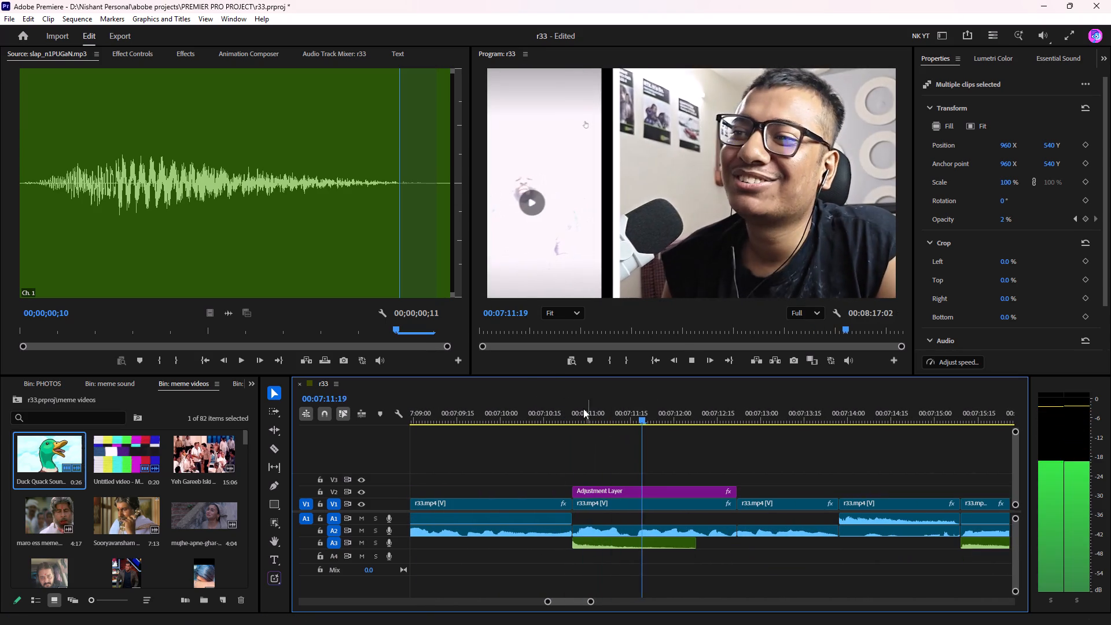
left_click_drag(573, 409, 600, 427)
key("space")
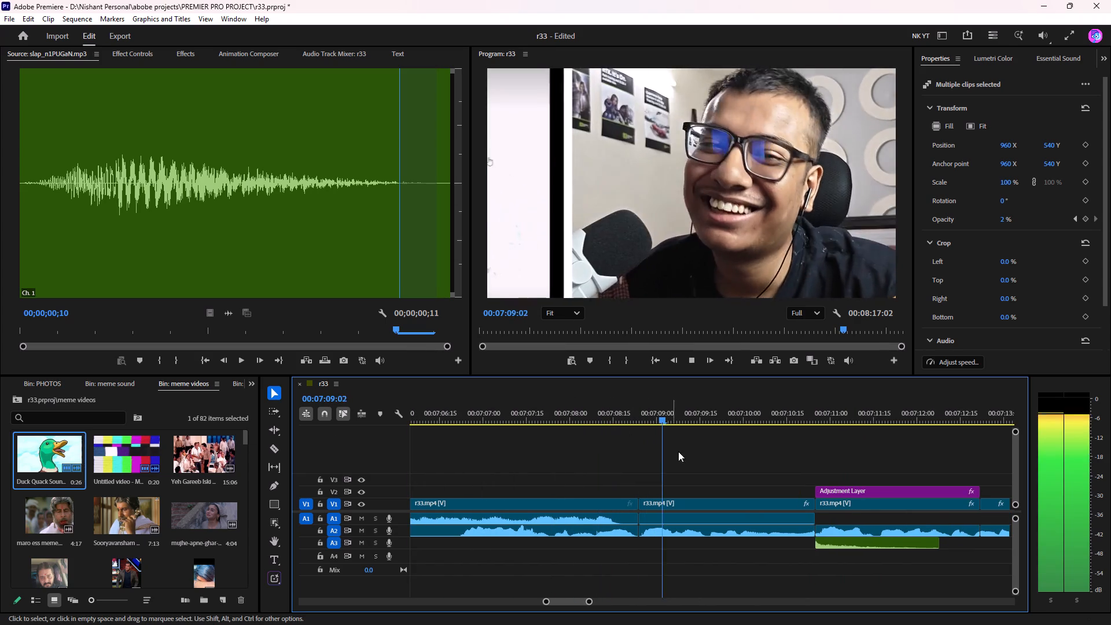
key("space")
left_click(864, 490)
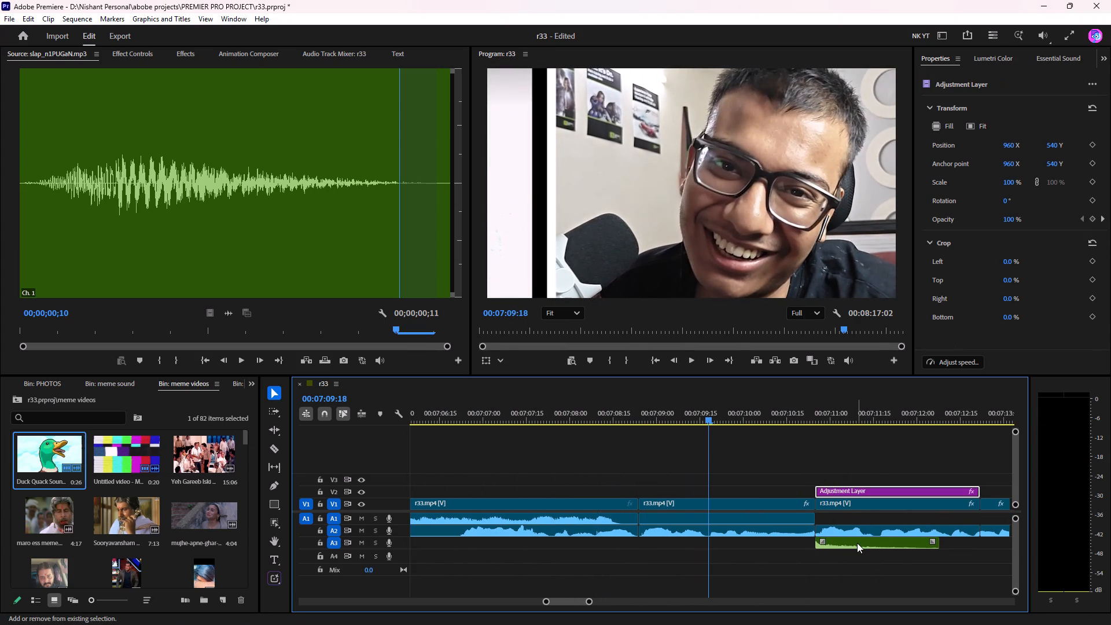
left_click(857, 543, "shift")
left_click_drag(841, 490, 665, 488)
Play the sequence from about 00:07:08 to 00:07:13 to check the moved Adjustment Layer and sound.
left_click(606, 403)
key("space")
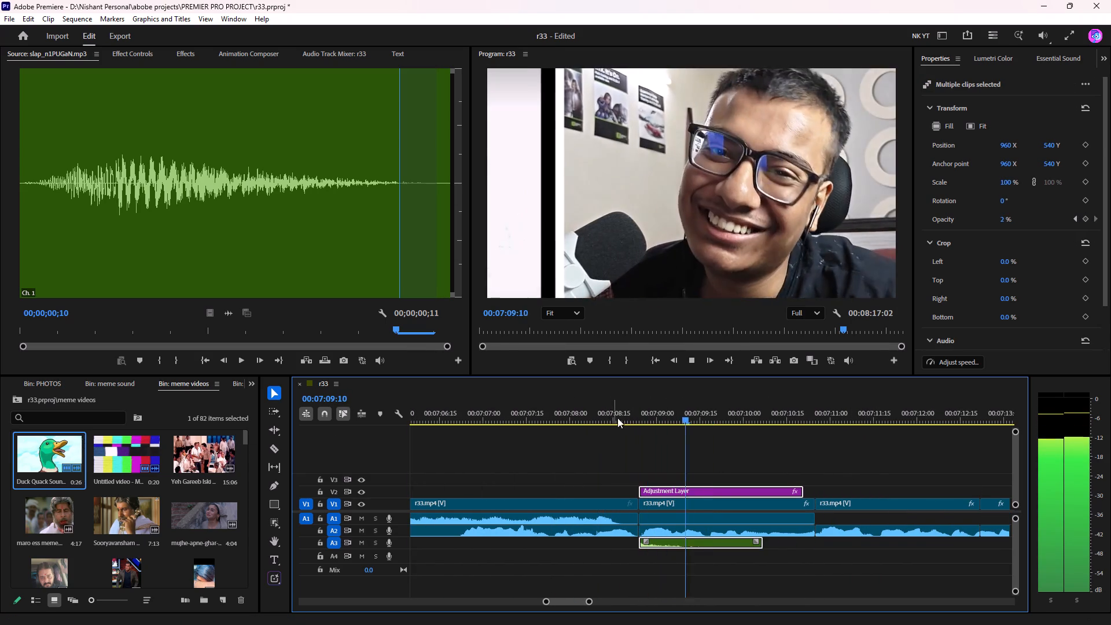
scroll(763, 470, "down", 9)
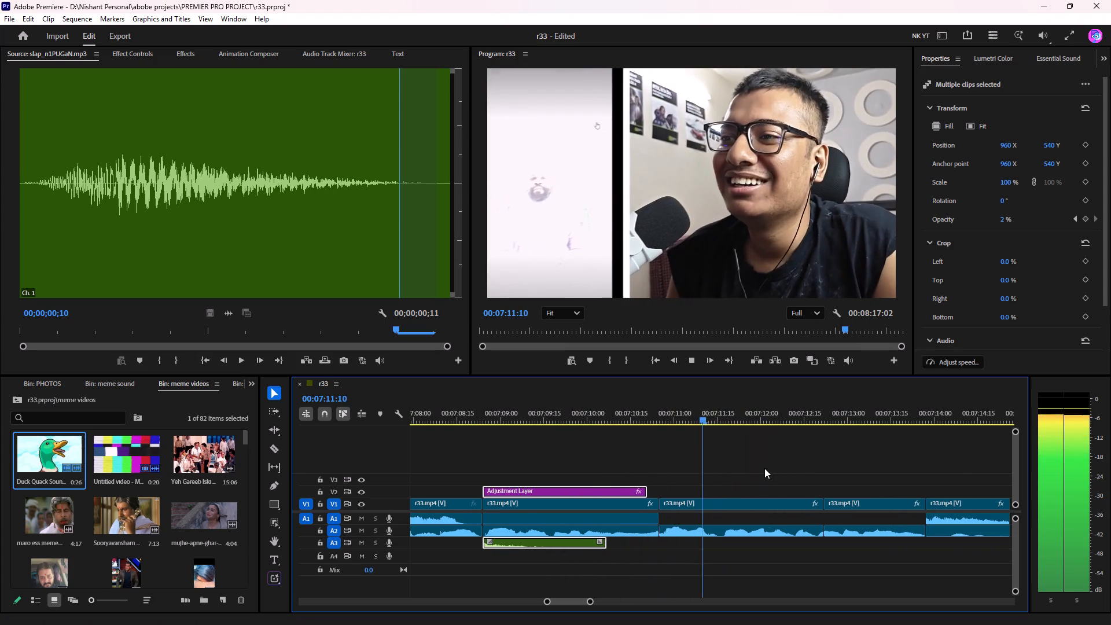
key("space")
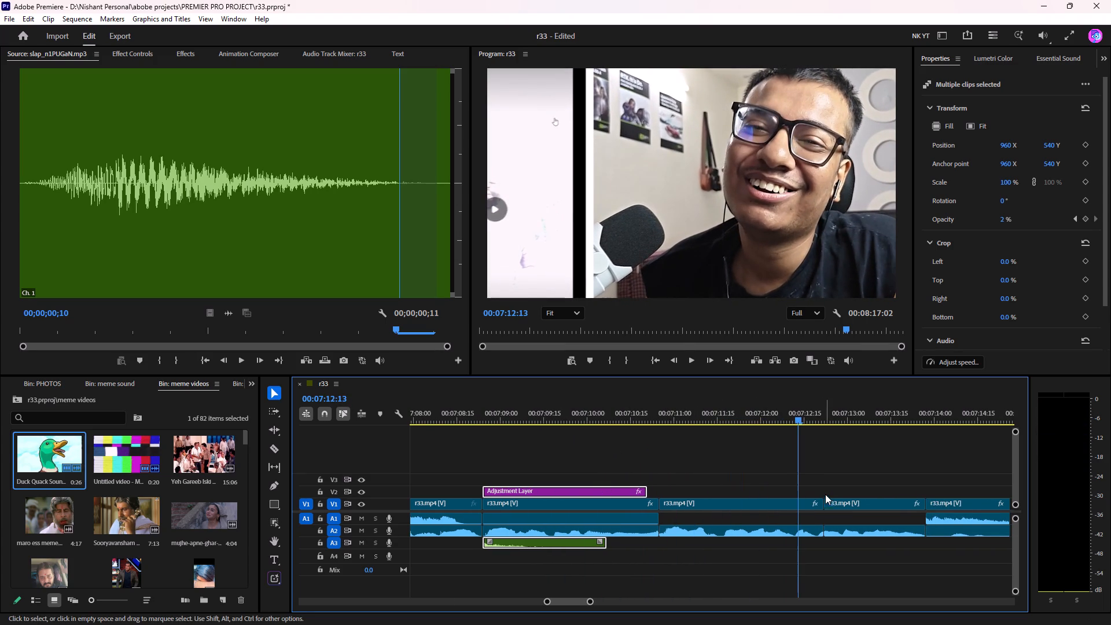
key("space")
scroll(814, 479, "down", 5)
key("space")
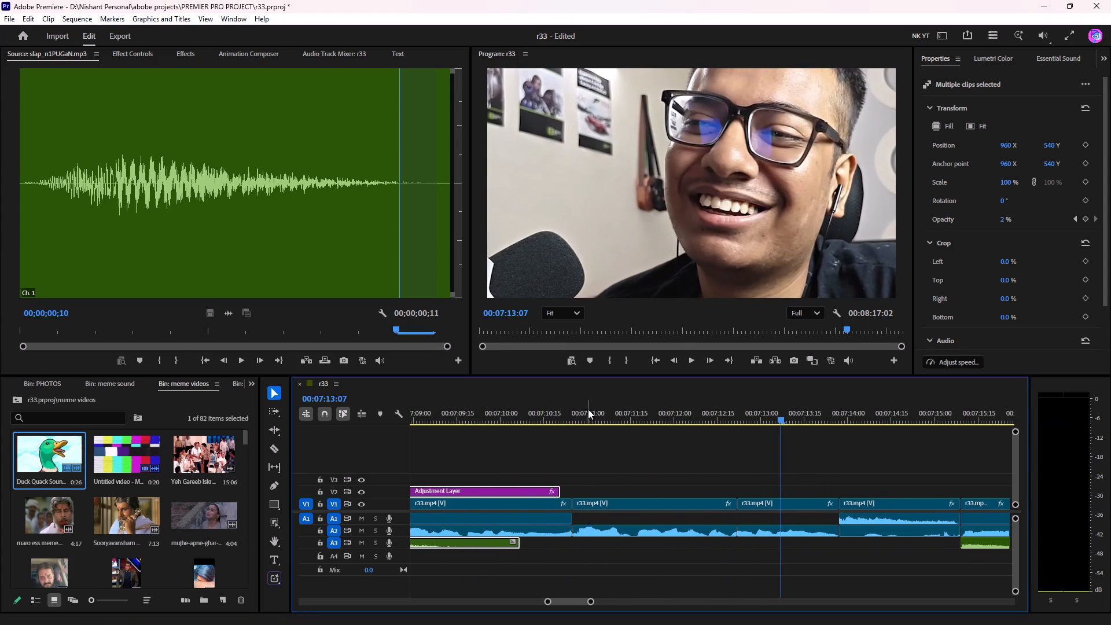
Copy the white flash layer and erro.mp3 sound from about 00:06:19 to the start of the r33 clip at about 00:07:10:25.
left_click_drag(592, 413, 208, 431)
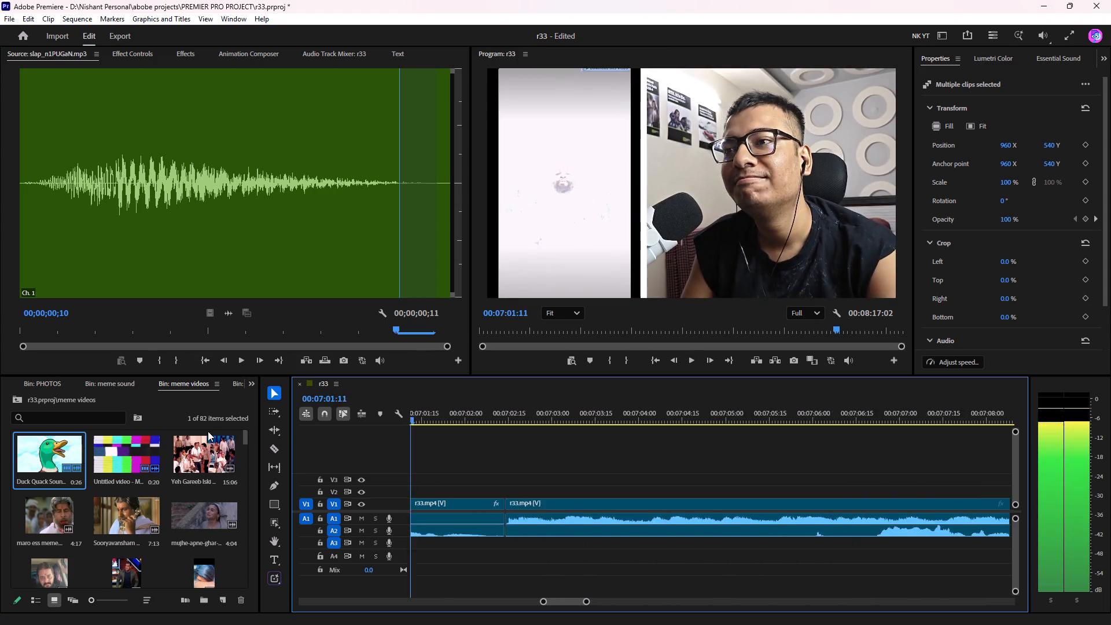
left_click_drag(208, 431, 211, 431)
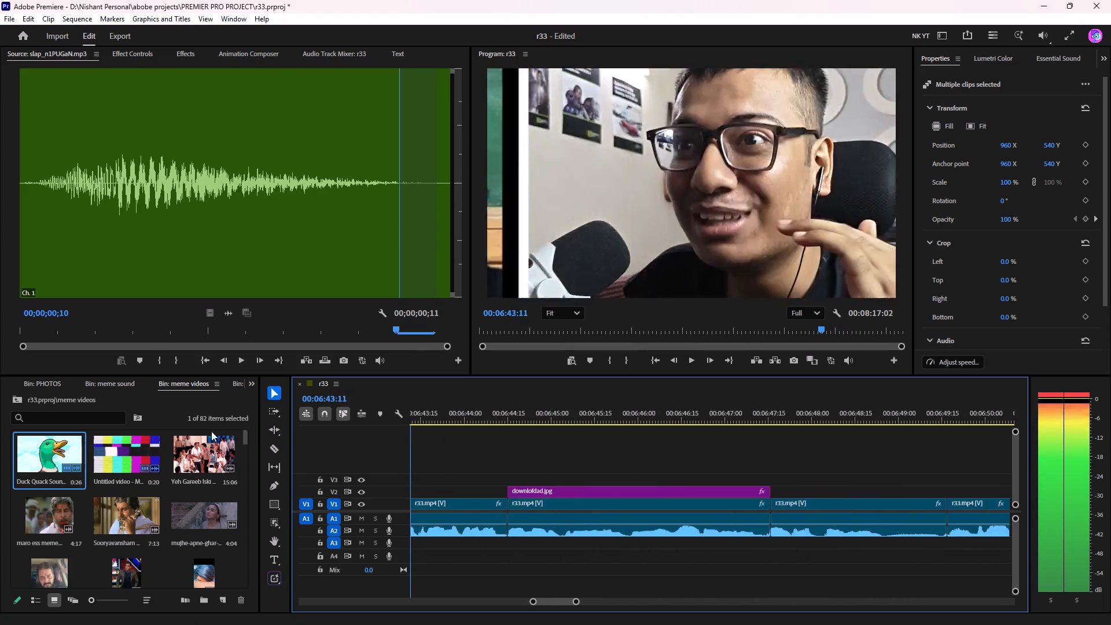
left_click_drag(211, 431, 320, 465)
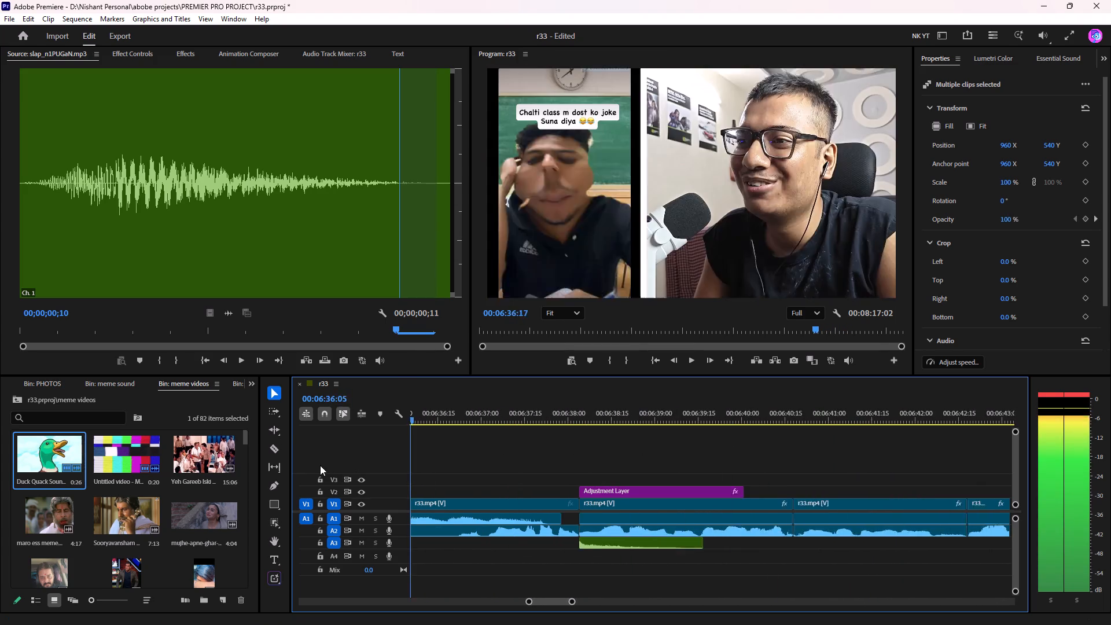
left_click_drag(320, 465, 254, 466)
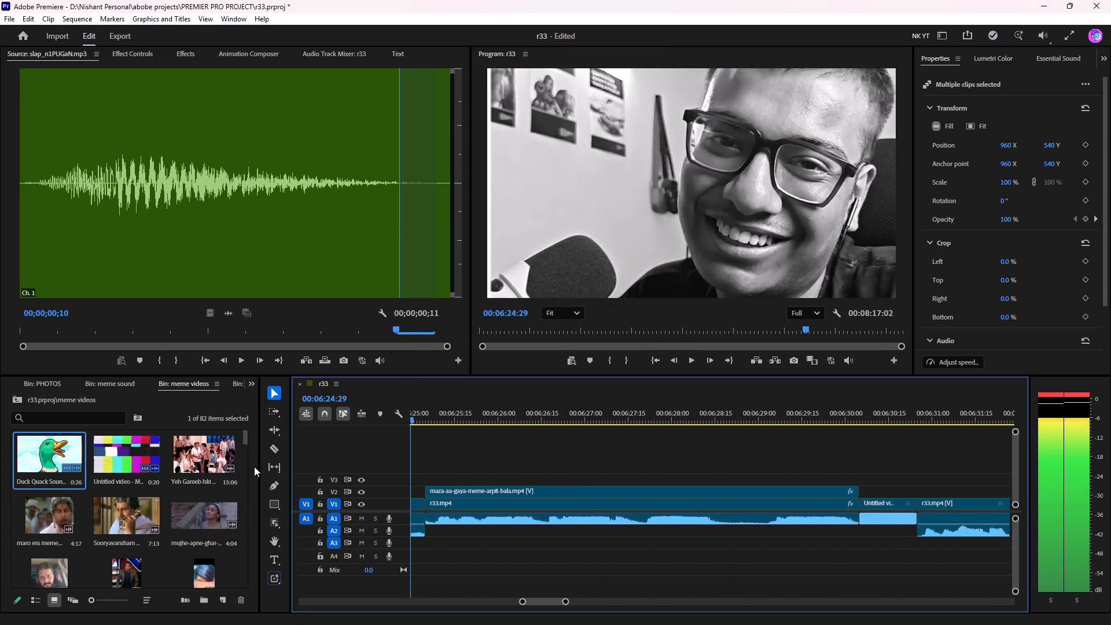
left_click_drag(254, 466, 499, 482)
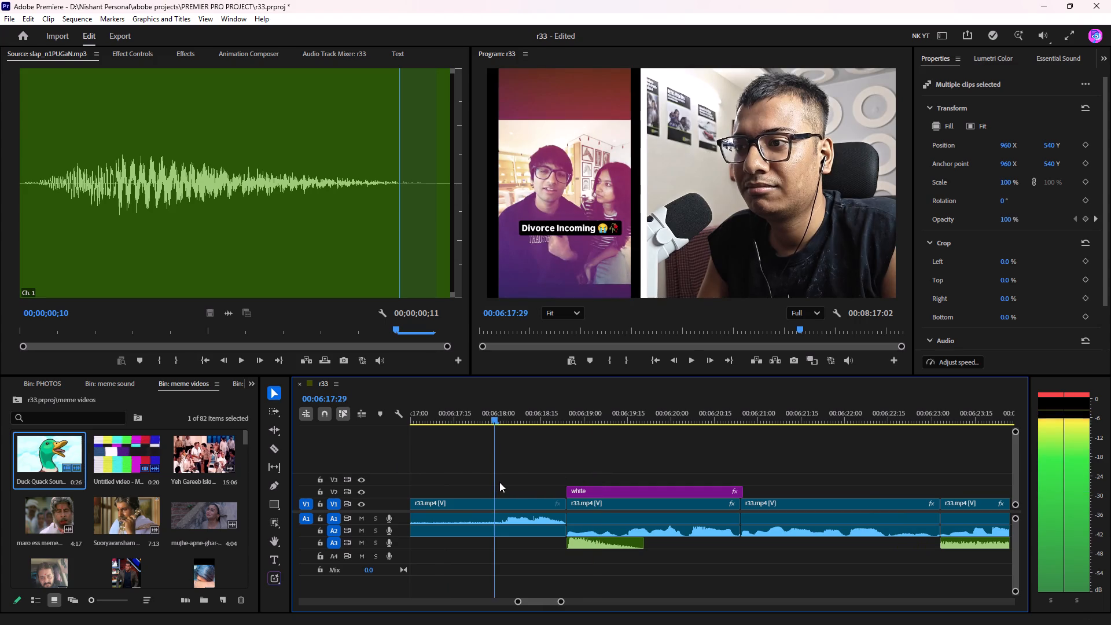
left_click_drag(499, 482, 523, 480)
key("space")
key("space")
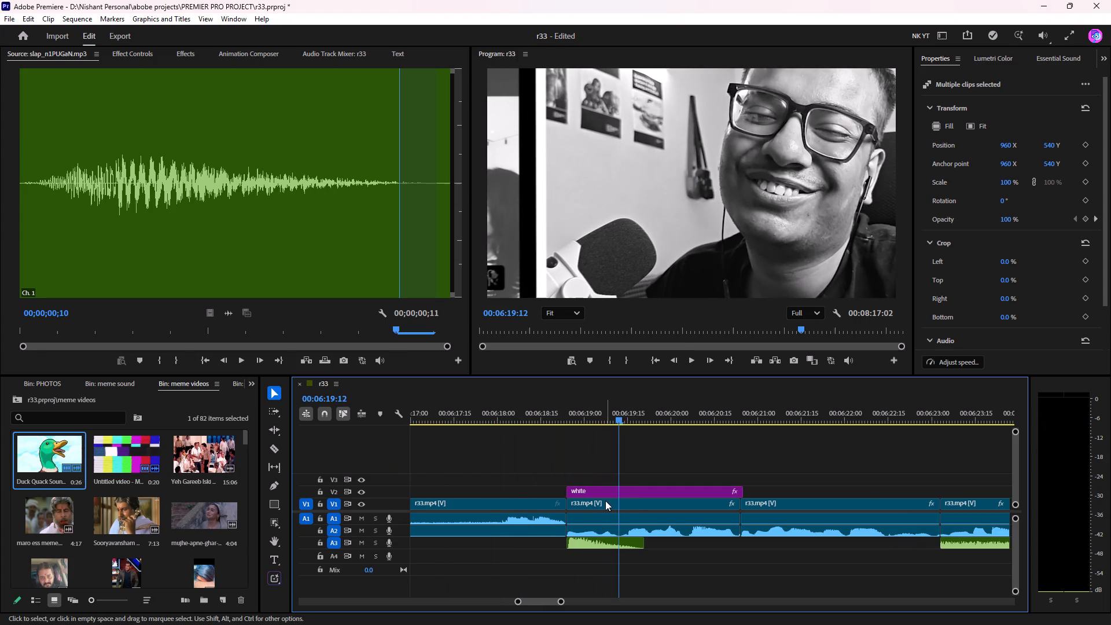
left_click(610, 490)
left_click(602, 541, "shift")
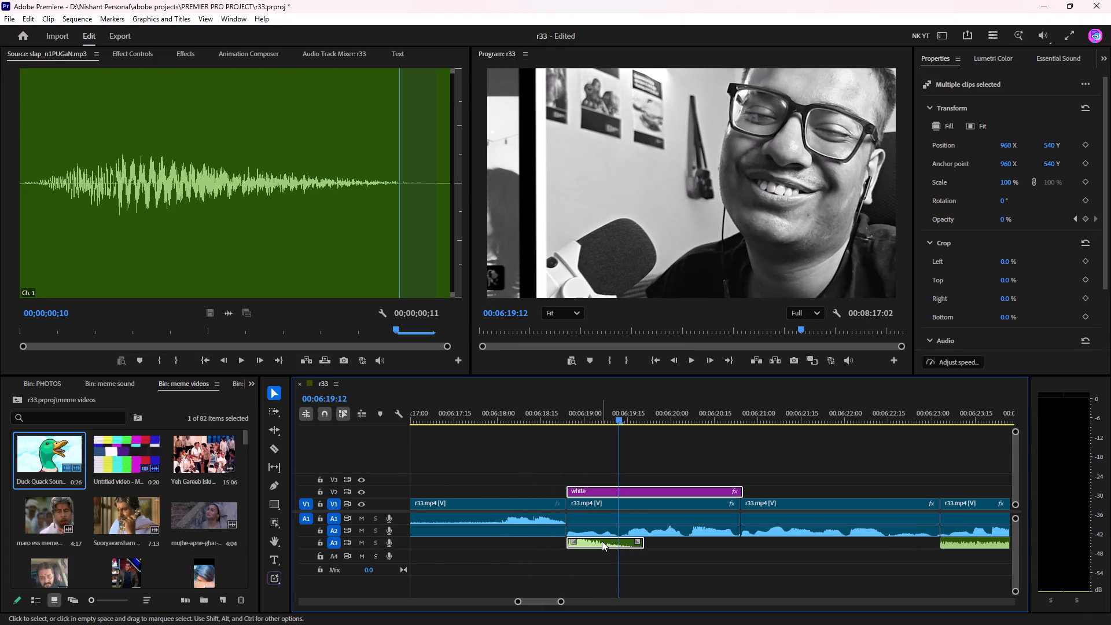
left_click_drag(602, 540, 1013, 534, "alt")
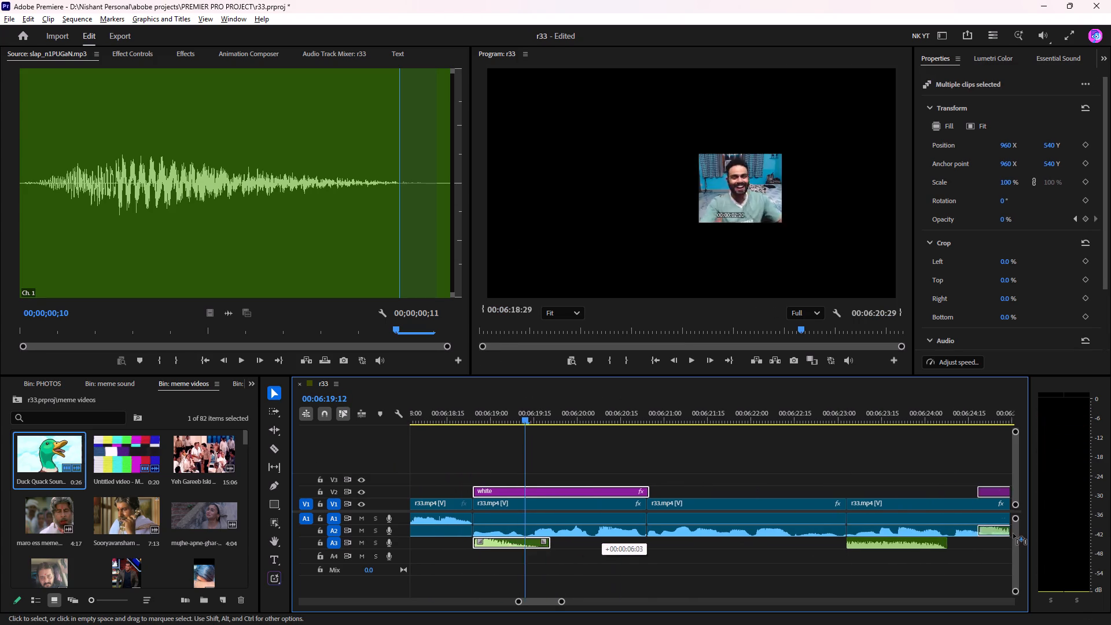
left_click_drag(1013, 534, 999, 542, "alt")
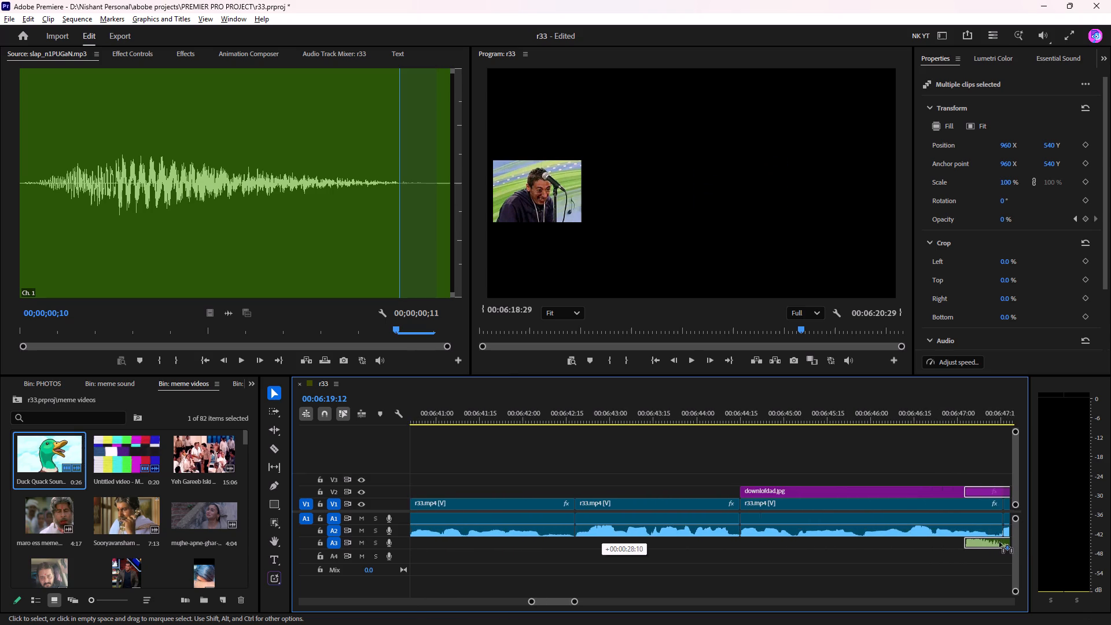
left_click_drag(999, 542, 1021, 539, "alt")
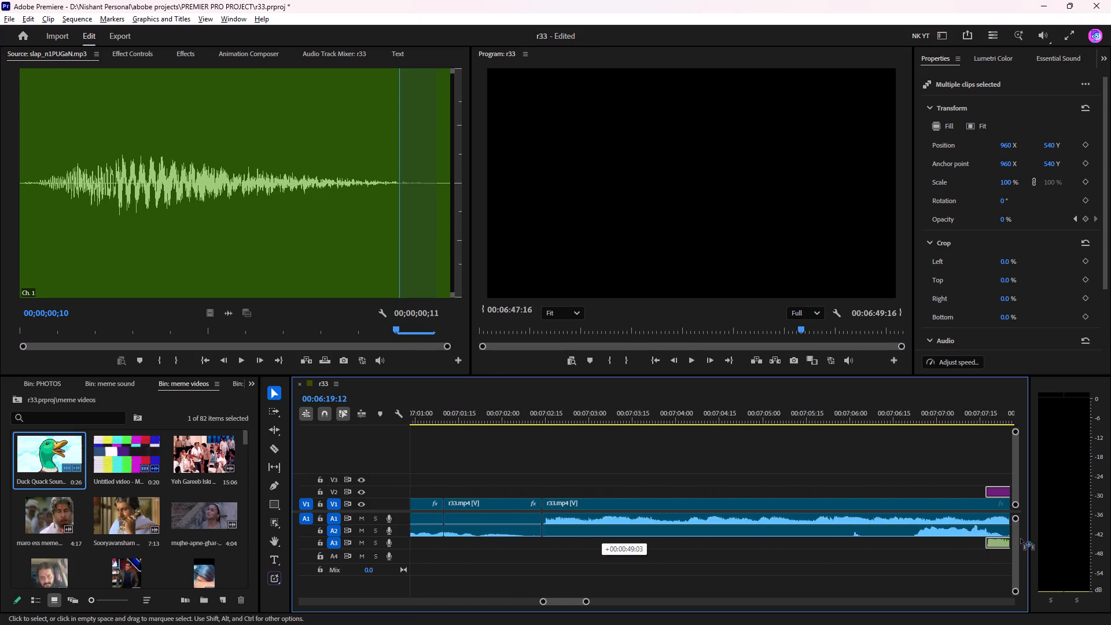
left_click_drag(1021, 539, 719, 553, "alt")
left_click_drag(714, 555, 712, 543)
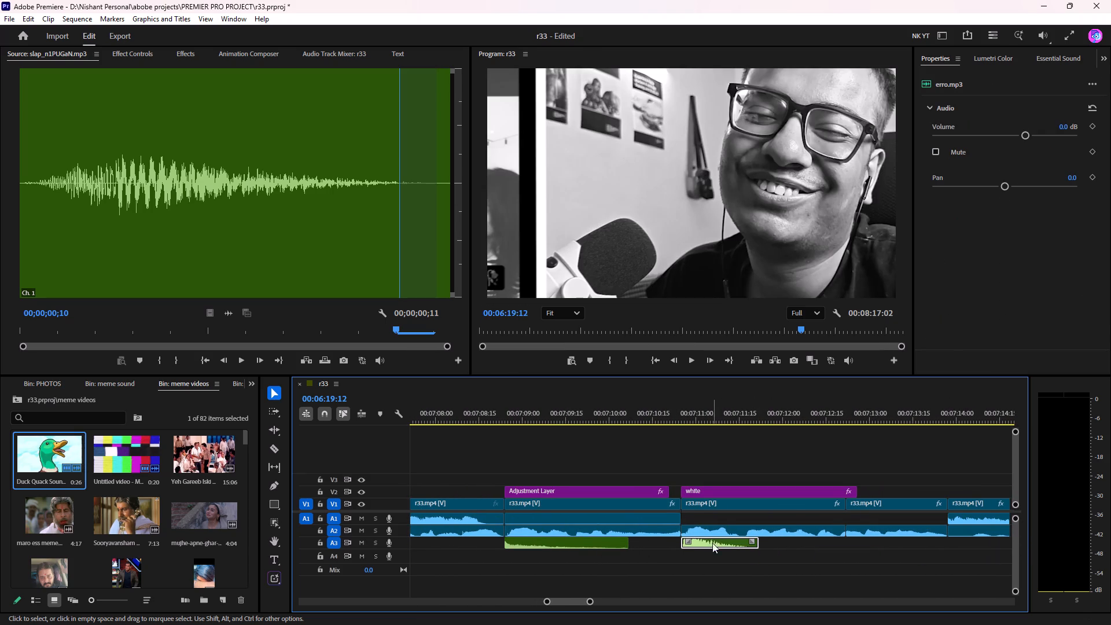
Play the transition into the r33 clip at about 00:07:11 twice to check the white flash and erro.mp3 sound.
left_click(668, 407)
key("space")
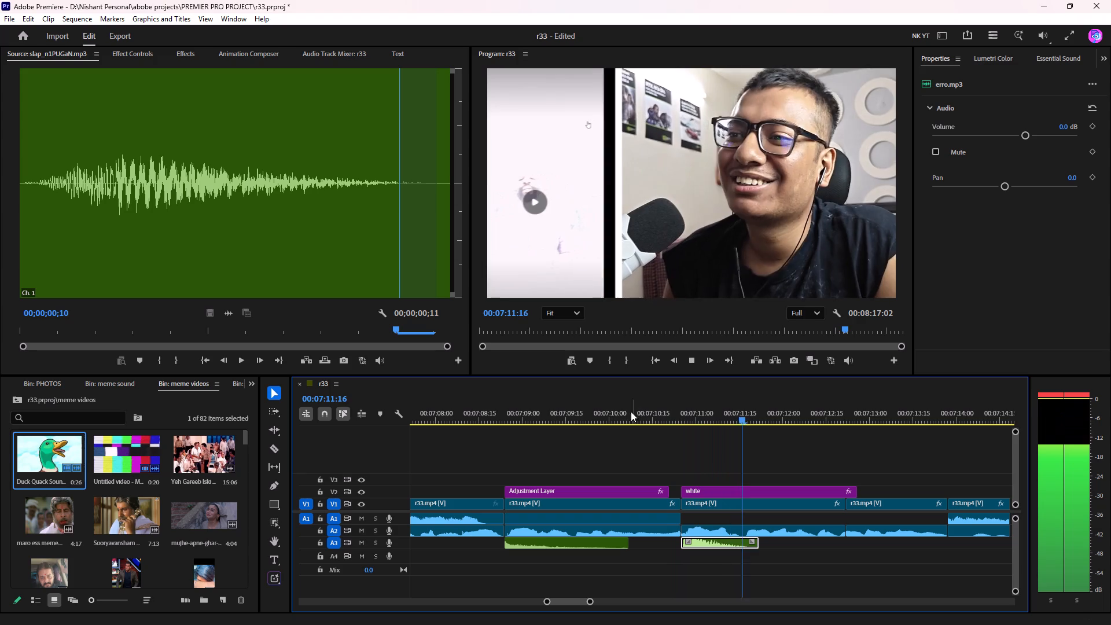
key("space")
left_click(671, 410)
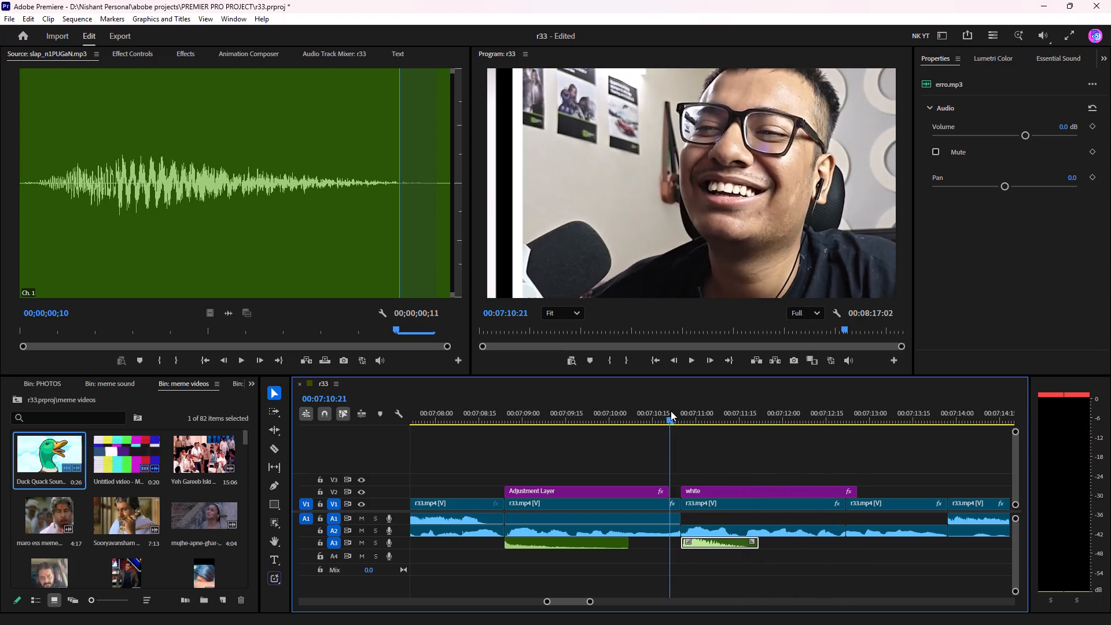
key("space")
key("space")
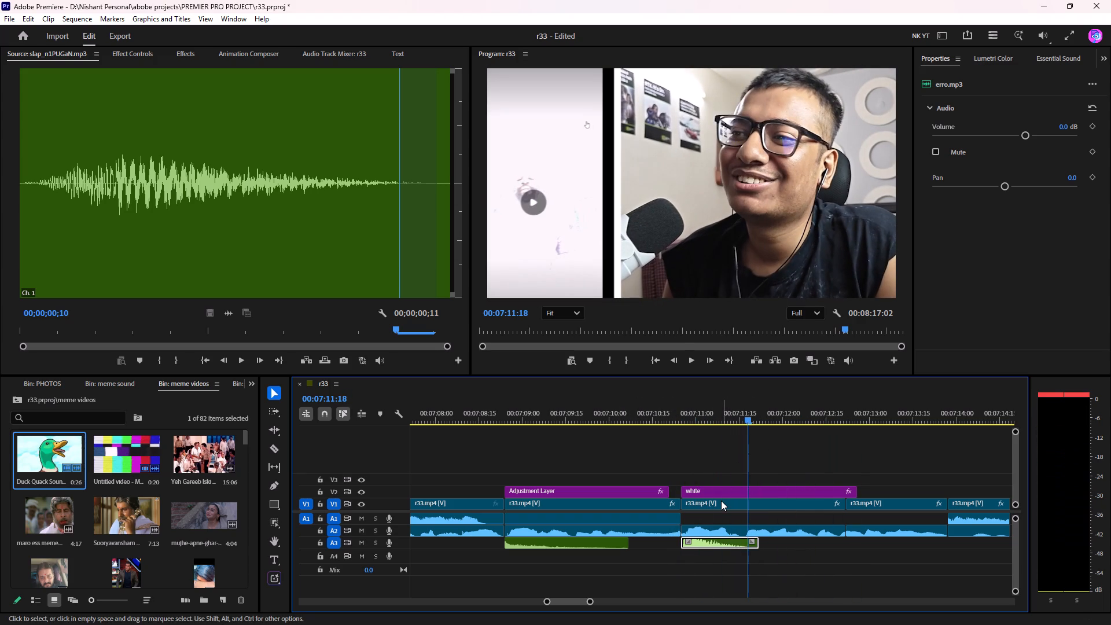
Apply the Camera Shake effect to the r33 clip starting at about 00:07:10:25.
left_click(192, 53)
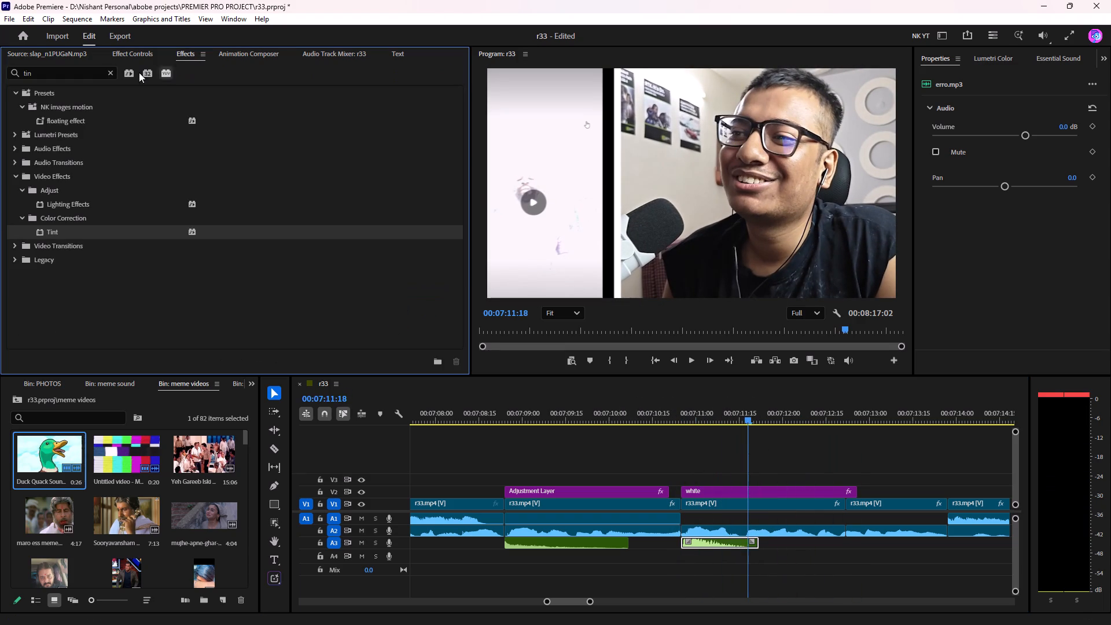
left_click(51, 79)
double_click(53, 75)
type("shak")
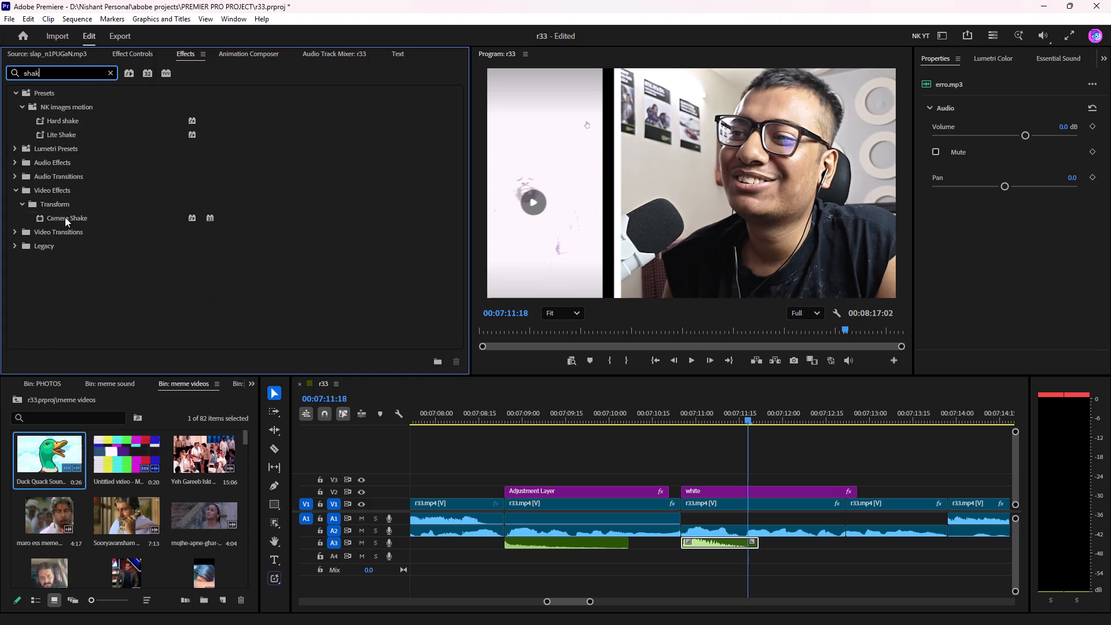
left_click_drag(65, 217, 744, 503)
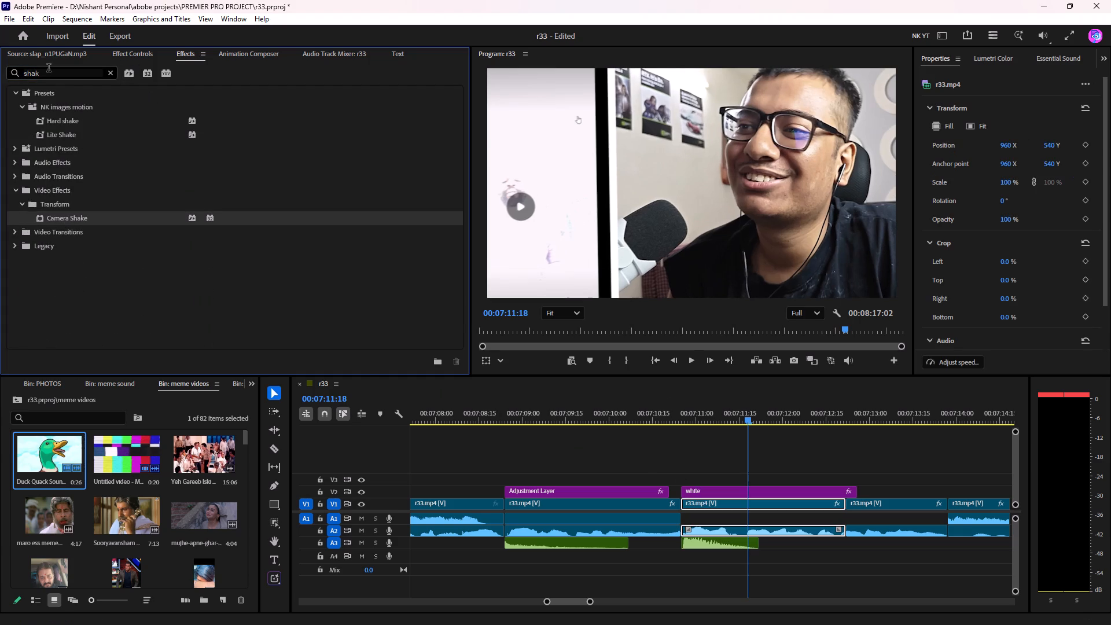
Apply the Tint effect to the same r33 clip to make it black and white.
triple_click(49, 69)
type("tin")
left_click_drag(54, 230, 74, 246)
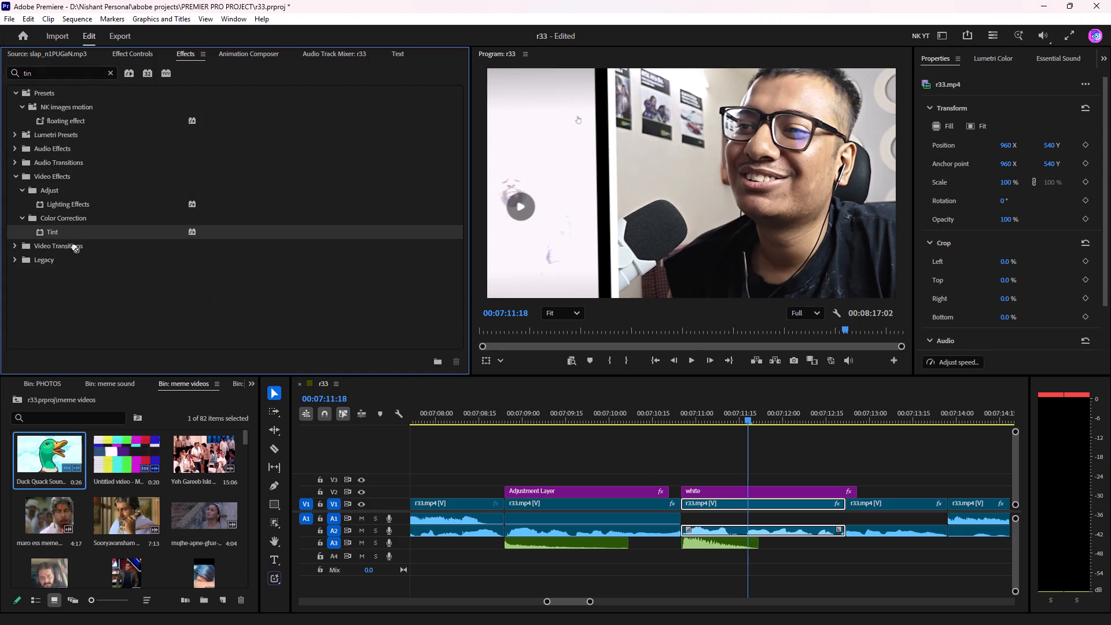
left_click_drag(74, 246, 711, 505)
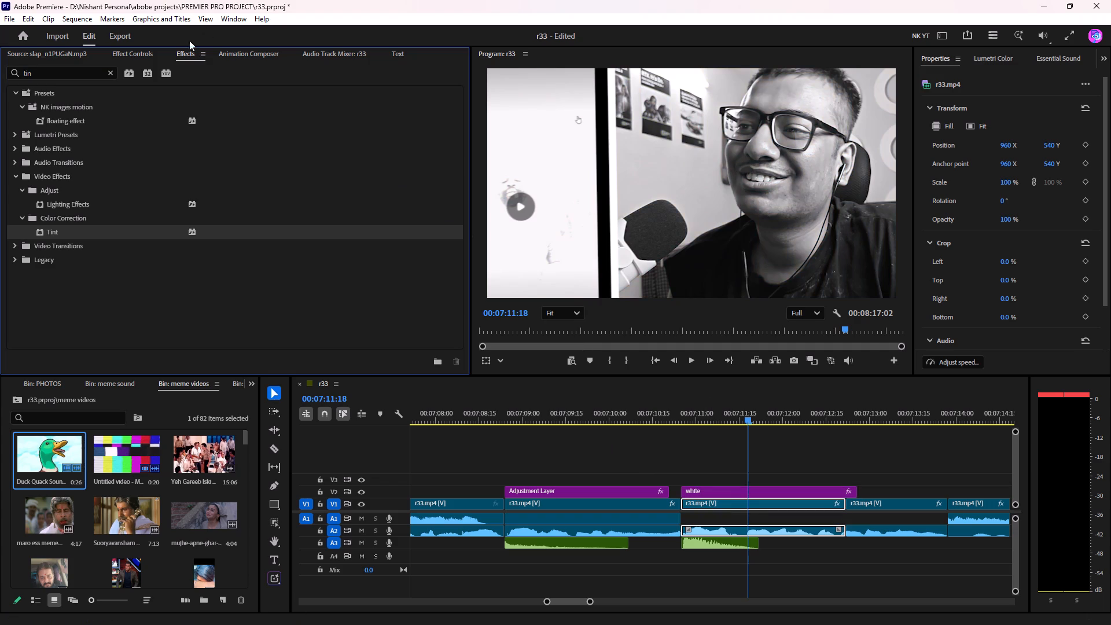
left_click(112, 72)
Set the Camera Shake Roll of the r33 clip to 3%.
left_click(136, 52)
scroll(138, 214, "down", 16)
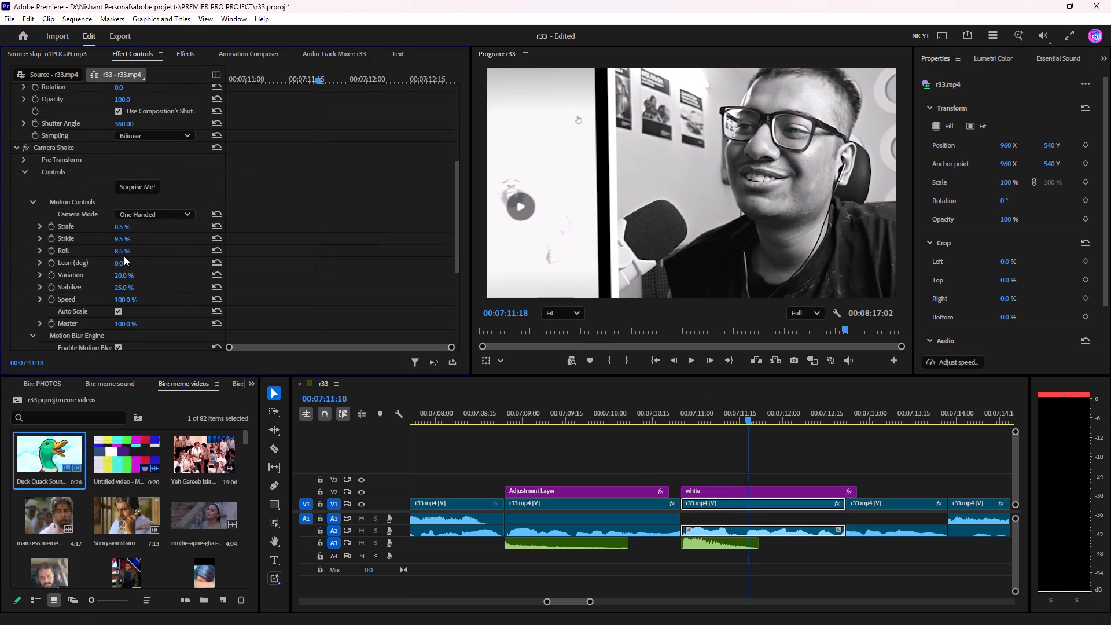
scroll(124, 256, "down", 1)
left_click(120, 240)
key("3")
left_click(165, 237)
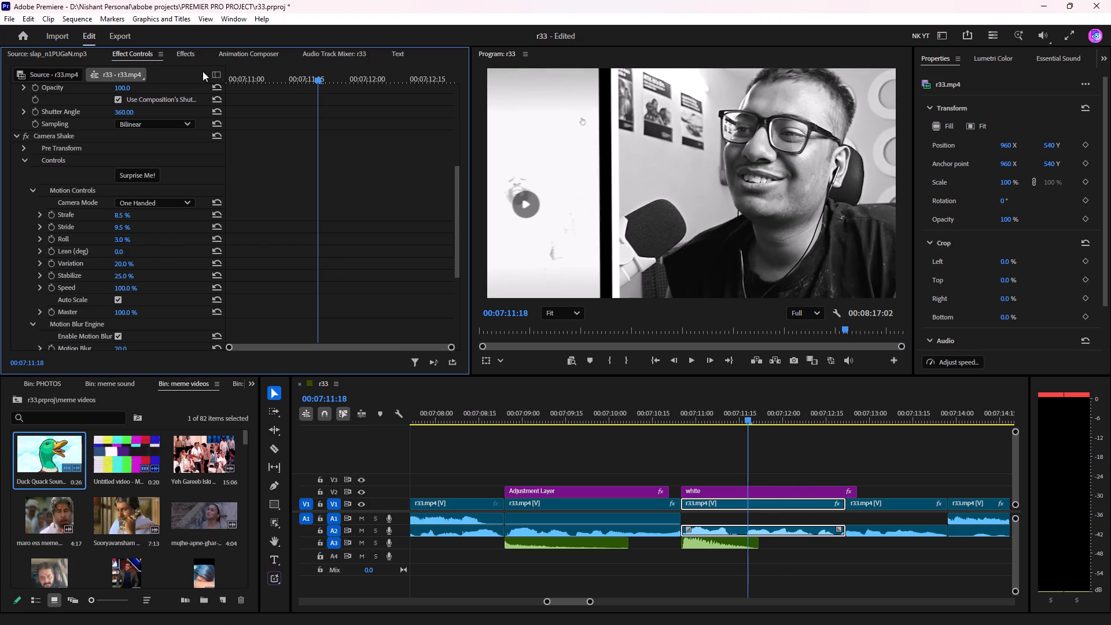
Apply the Eco effect audio preset from NK audio to the audio of the black-and-white r33 clip.
left_click(191, 54)
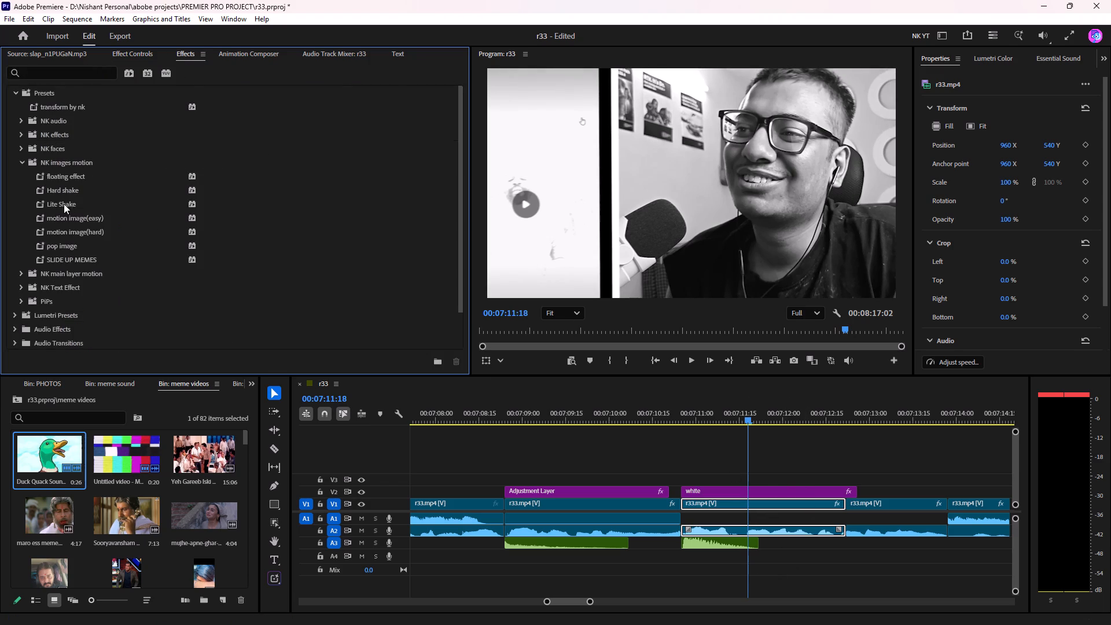
left_click(23, 122)
left_click_drag(64, 148, 723, 527)
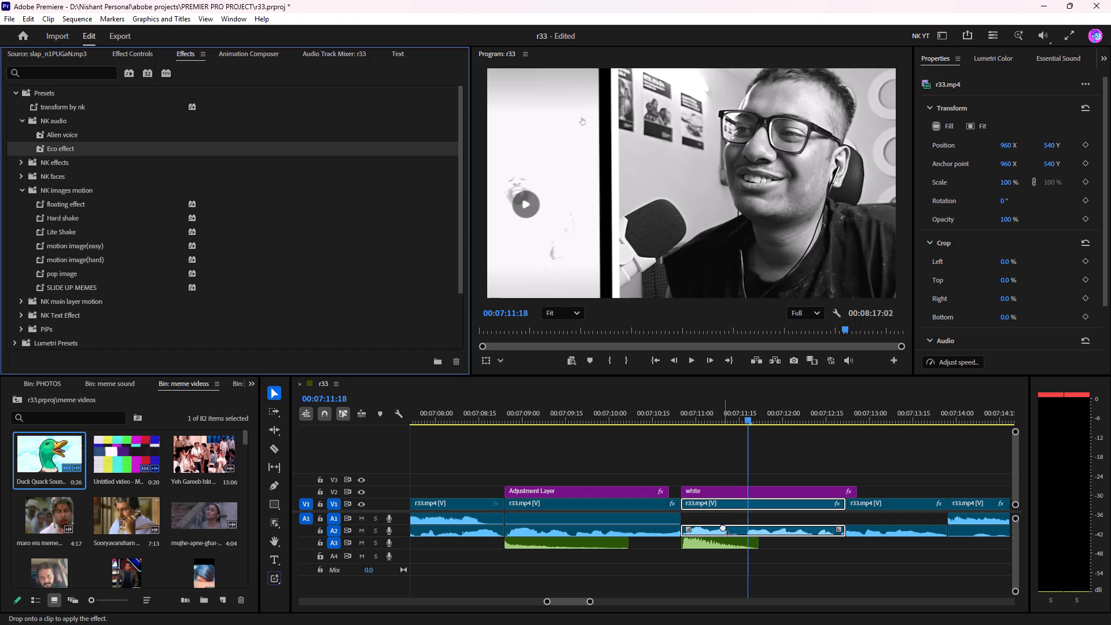
left_click_drag(723, 527, 723, 529)
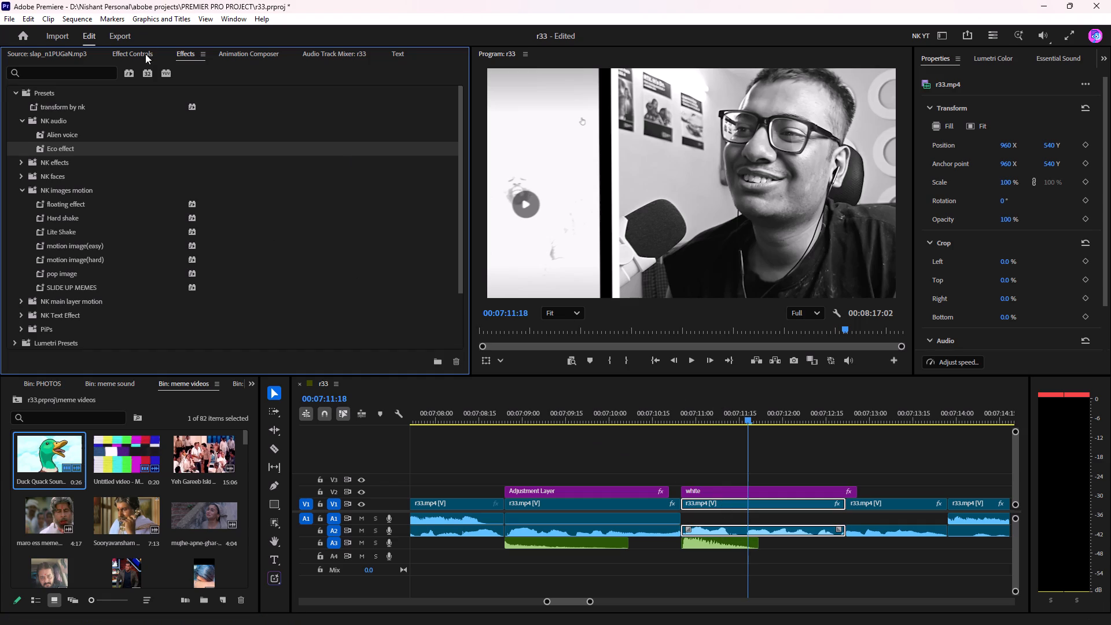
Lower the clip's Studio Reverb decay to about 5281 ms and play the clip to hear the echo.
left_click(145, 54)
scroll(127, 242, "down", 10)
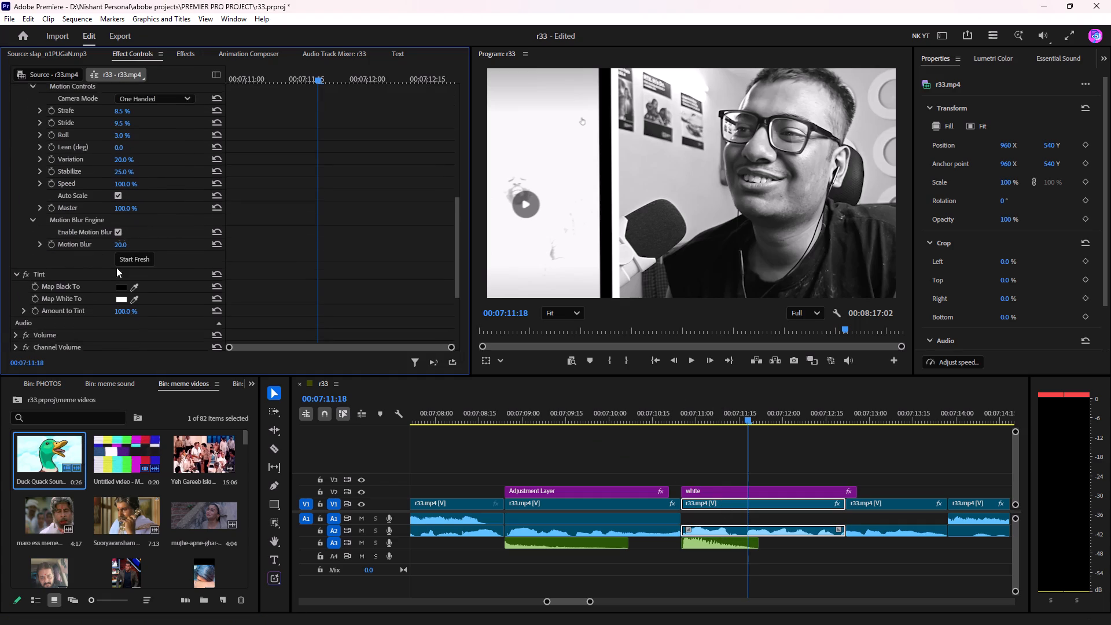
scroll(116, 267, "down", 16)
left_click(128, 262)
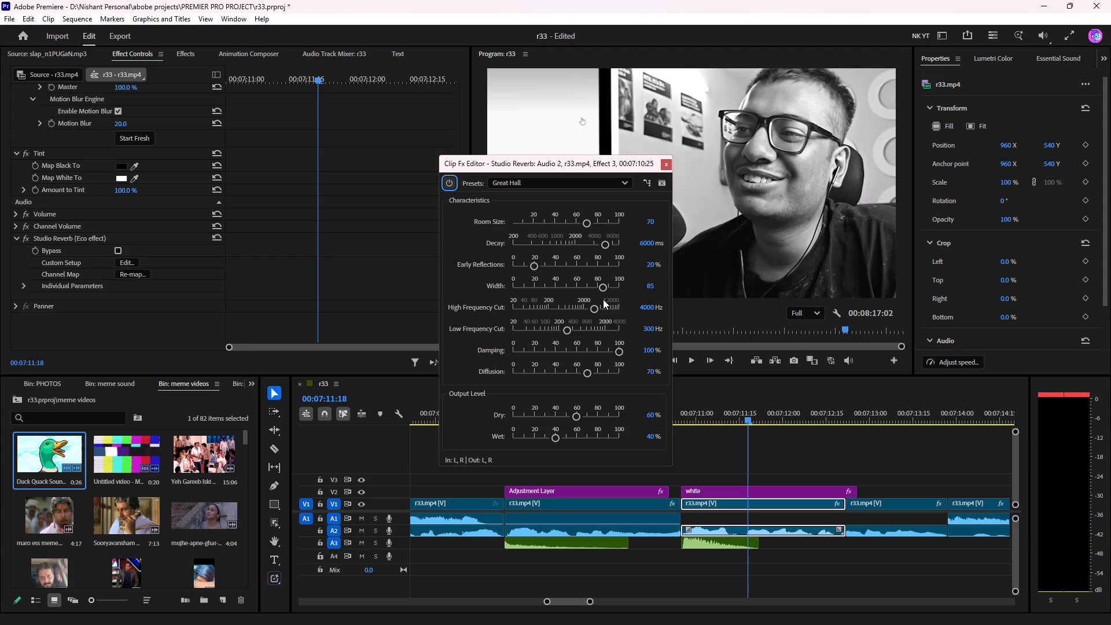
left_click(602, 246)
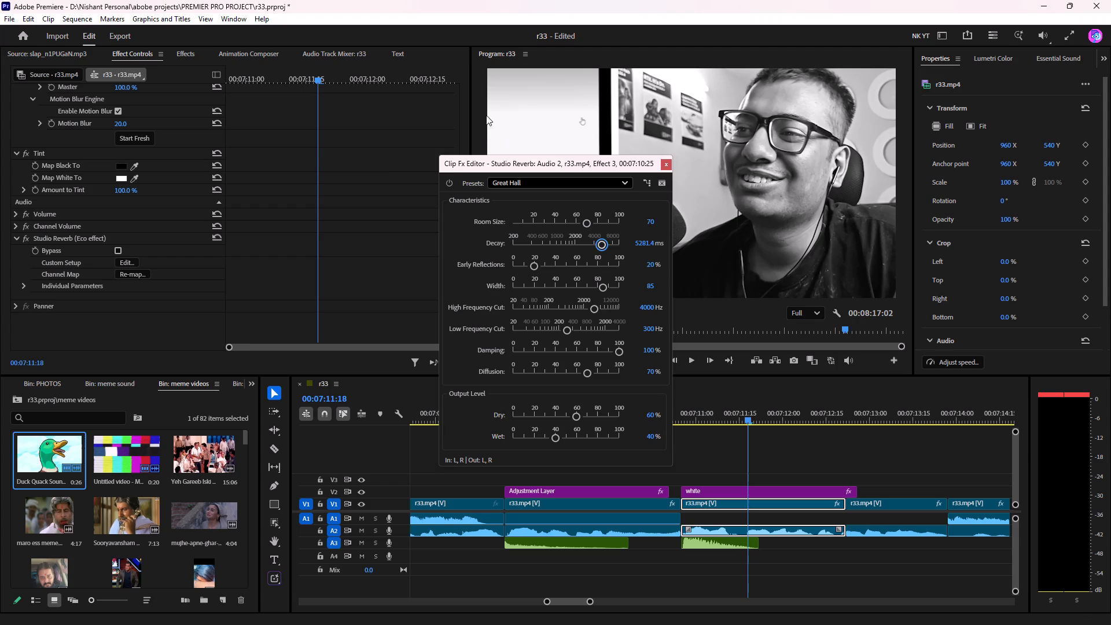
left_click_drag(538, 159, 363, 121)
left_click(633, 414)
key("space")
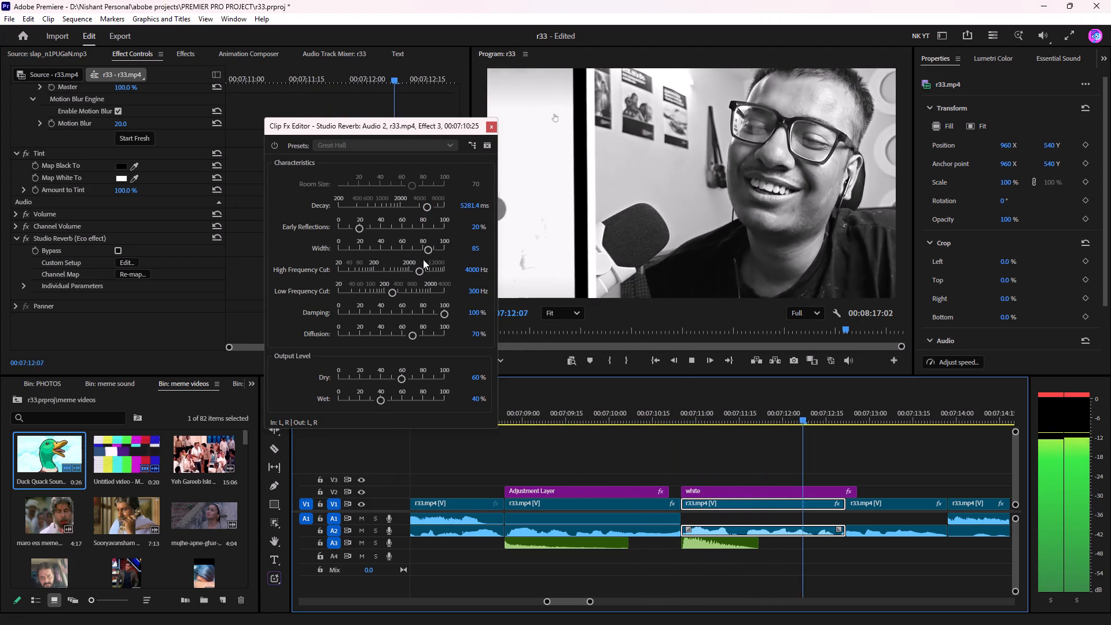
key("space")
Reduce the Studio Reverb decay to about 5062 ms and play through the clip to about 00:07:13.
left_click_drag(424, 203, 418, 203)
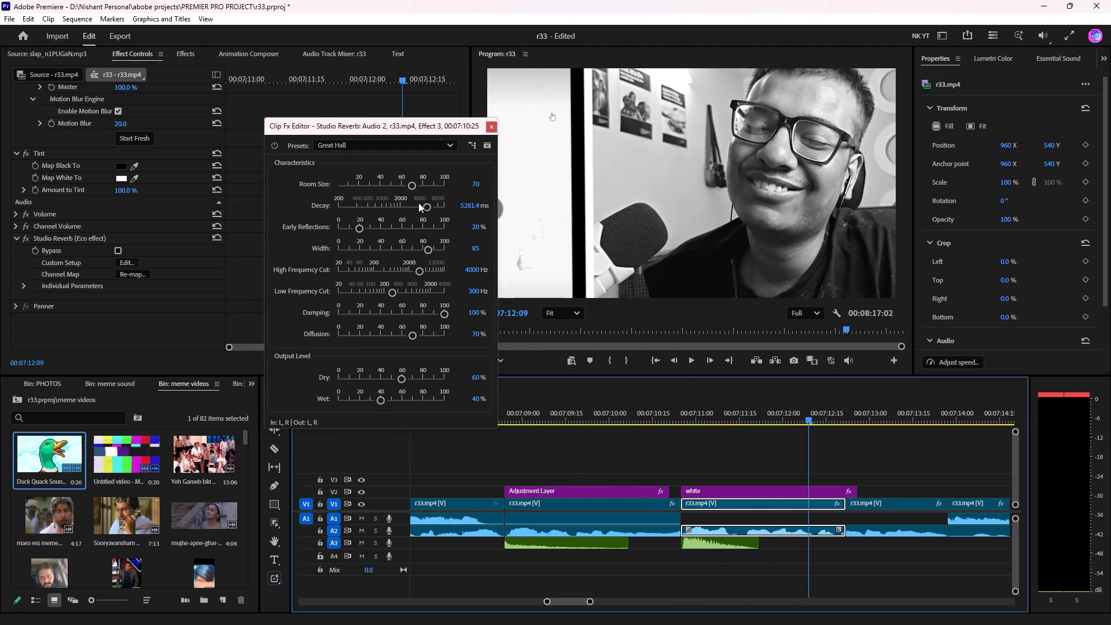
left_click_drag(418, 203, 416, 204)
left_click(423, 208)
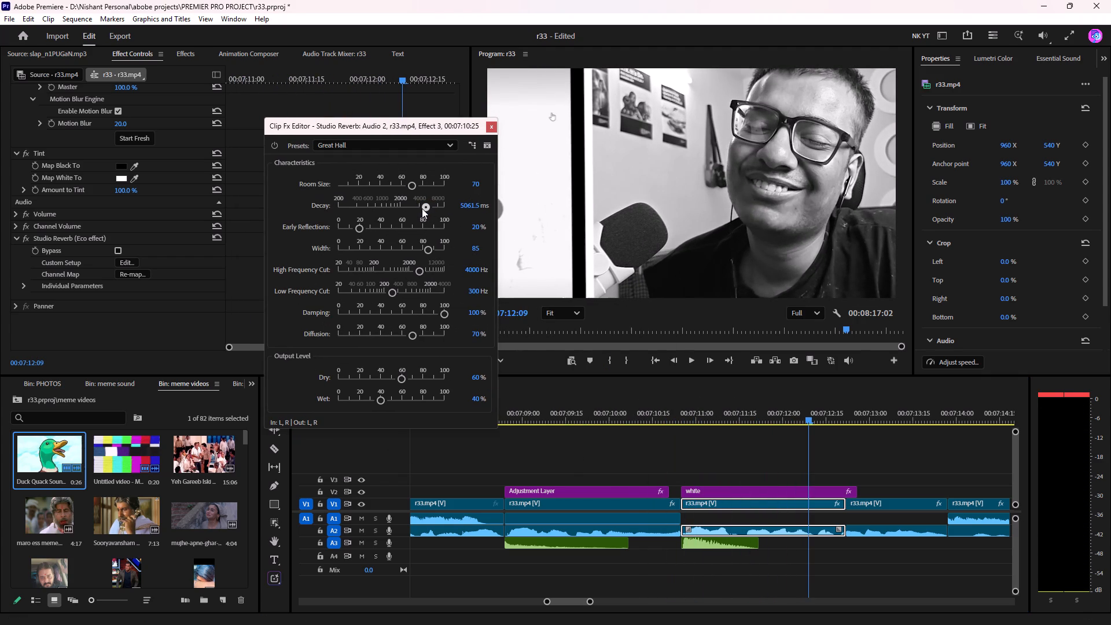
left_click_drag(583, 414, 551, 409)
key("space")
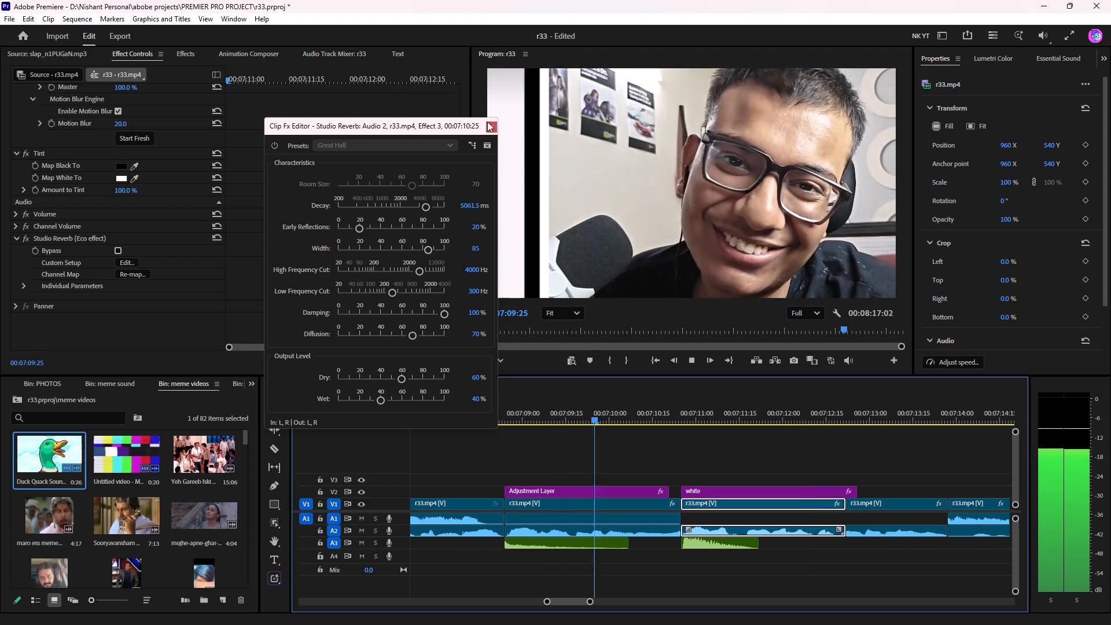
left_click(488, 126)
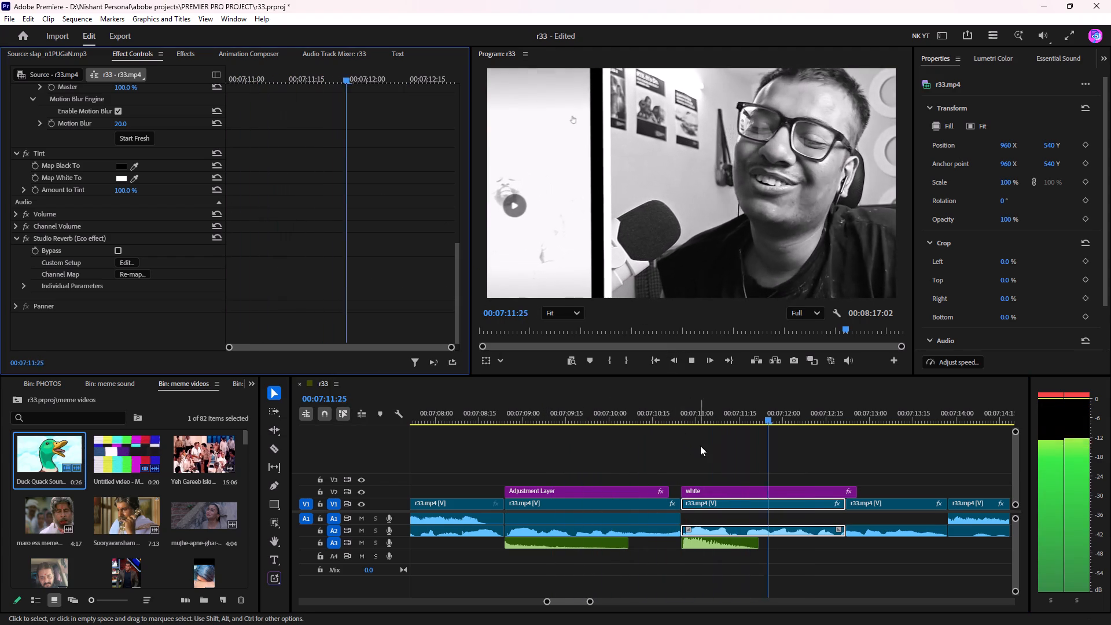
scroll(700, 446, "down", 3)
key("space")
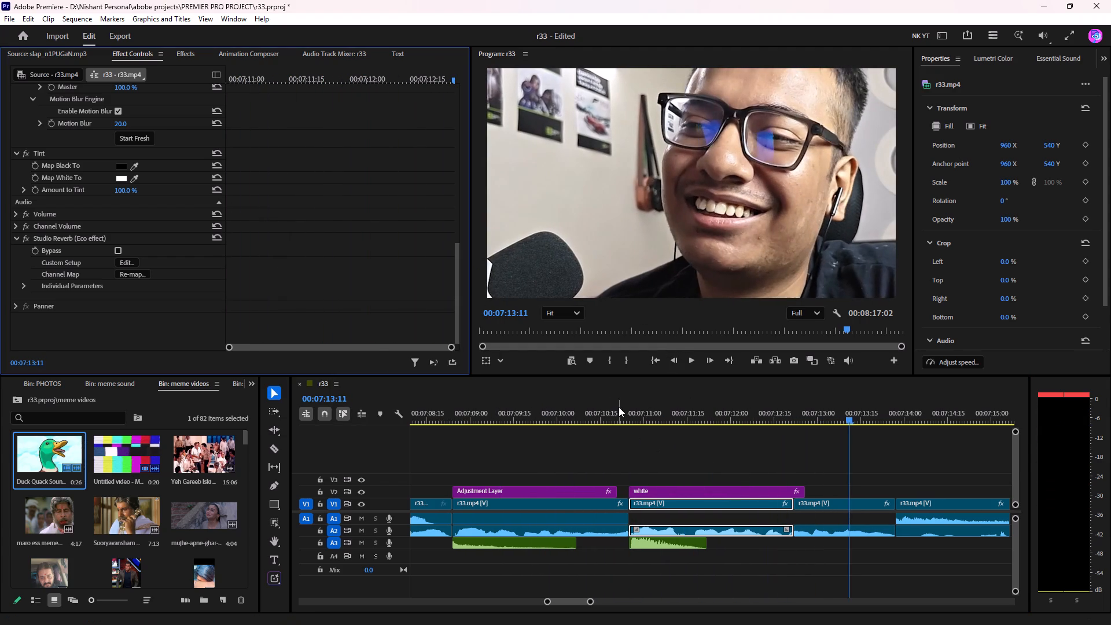
Open the meme sound bin and replay the lead-in and black-and-white r33 clip up to about 00:07:12 to check the echo.
left_click(619, 407)
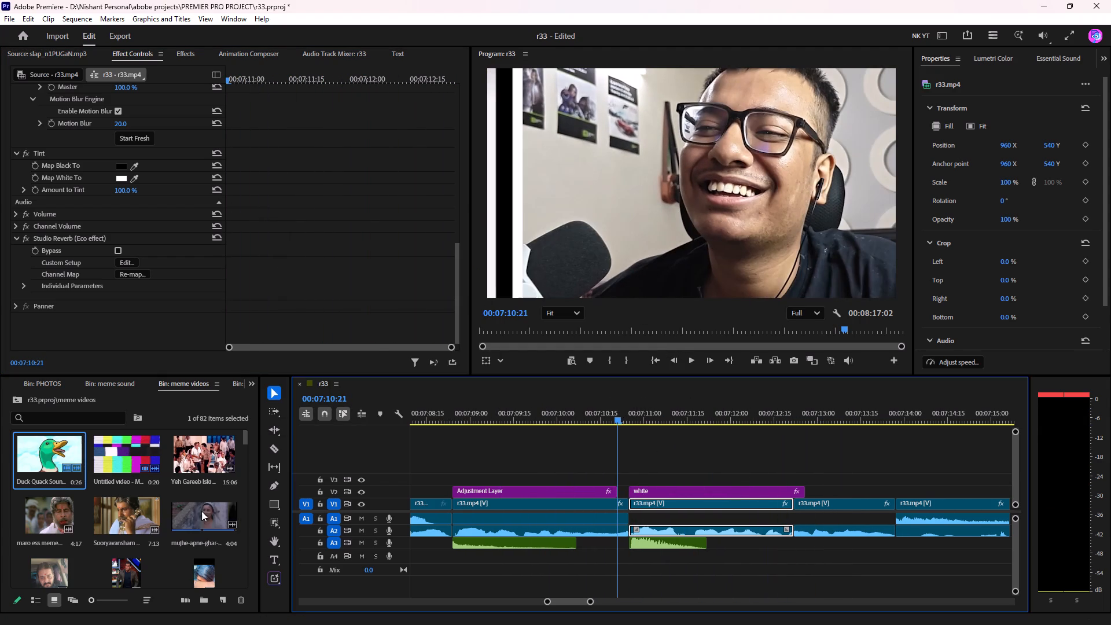
left_click(131, 387)
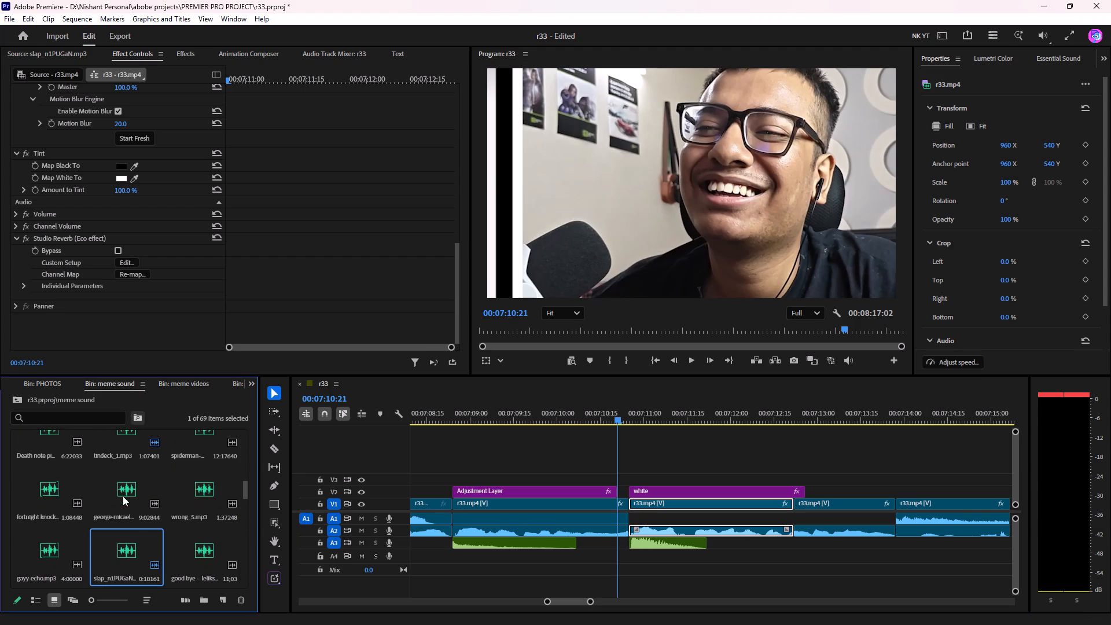
left_click_drag(568, 417, 616, 431)
key("space")
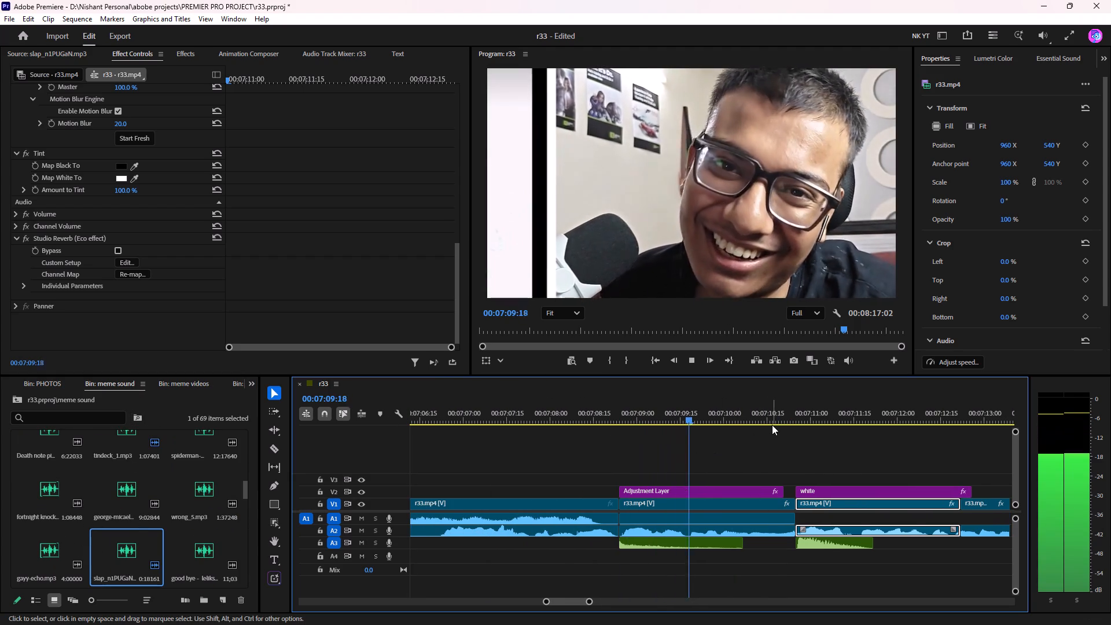
scroll(777, 412, "down", 5)
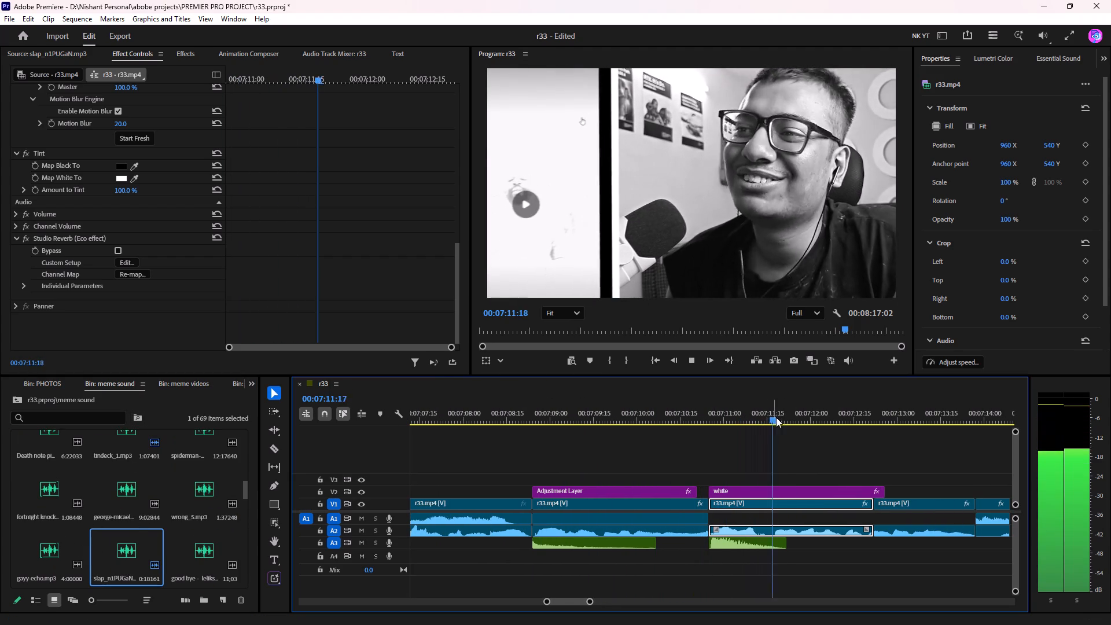
scroll(787, 427, "down", 4)
key("space")
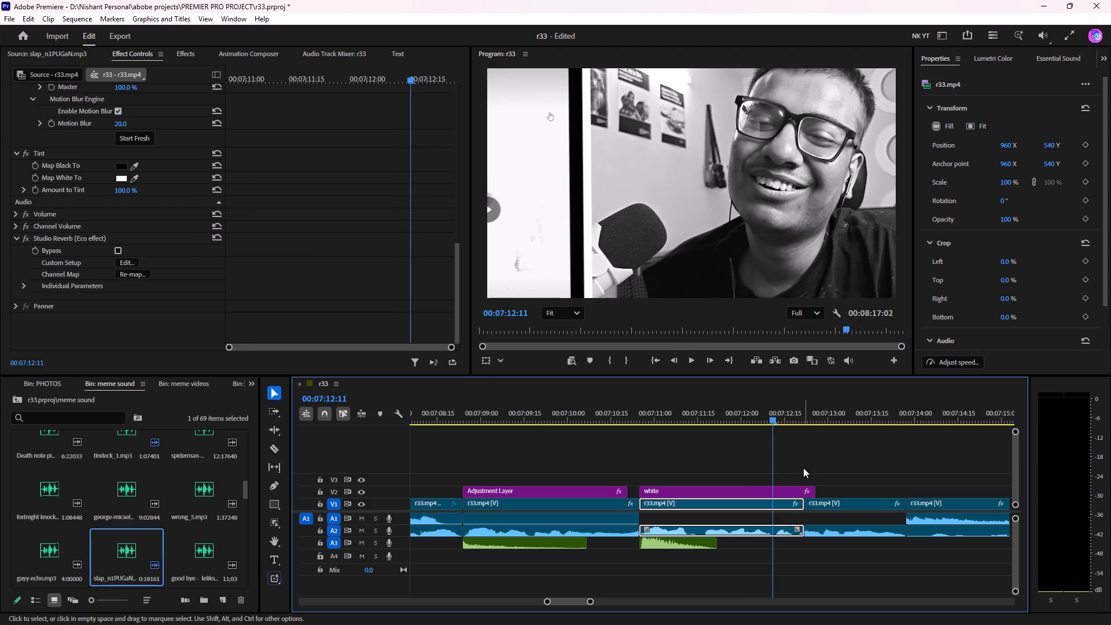
Set the clip's Studio Reverb decay to about 4362 ms and play the clip to about 00:07:14.
left_click(126, 264)
left_click(598, 241)
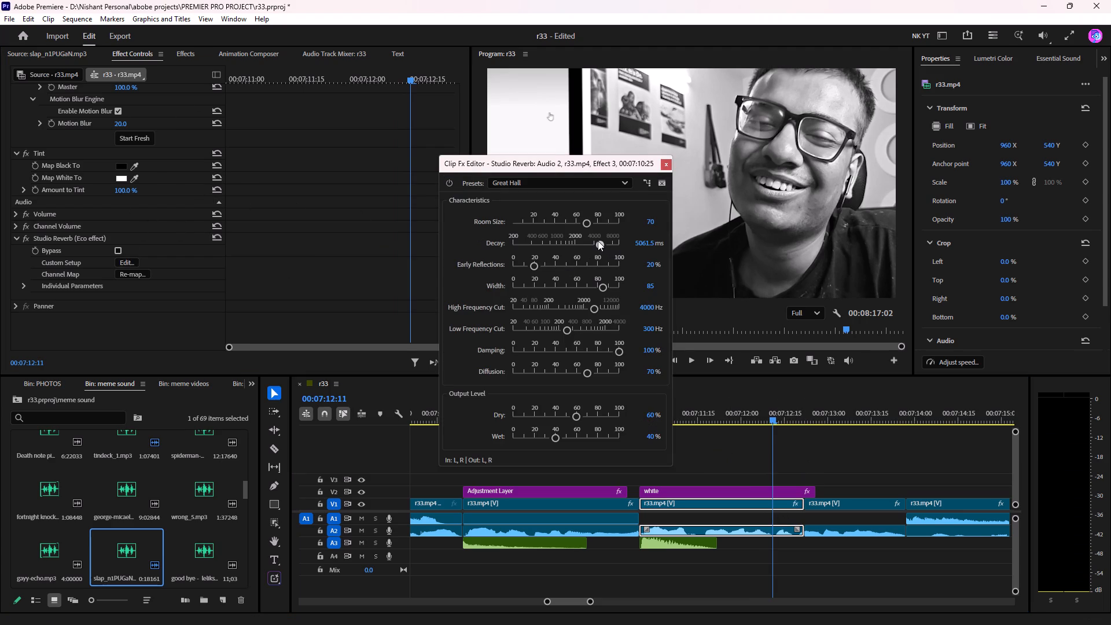
left_click_drag(694, 412, 624, 414)
key("space")
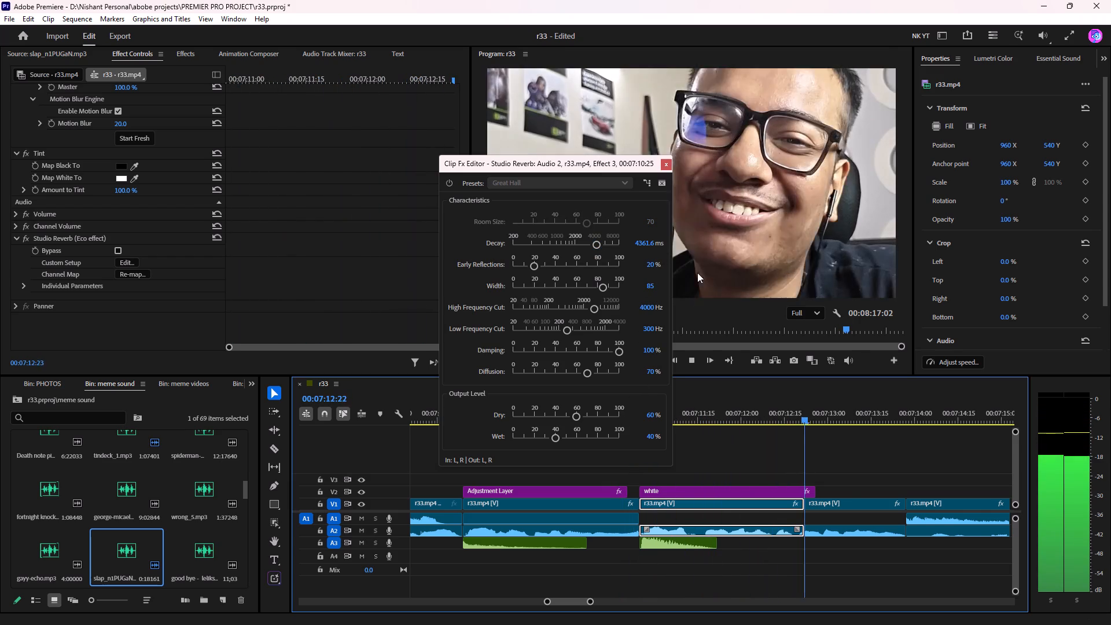
key("space")
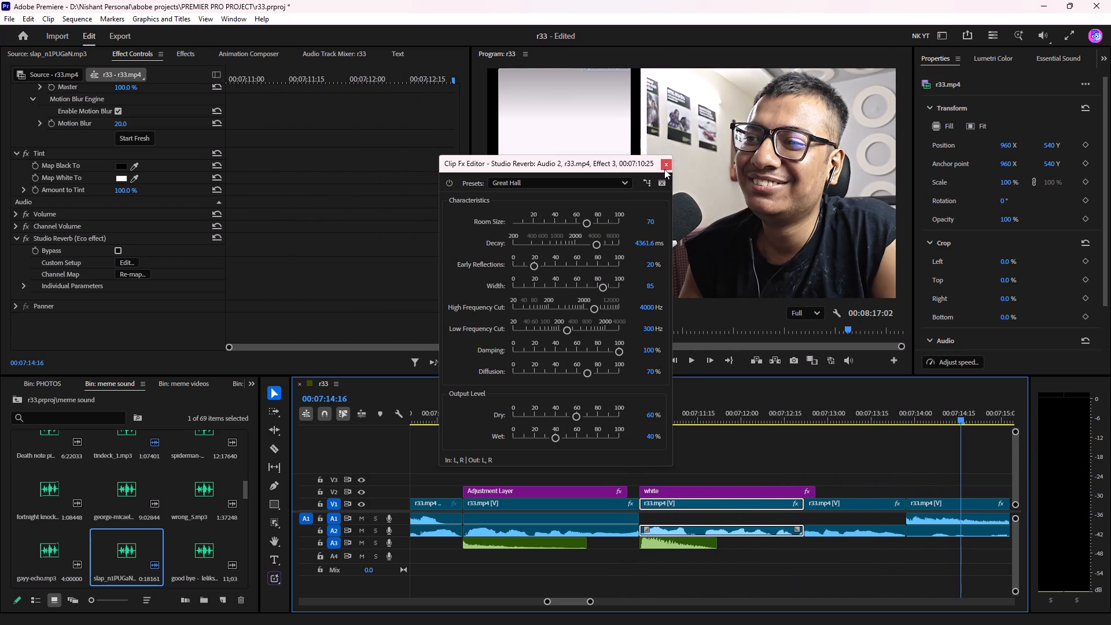
left_click(666, 161)
Play the transition into the black-and-white r33 clip up to about 00:07:11:12 to check it.
left_click_drag(512, 403, 472, 406)
left_click(448, 412)
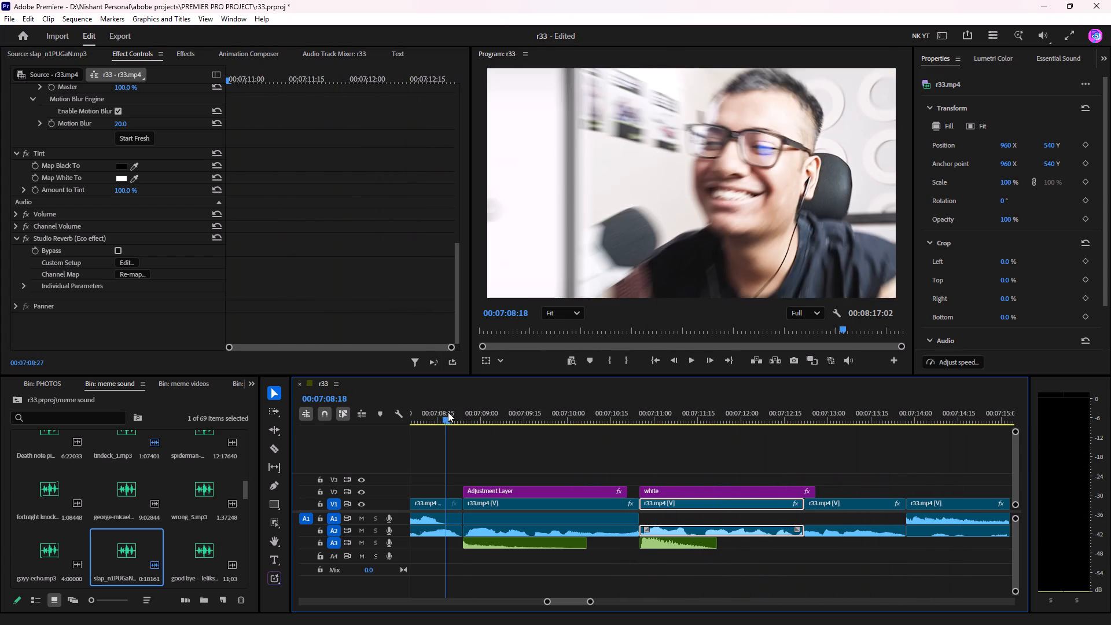
left_click(628, 408)
key("space")
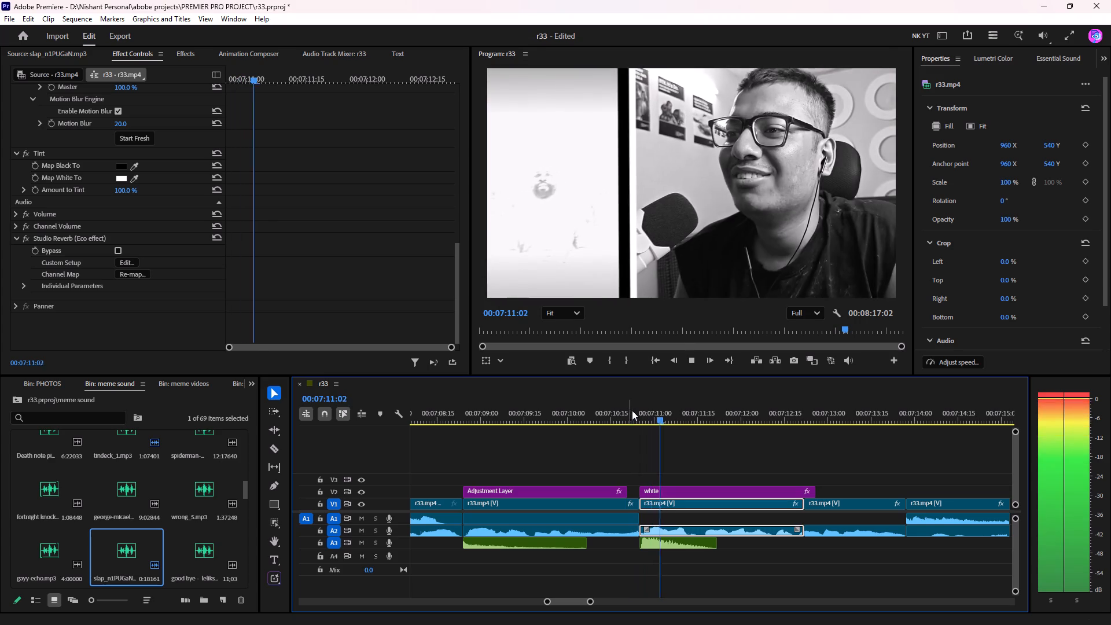
key("space")
Open the Modern Meme Sound Effects Compilation and audition its sounds between about 00:01:15 and 00:01:33.
scroll(173, 503, "down", 1)
scroll(172, 503, "up", 3)
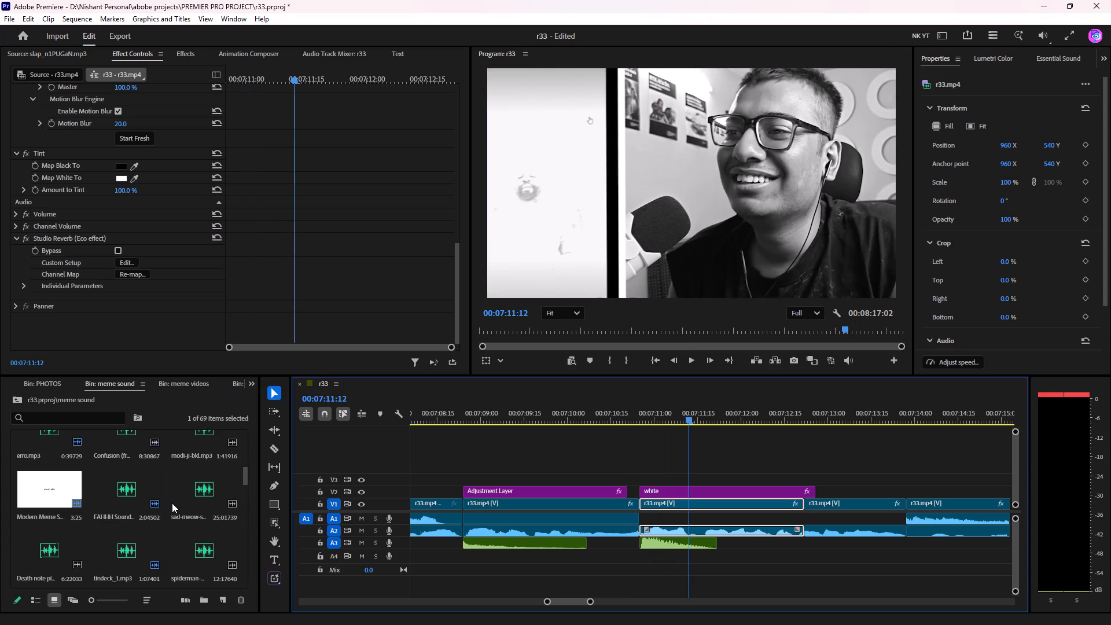
double_click(55, 481)
key("space")
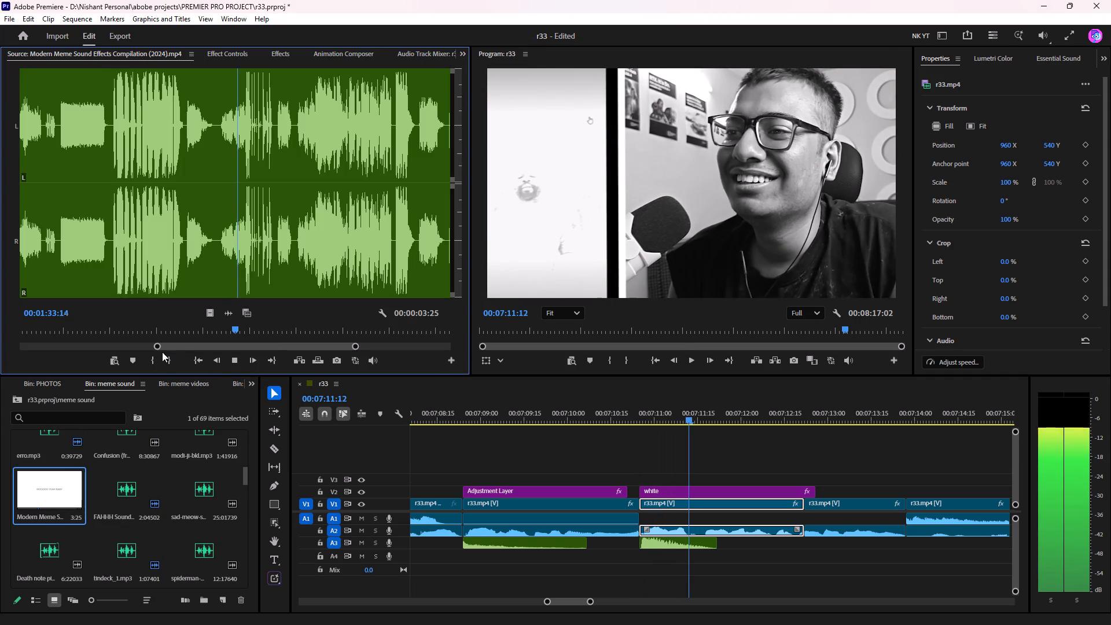
left_click(146, 335)
left_click(175, 337)
key("space")
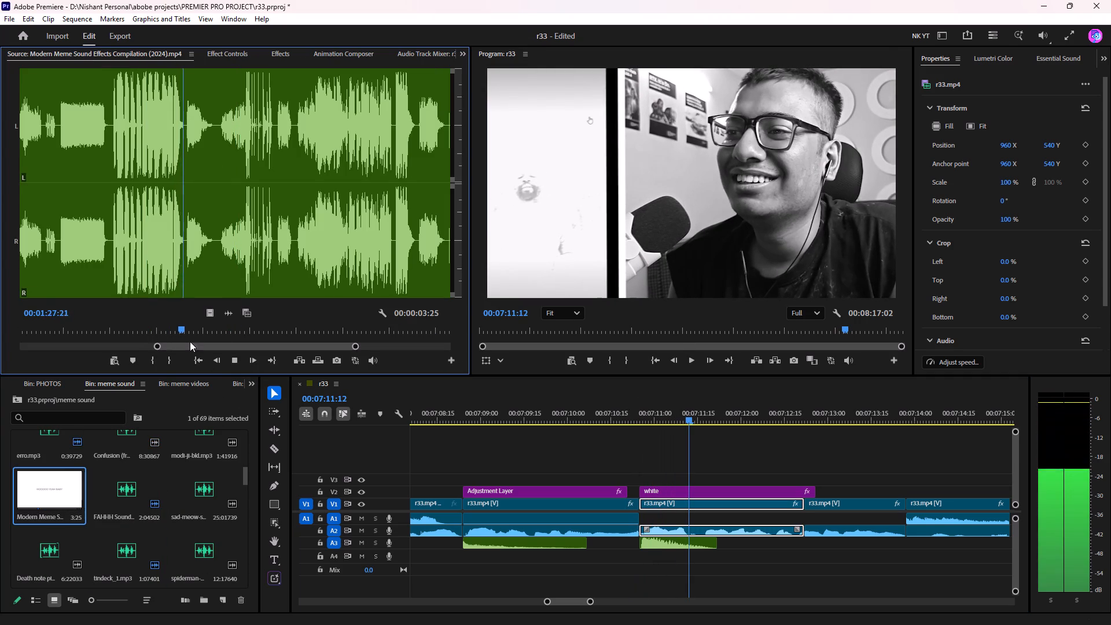
key("space")
left_click_drag(135, 334, 62, 326)
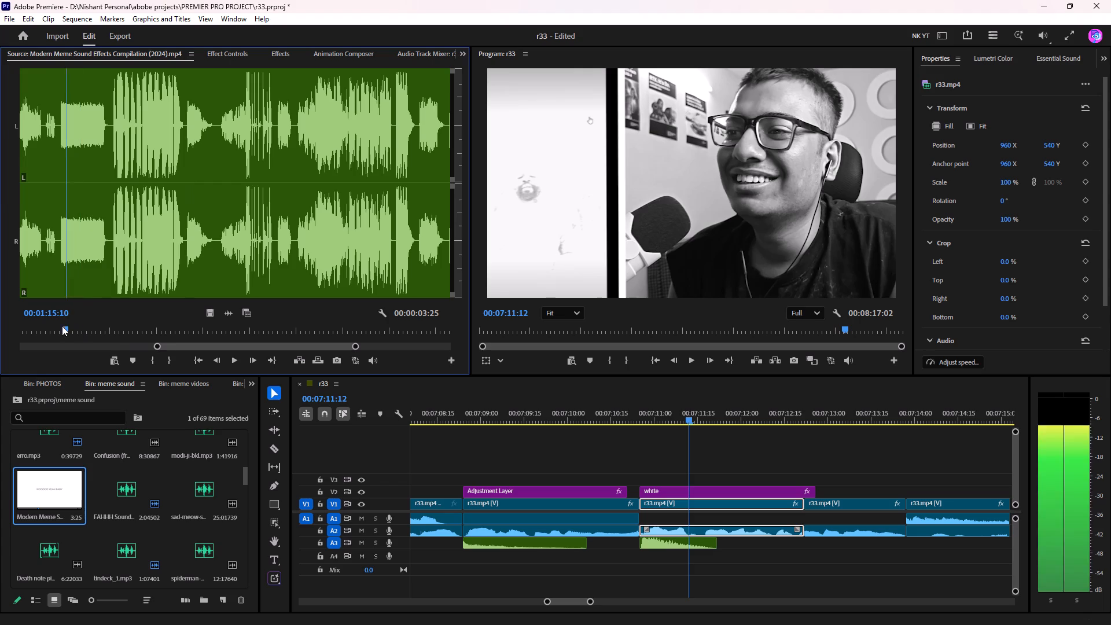
left_click_drag(62, 326, 58, 326)
key("space")
left_click_drag(177, 347, 98, 354)
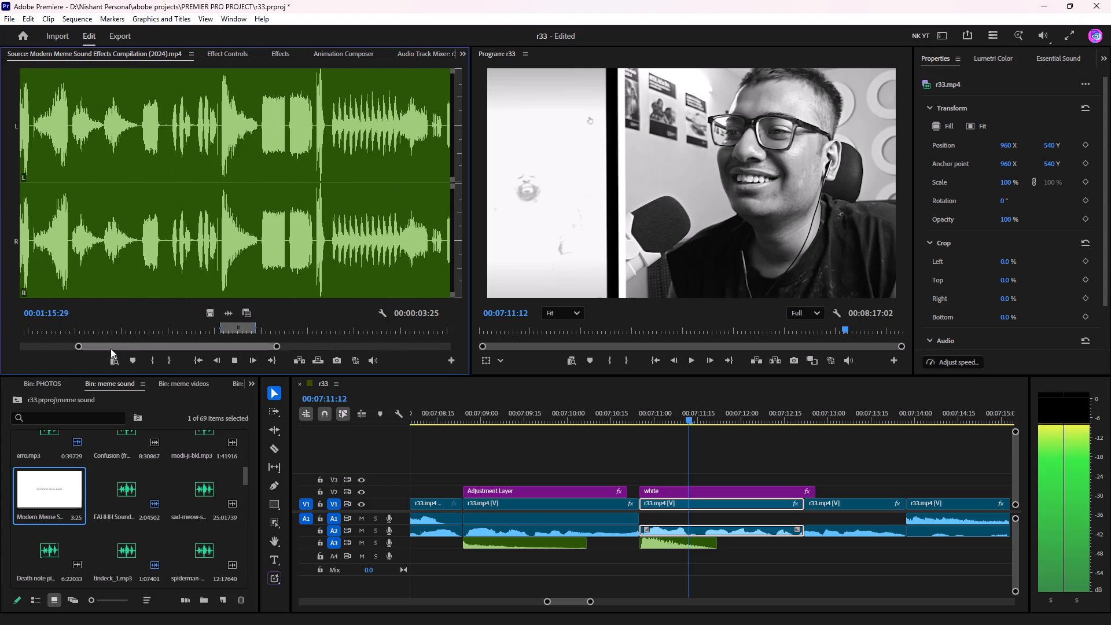
key("space")
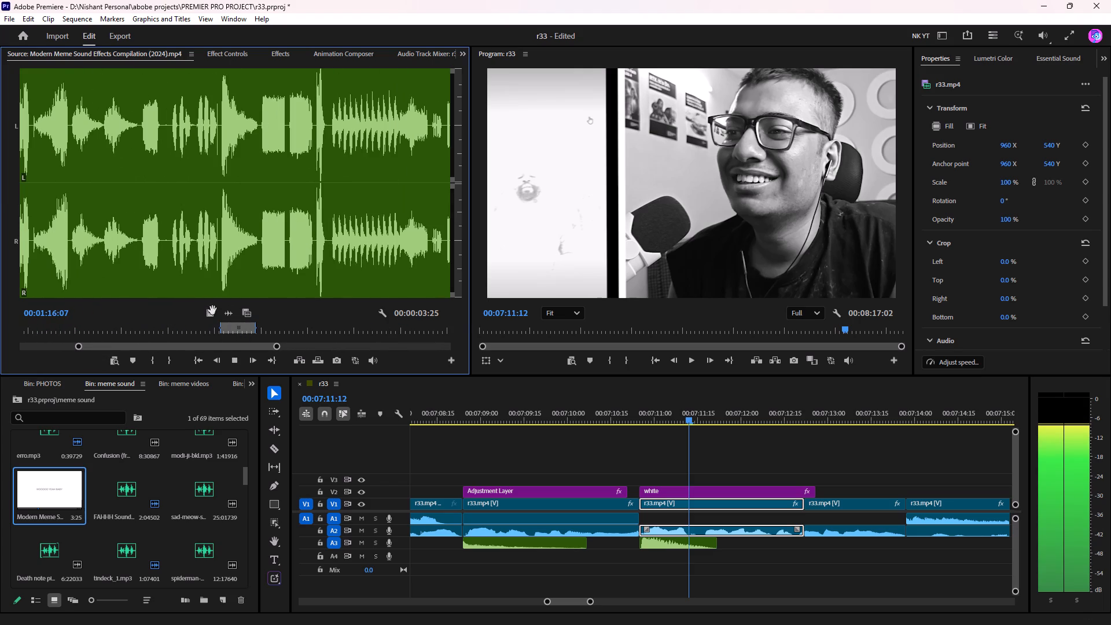
Replace the slap sound on A3 under the black-and-white clip with the compilation's marked 3:25 sound, starting at about 00:07:10:21.
left_click(665, 538)
key("Delete")
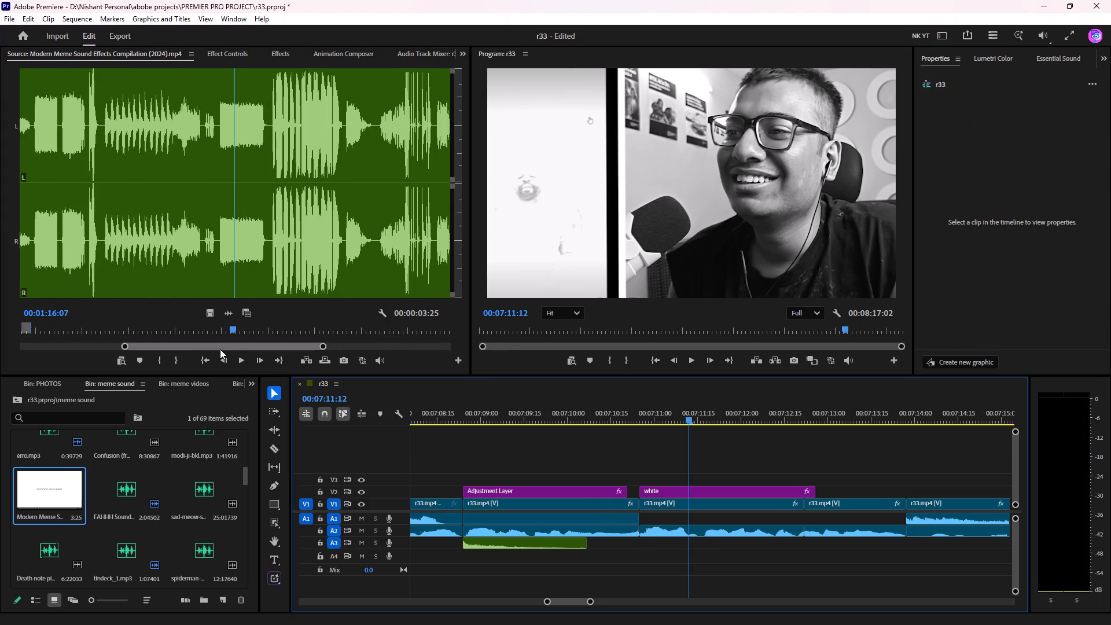
left_click_drag(230, 317, 642, 545)
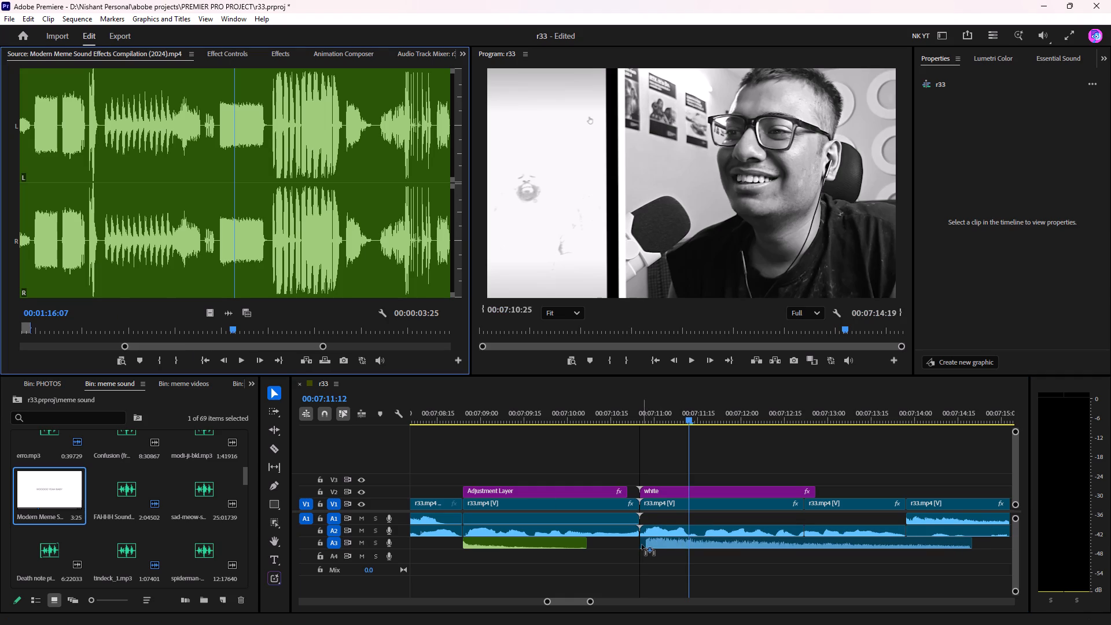
left_click_drag(642, 545, 635, 546)
left_click_drag(635, 546, 634, 549)
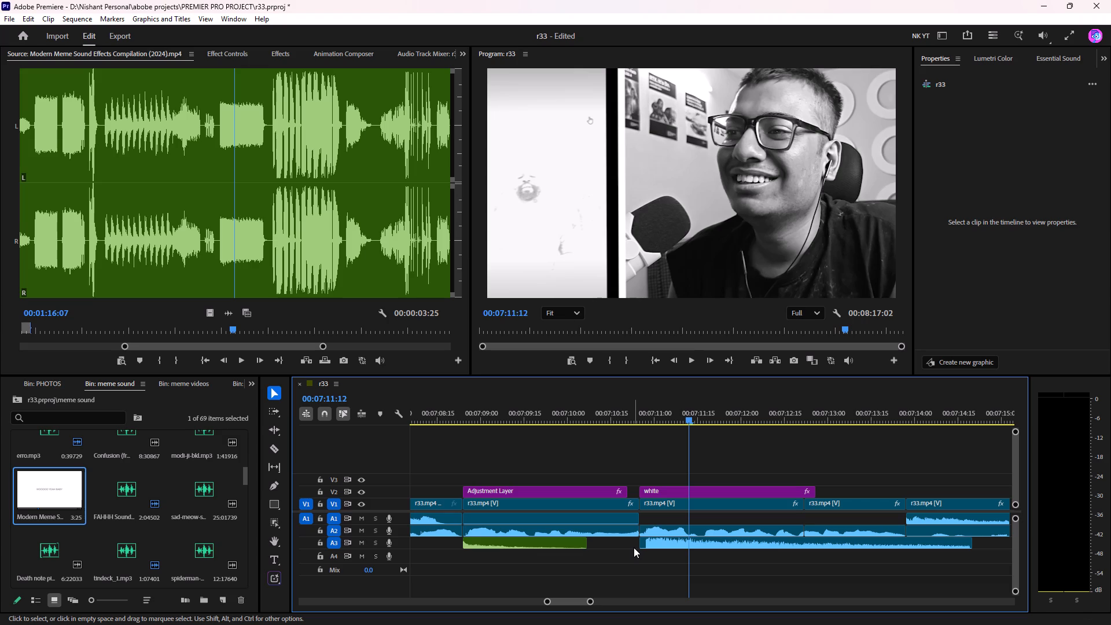
left_click_drag(660, 542, 652, 546)
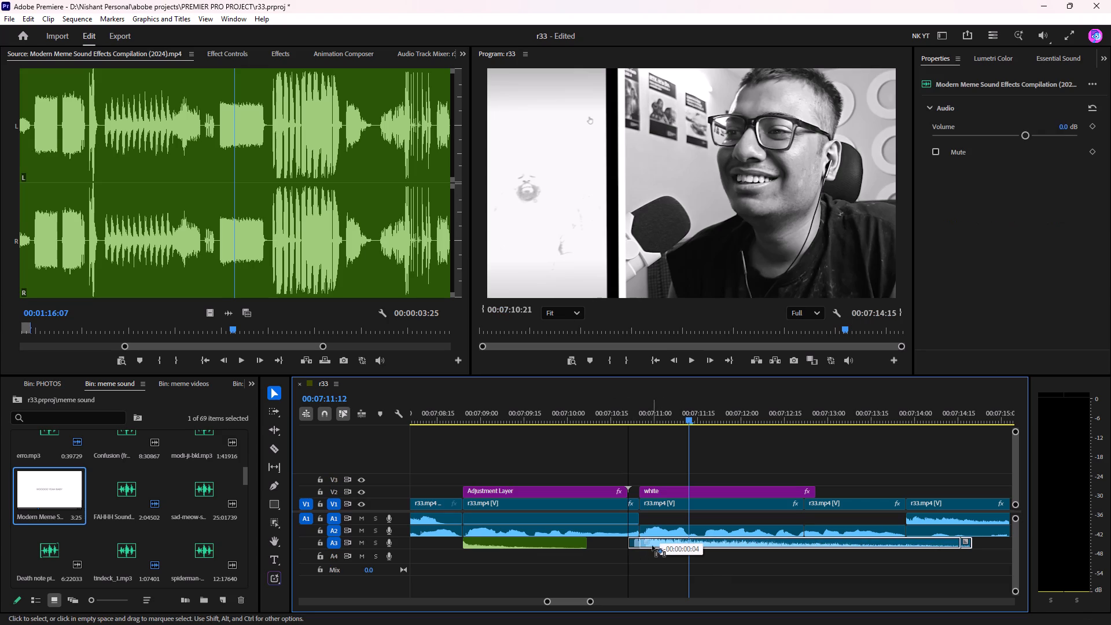
left_click_drag(652, 546, 653, 545)
Set the new A3 meme sound's volume to -11.8 dB, playing the transition into the black-and-white clip to judge the level.
left_click(594, 414)
key("space")
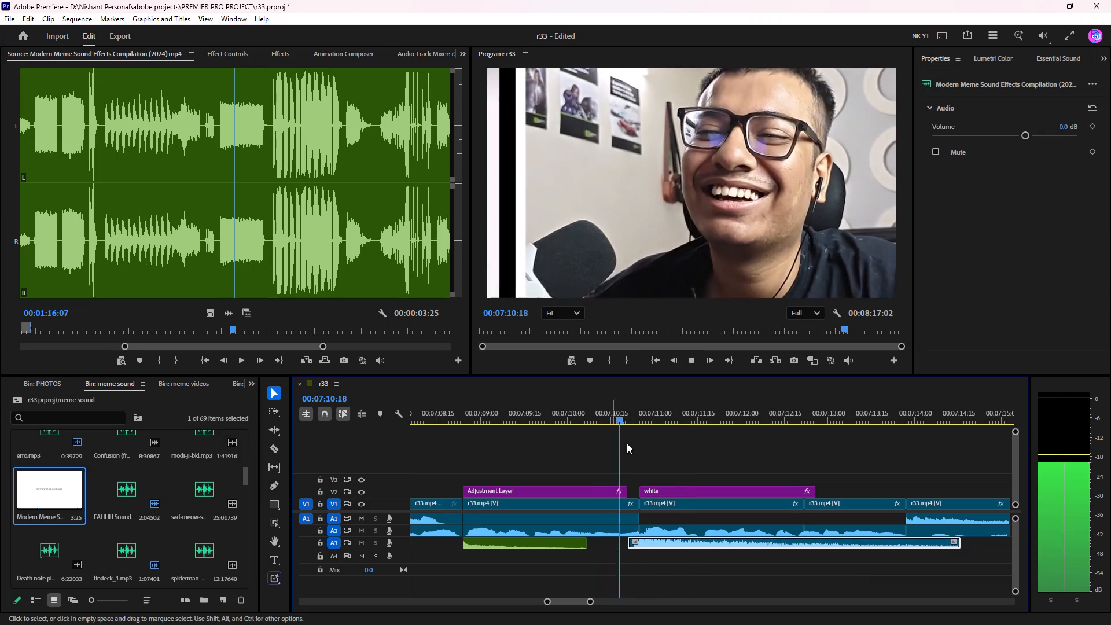
key("space")
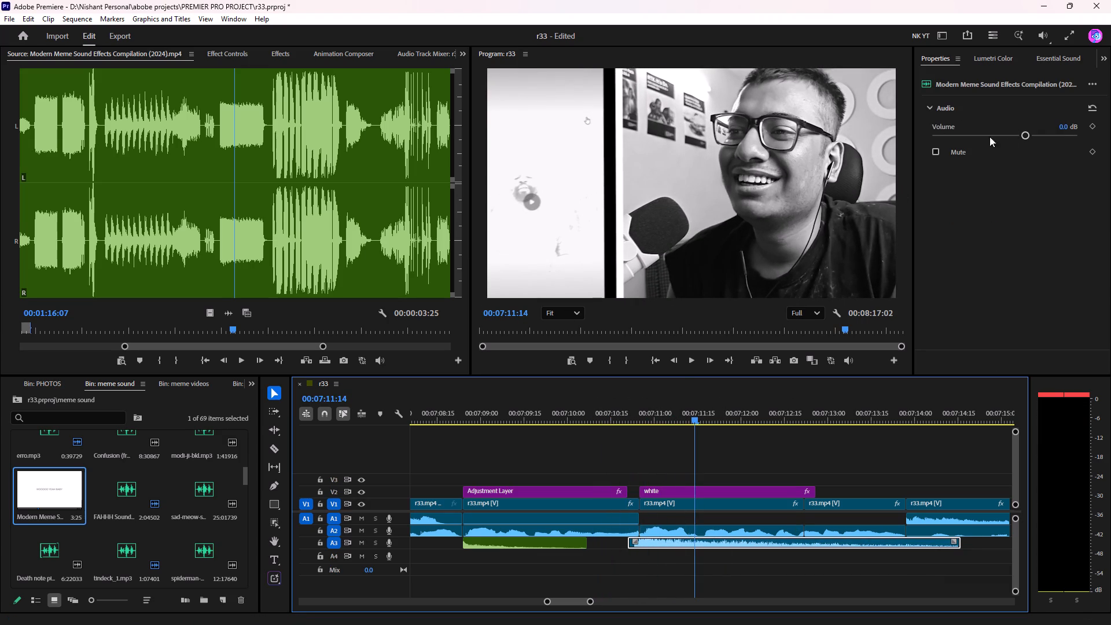
left_click(1013, 134)
left_click(1002, 132)
left_click(586, 416)
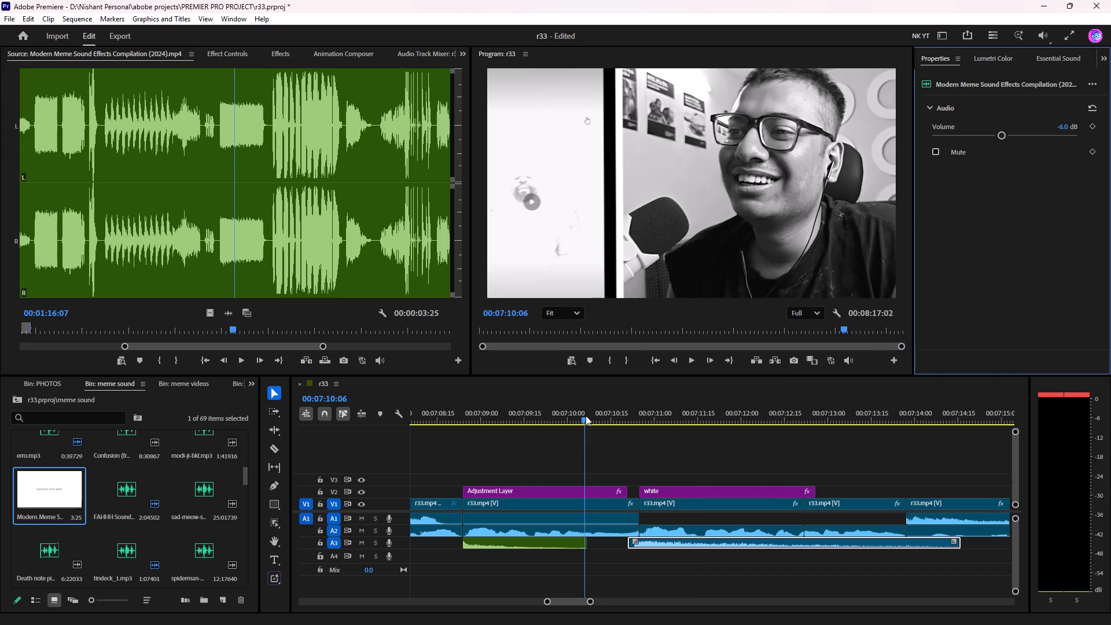
key("space")
left_click(987, 137)
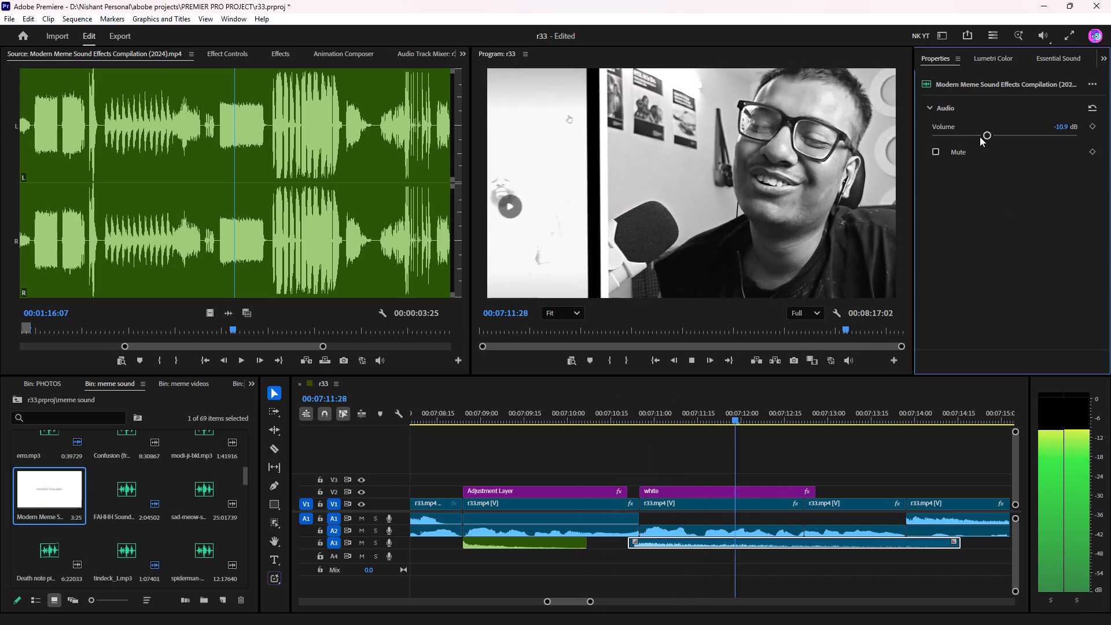
left_click(978, 136)
left_click(603, 409)
key("space")
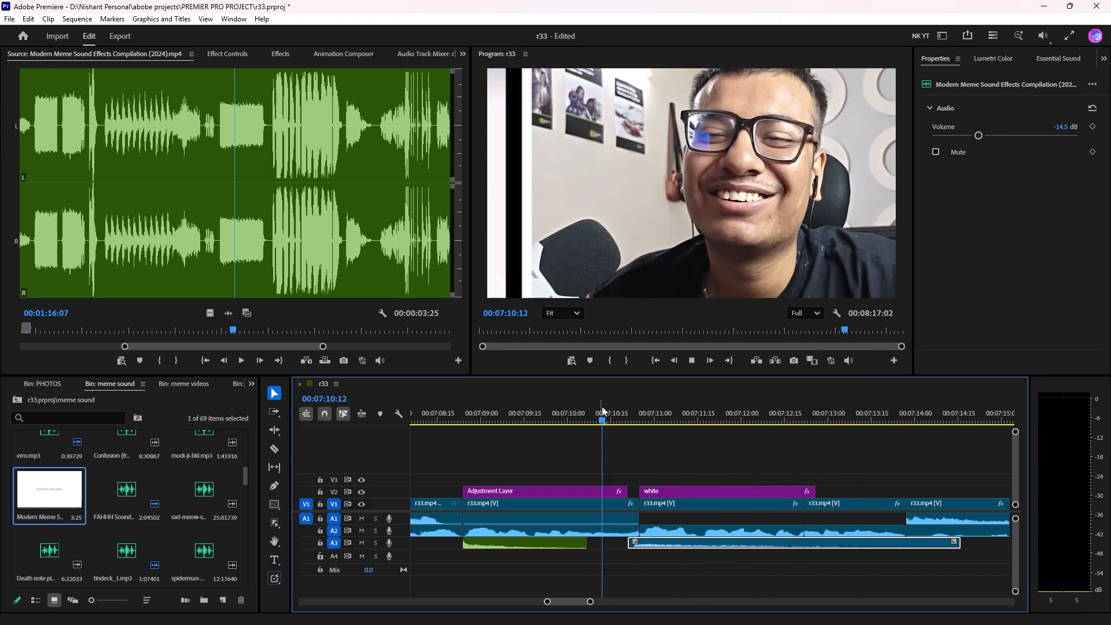
left_click(985, 138)
key("space")
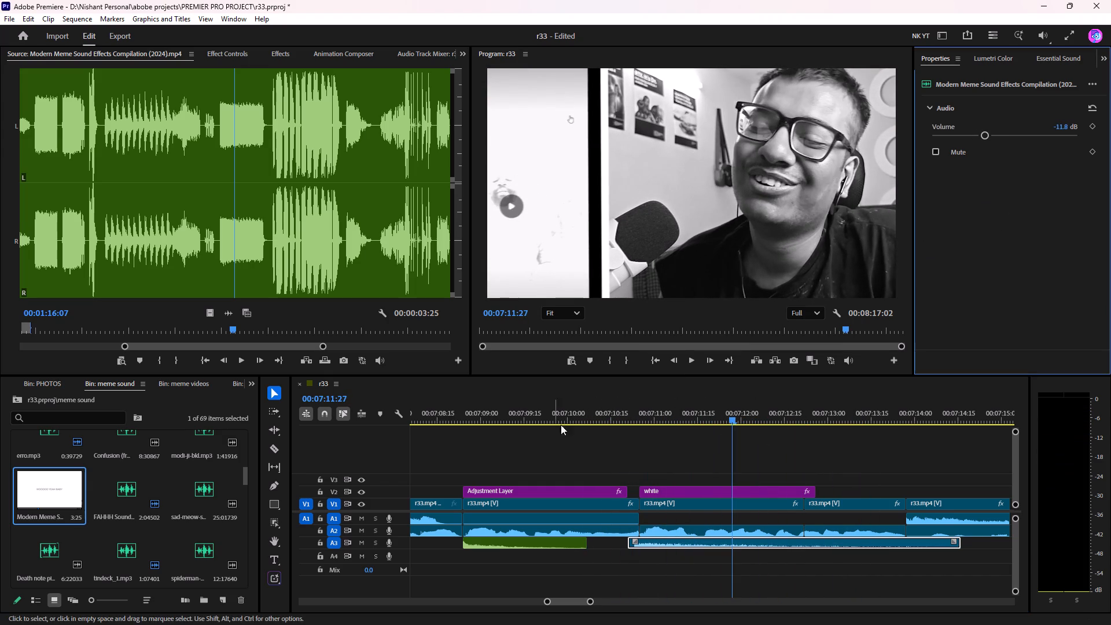
Review the edited section full screen from about 00:07:06:19, replaying the black-and-white transition and continuing through the raja-gujjar meme to about 00:07:18.
left_click(606, 424)
left_click_drag(418, 406, 451, 446)
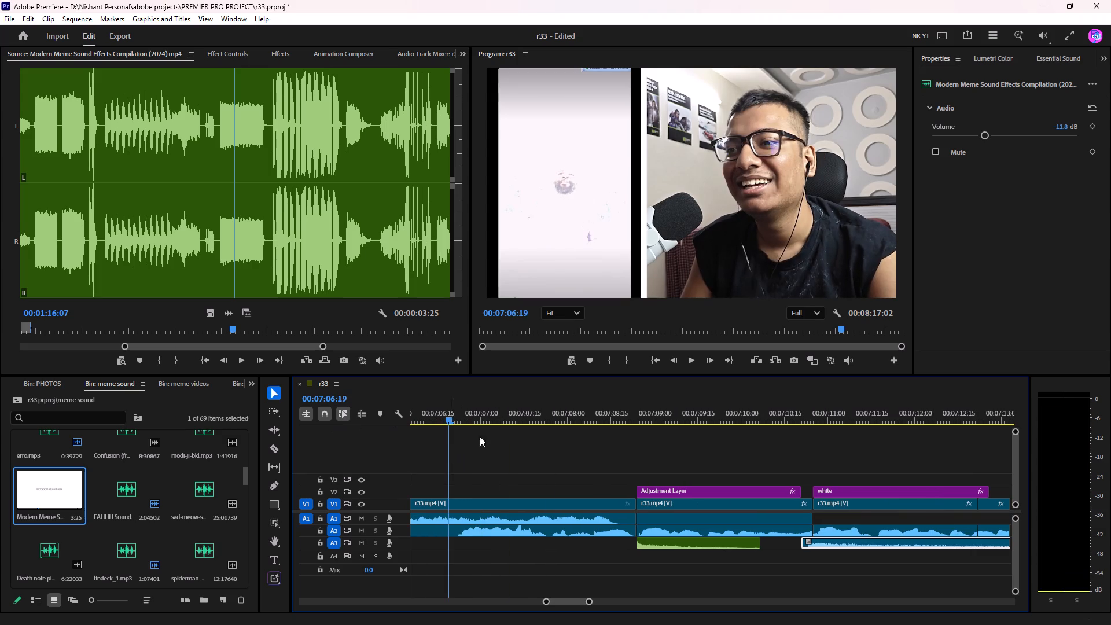
key("space")
left_click(1071, 31)
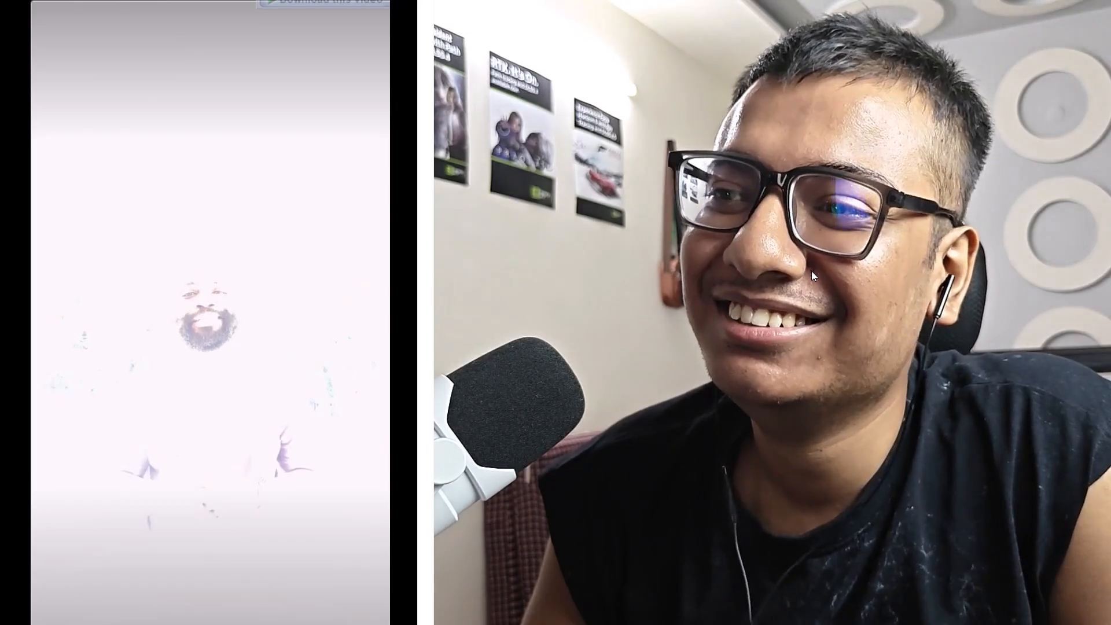
key("Escape")
key("space")
left_click_drag(555, 425, 378, 390)
left_click_drag(572, 407, 320, 398)
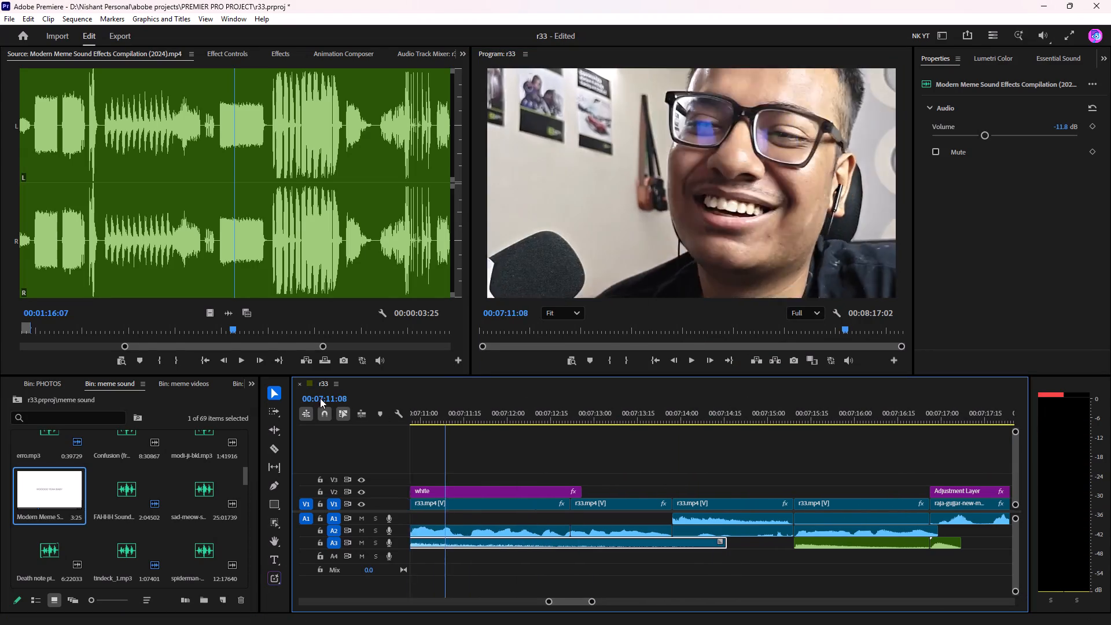
left_click_drag(320, 398, 601, 425)
key("space")
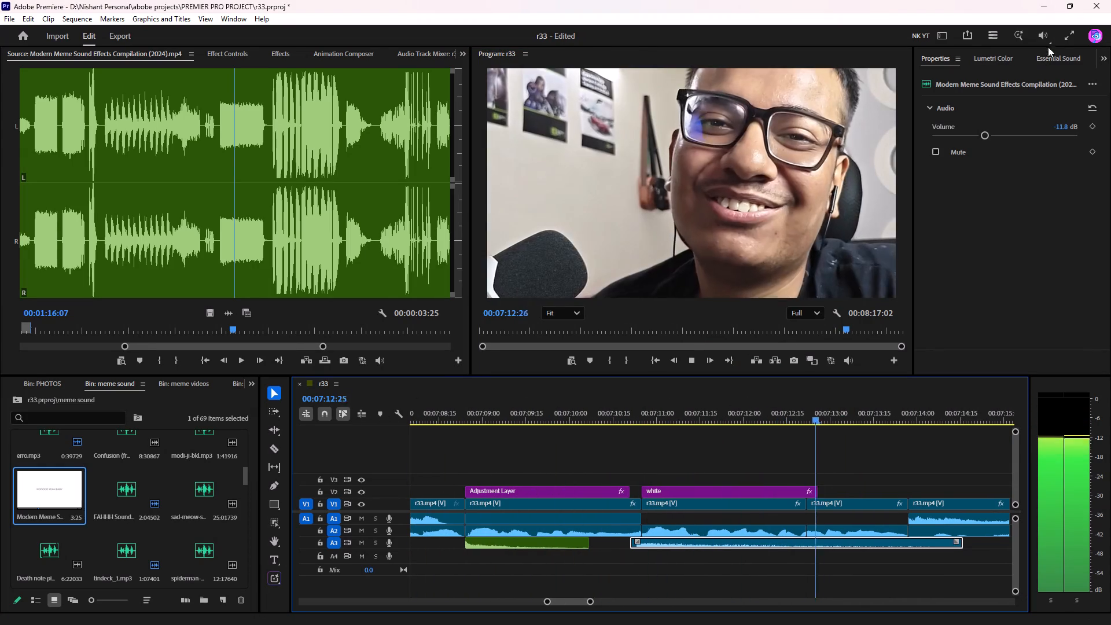
left_click(1064, 35)
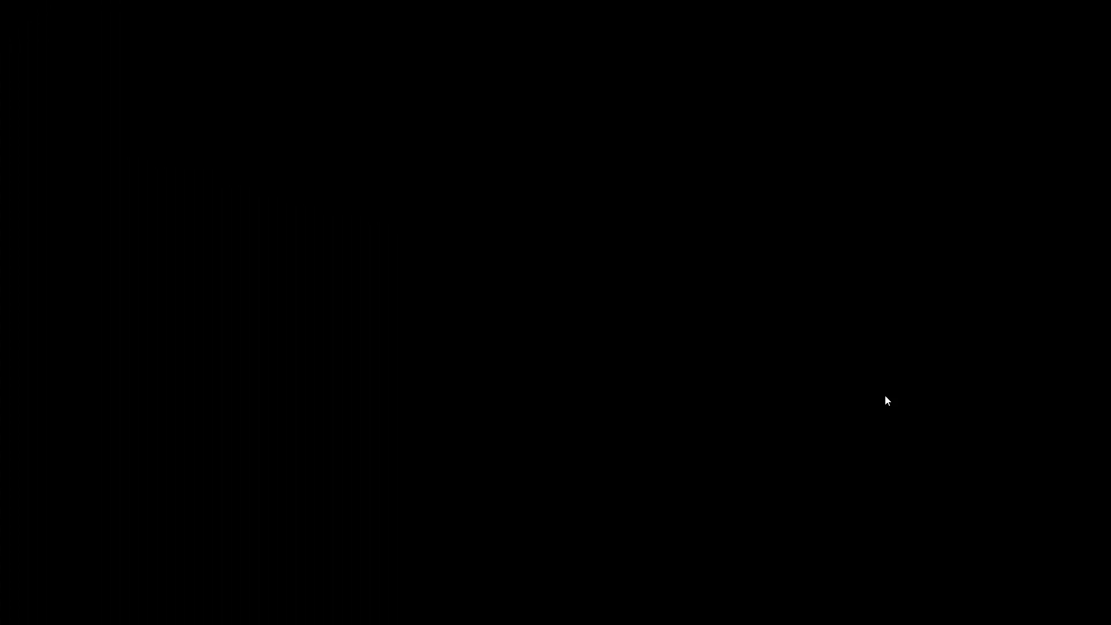
key("Escape")
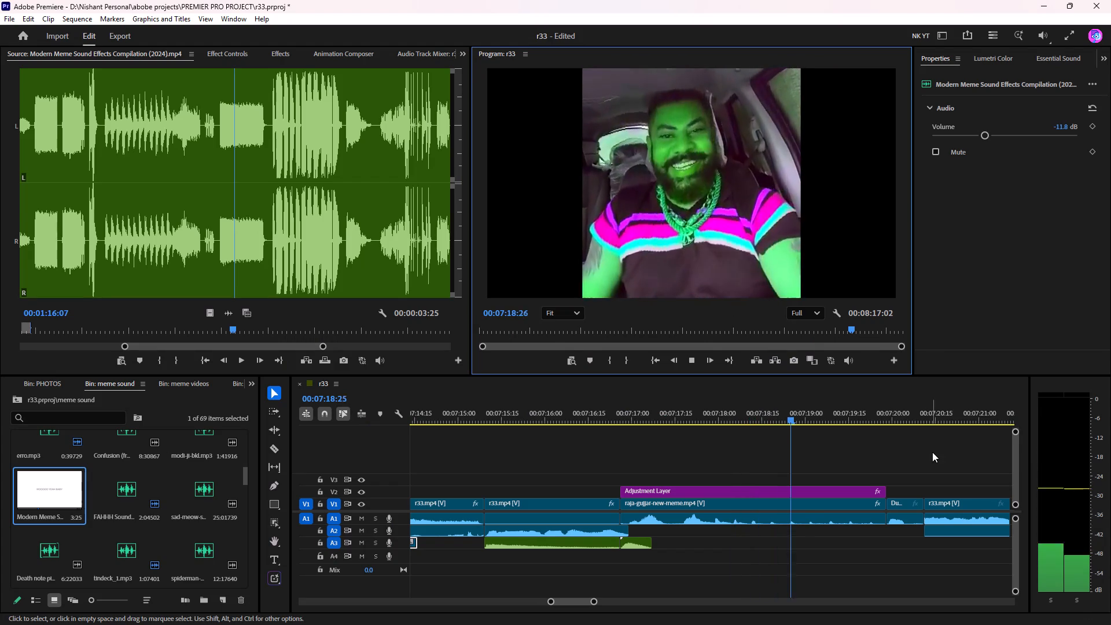
Keep playing past the memes through the uncut r33 footage to about 00:07:44, following the playhead along the timeline.
scroll(888, 454, "down", 8)
scroll(799, 436, "down", 5)
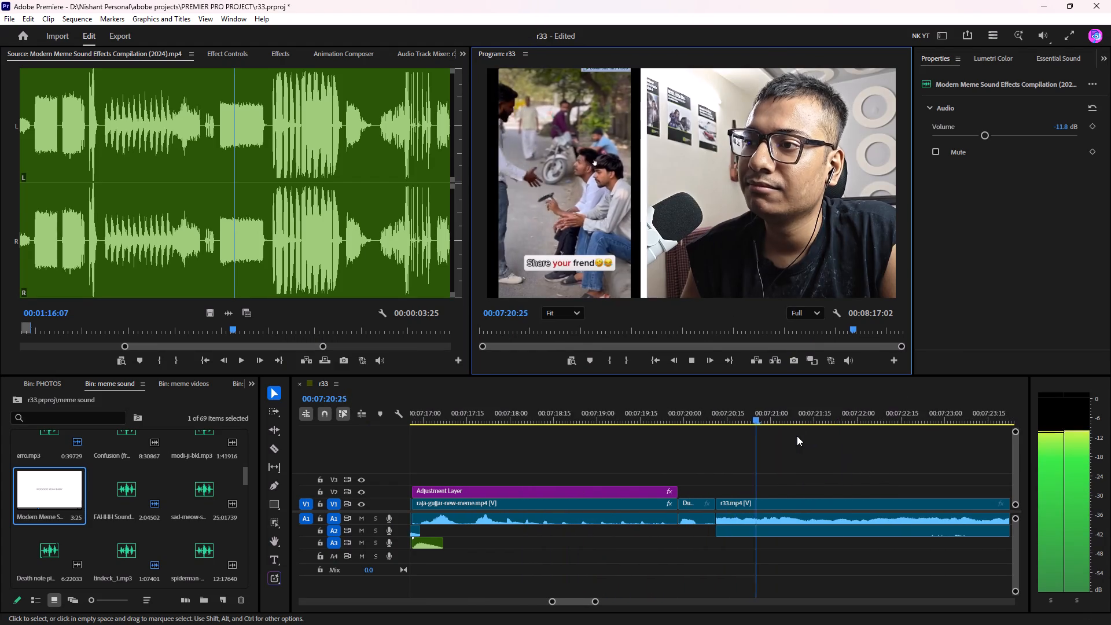
scroll(797, 436, "down", 18)
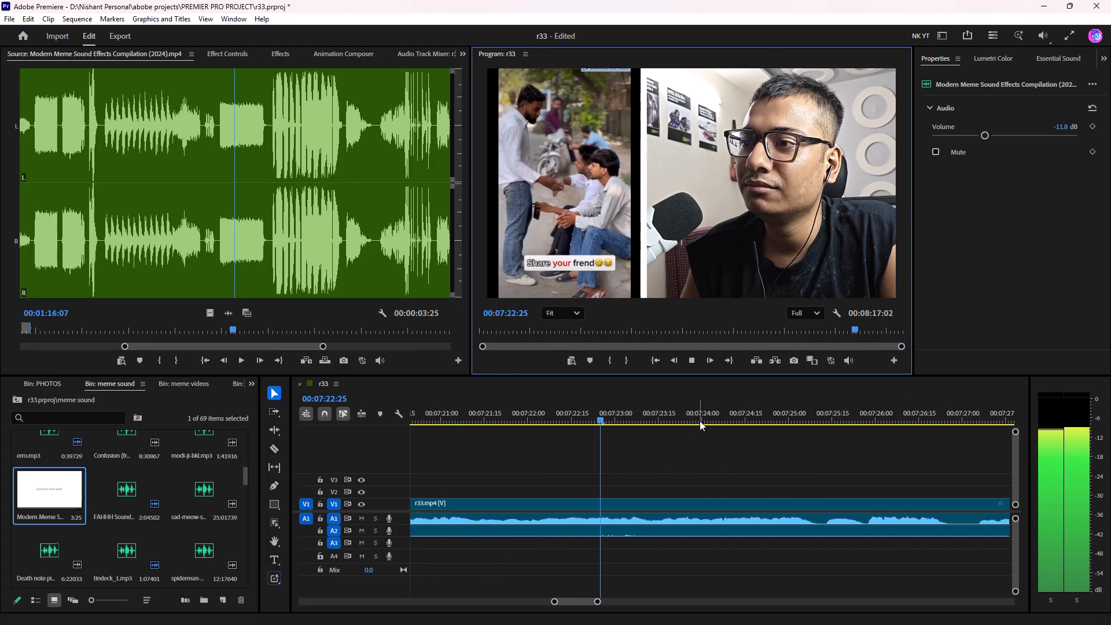
scroll(697, 422, "down", 10)
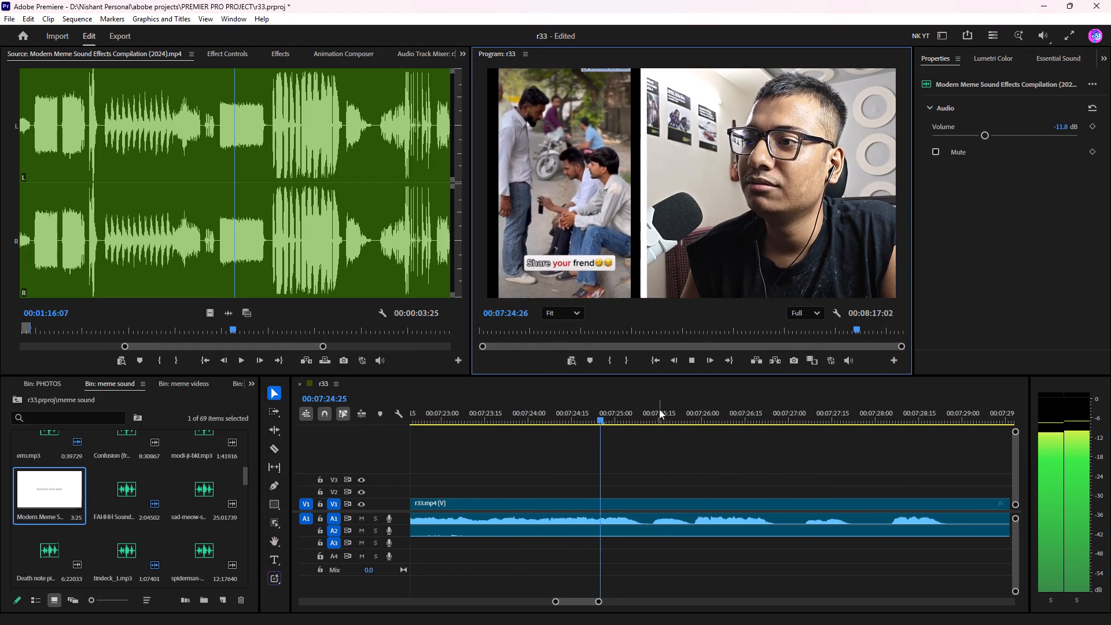
scroll(659, 409, "down", 4)
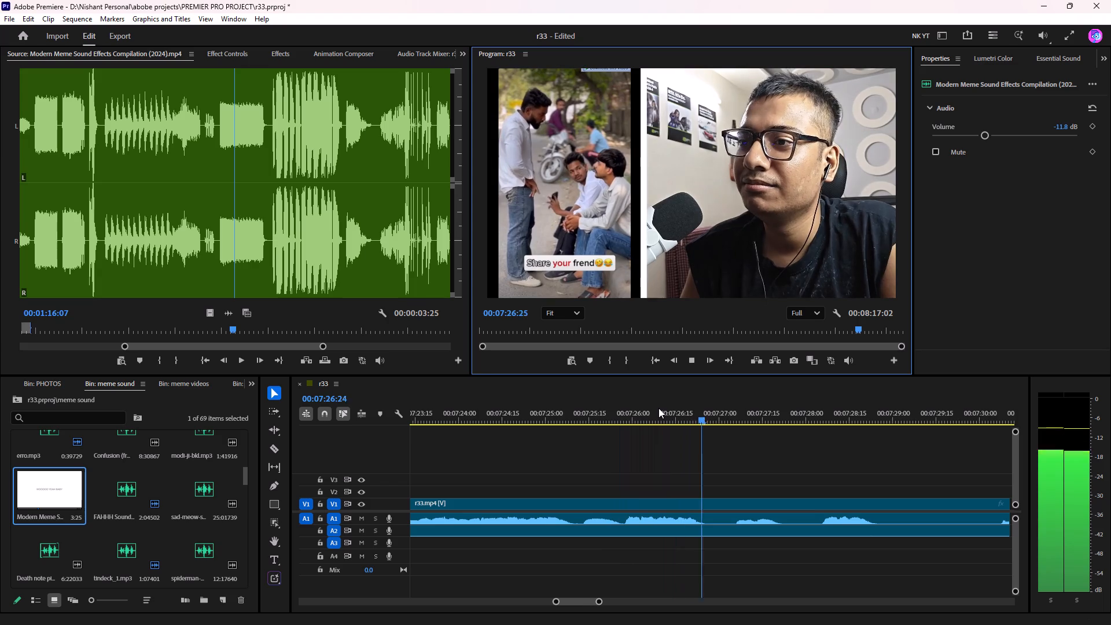
scroll(658, 408, "down", 4)
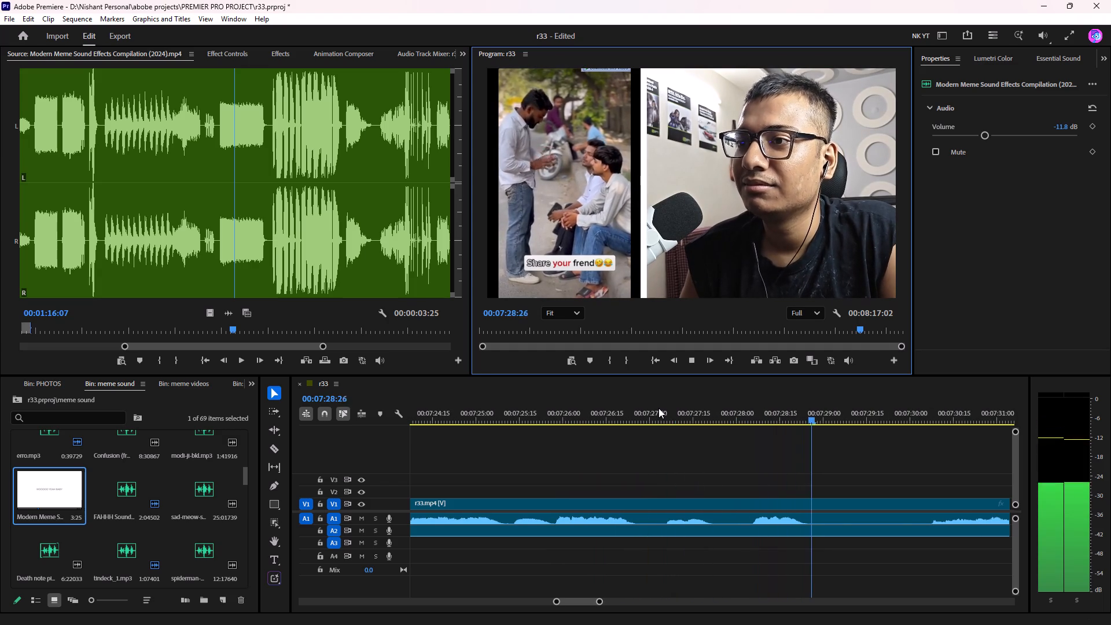
scroll(658, 408, "down", 17)
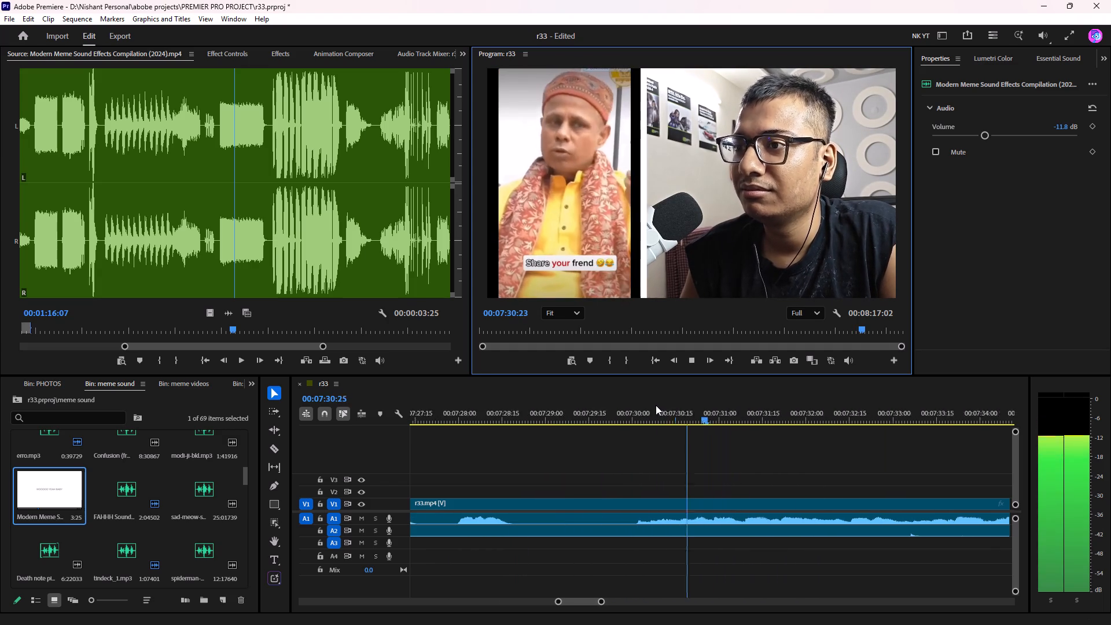
scroll(656, 405, "down", 2)
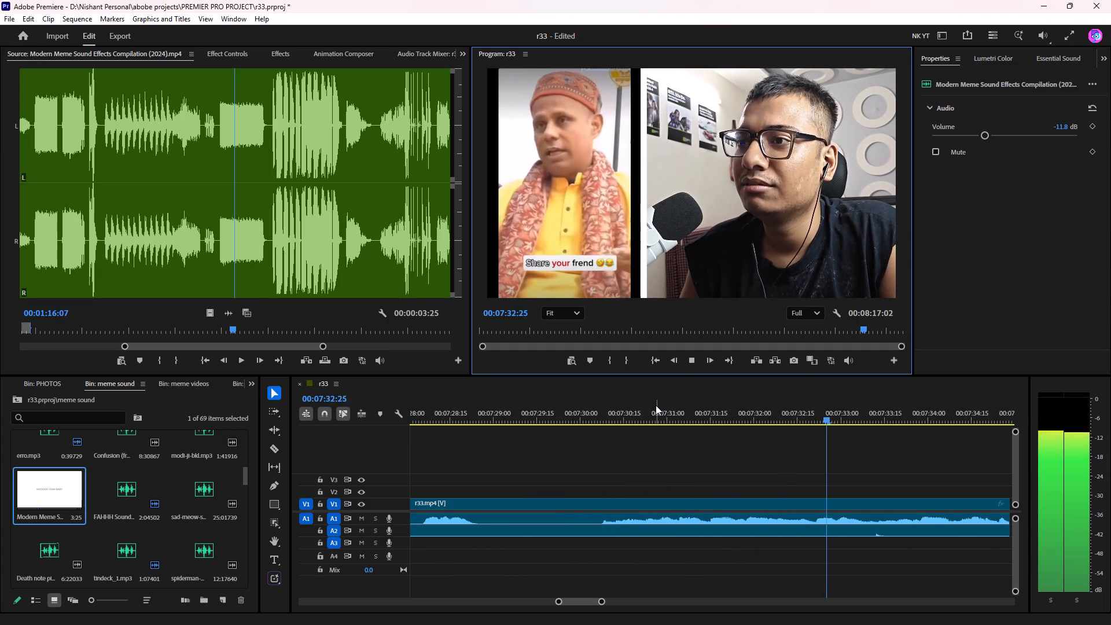
scroll(656, 405, "down", 10)
scroll(775, 451, "down", 3)
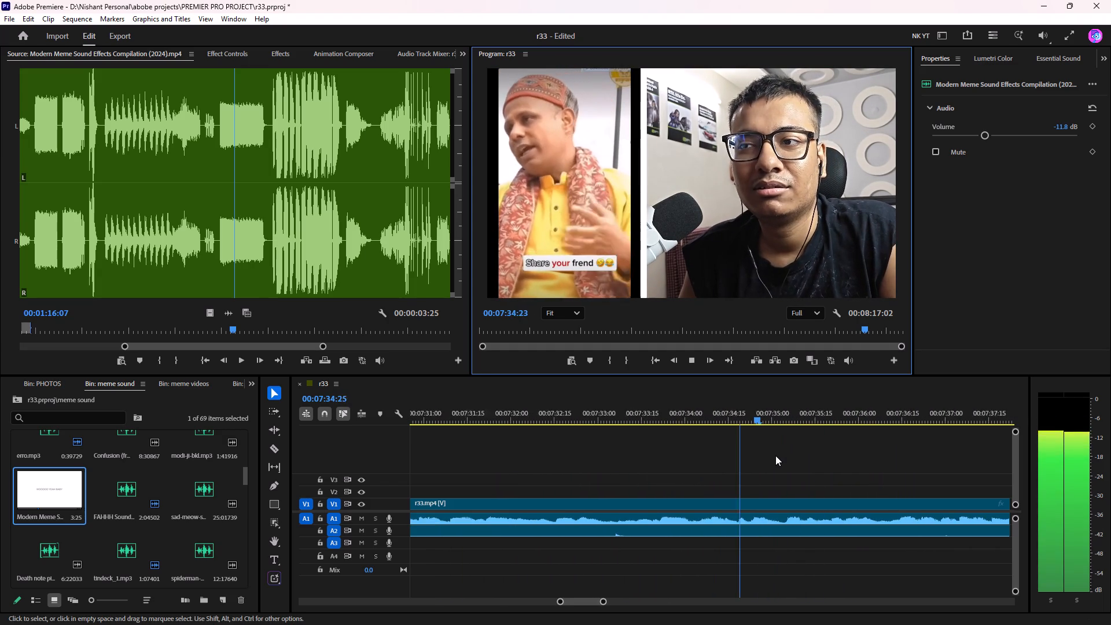
scroll(775, 455, "down", 11)
scroll(774, 451, "up", 1)
scroll(774, 449, "down", 5)
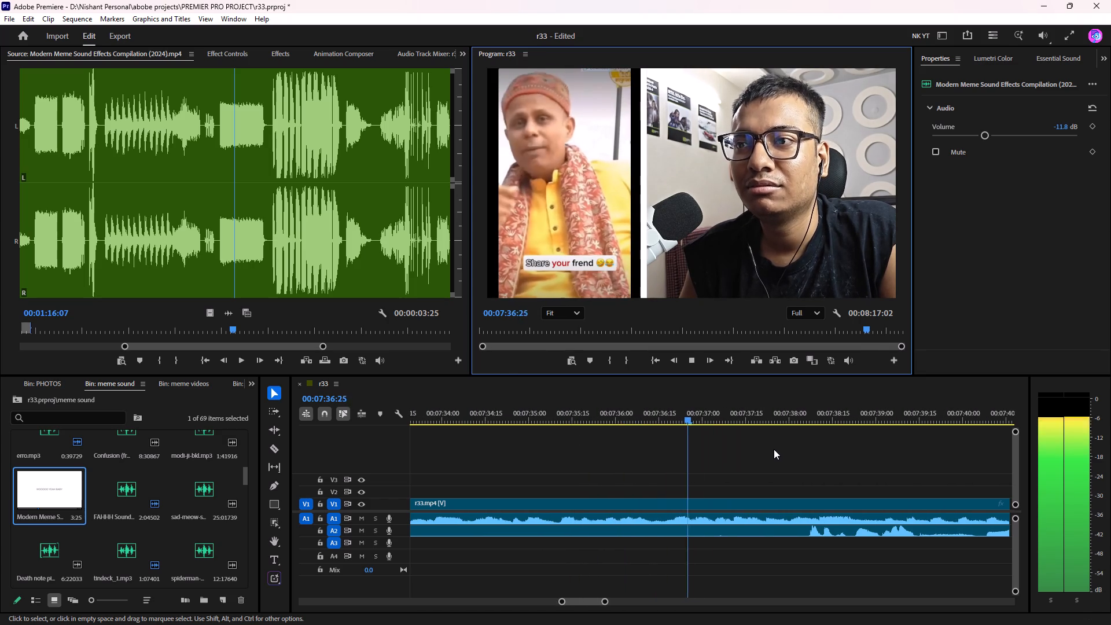
scroll(774, 449, "down", 17)
scroll(759, 442, "down", 5)
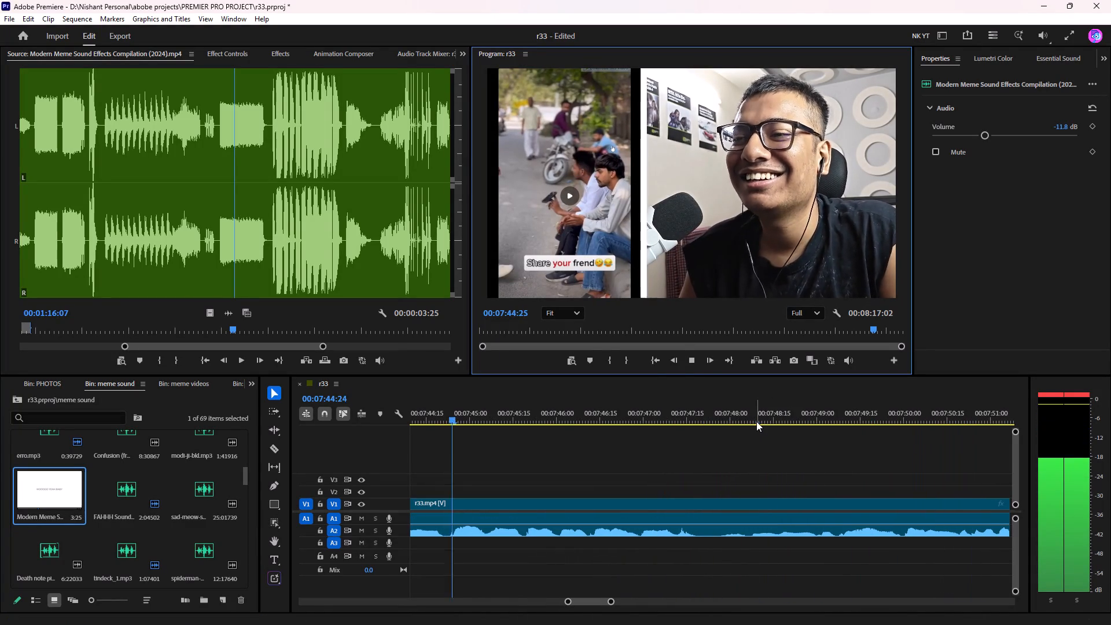
Replay the r33 footage around 00:07:42 and split the clip at 00:07:42:06.
left_click_drag(756, 421, 507, 408)
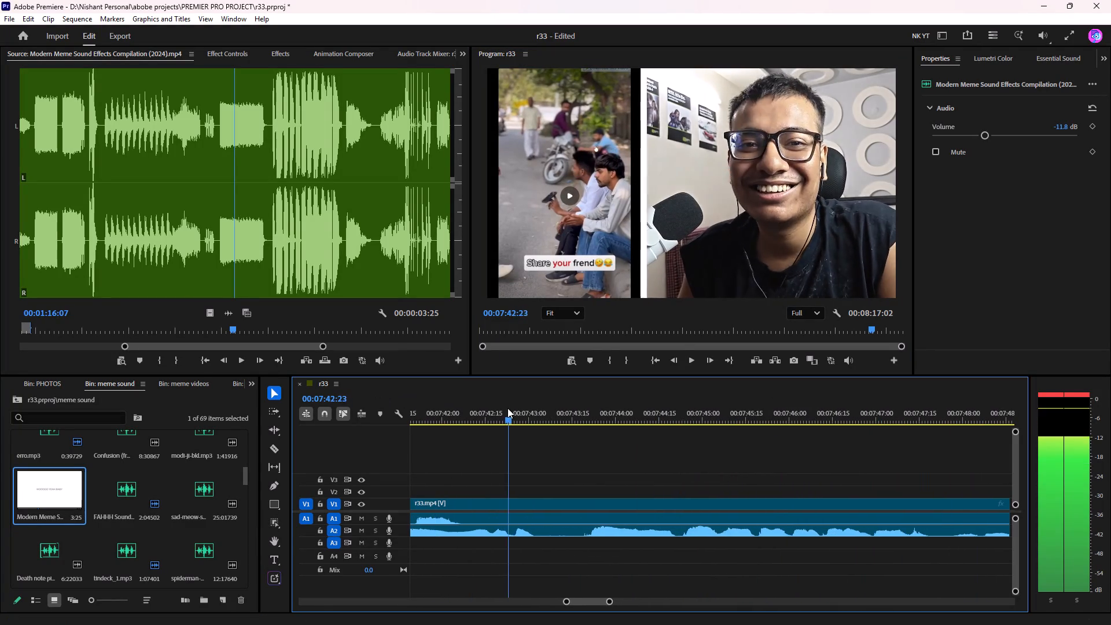
left_click_drag(507, 408, 523, 408)
key("space")
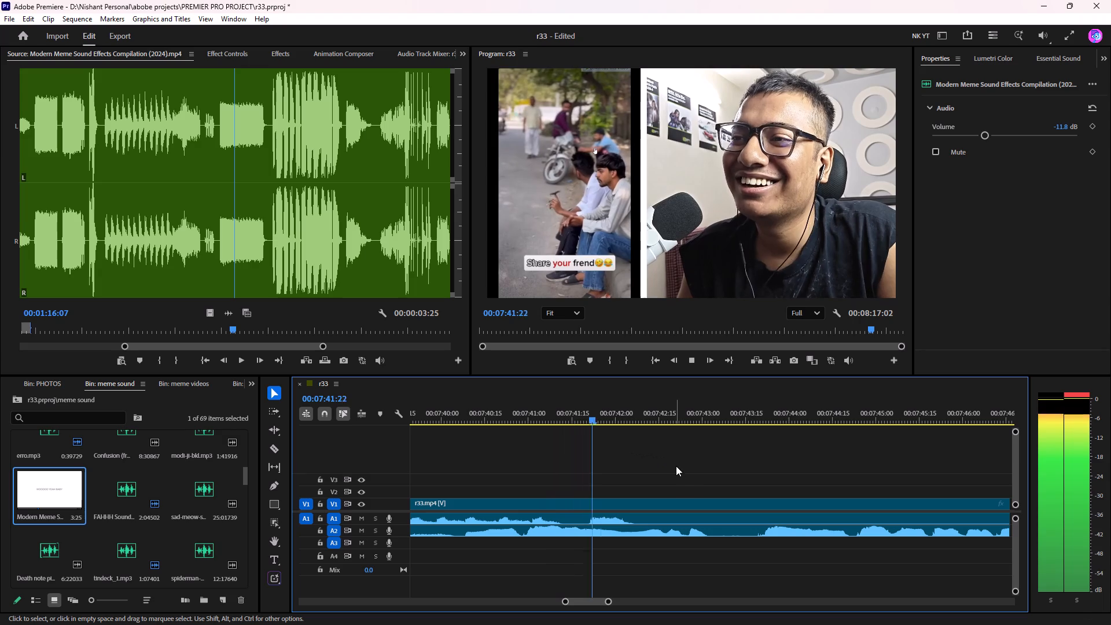
key("space")
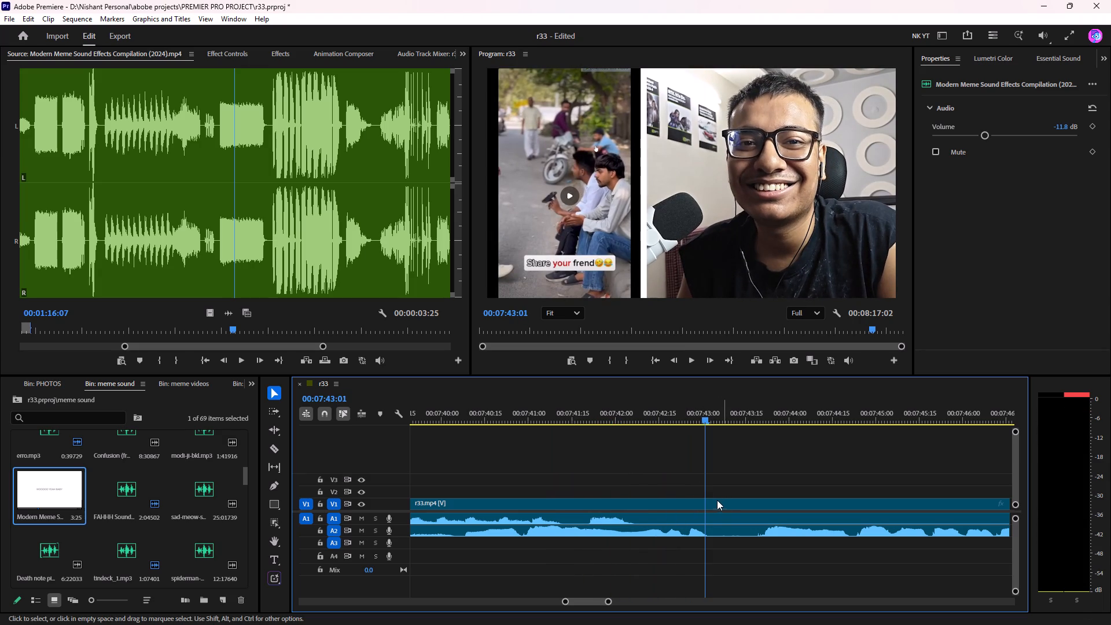
left_click(630, 422)
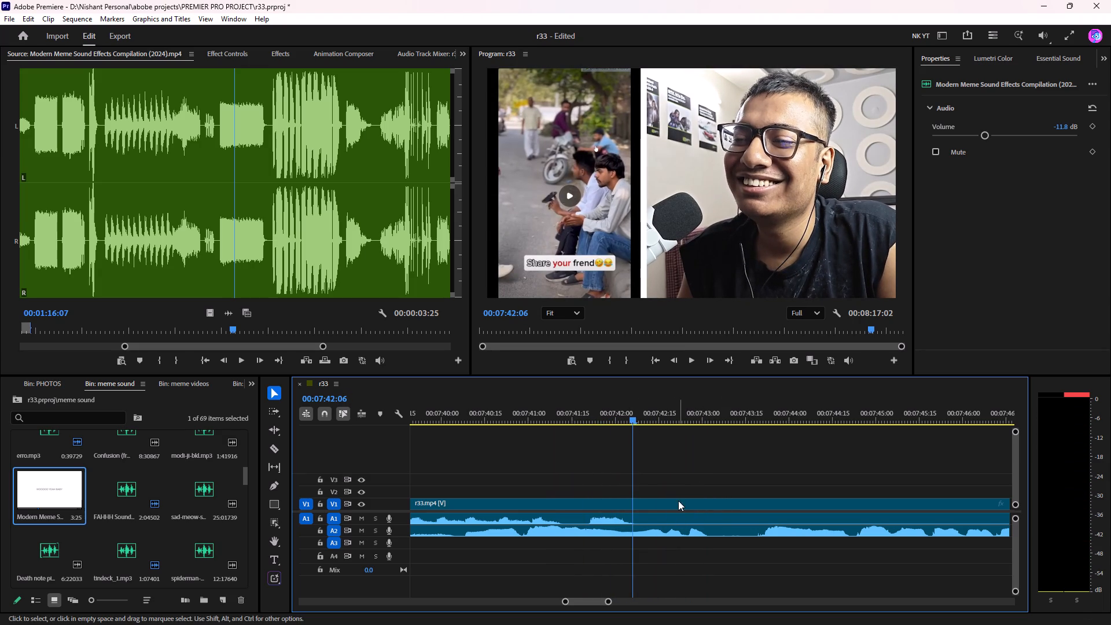
left_click(677, 505)
key("ctrl+k")
Split the r33 clip again at 00:07:43:22 and ripple-delete the section between 00:07:42:06 and that cut.
key("space")
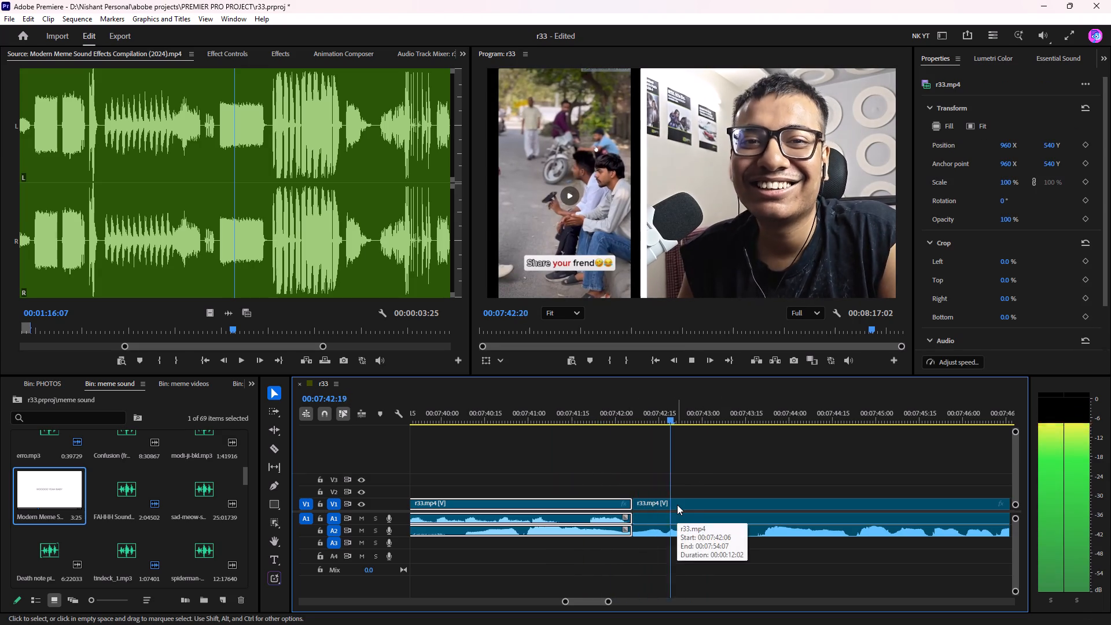
scroll(849, 421, "down", 2)
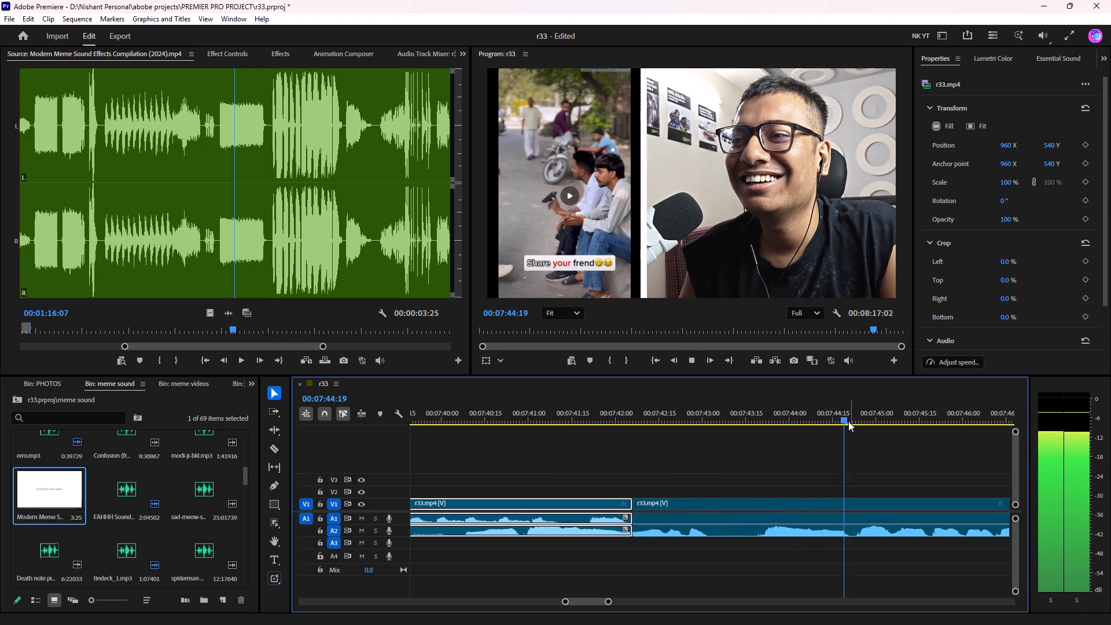
scroll(848, 421, "down", 8)
scroll(788, 448, "down", 5)
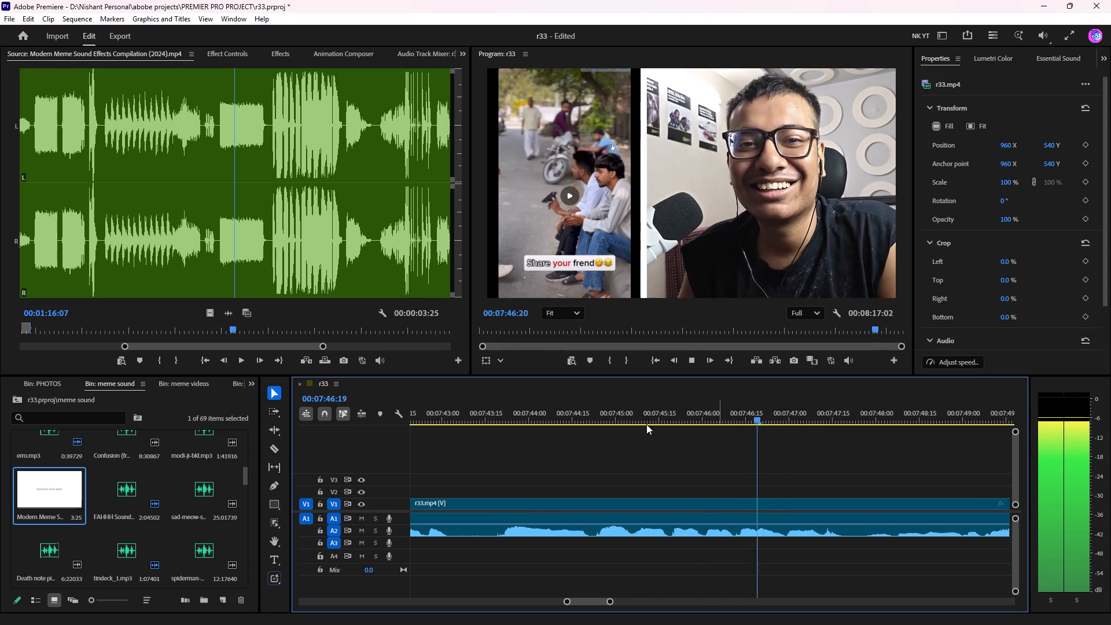
key("space")
left_click_drag(593, 417, 506, 424)
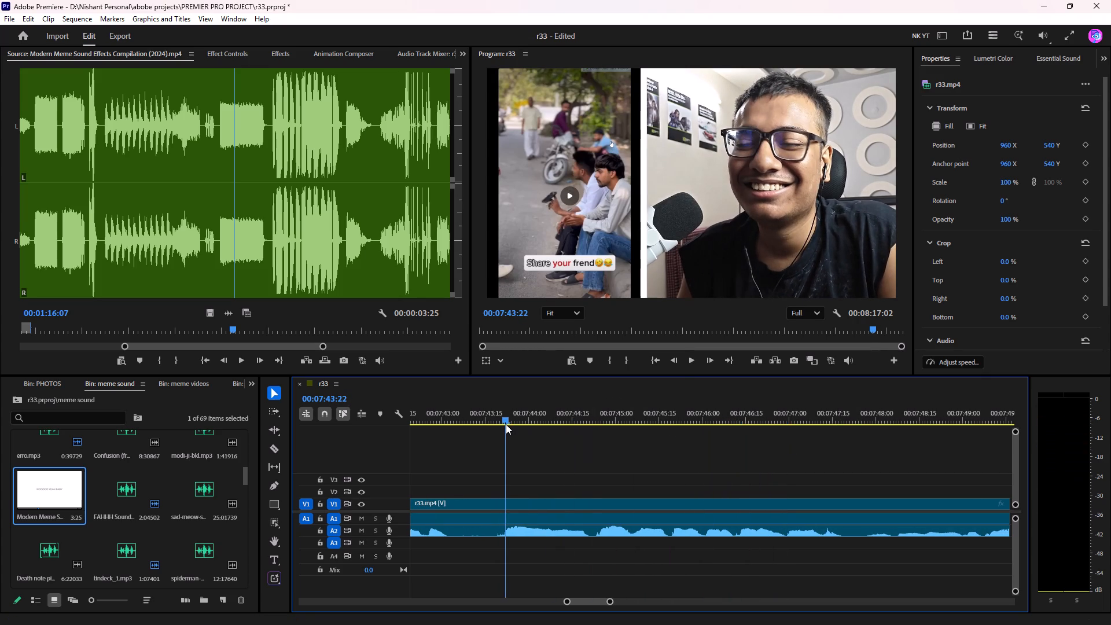
left_click(546, 504)
key("ctrl+k")
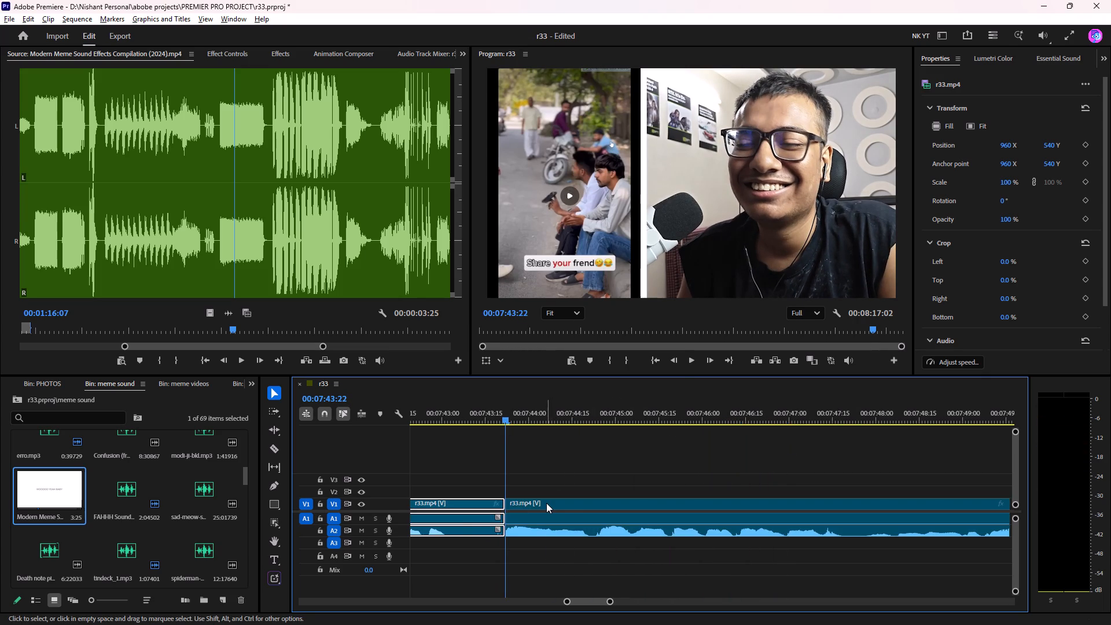
key("alt+BackSpace")
Play back across the join at 00:07:42:06, replaying from about 00:07:41:08, to check how the cut flows.
scroll(737, 532, "down", 4)
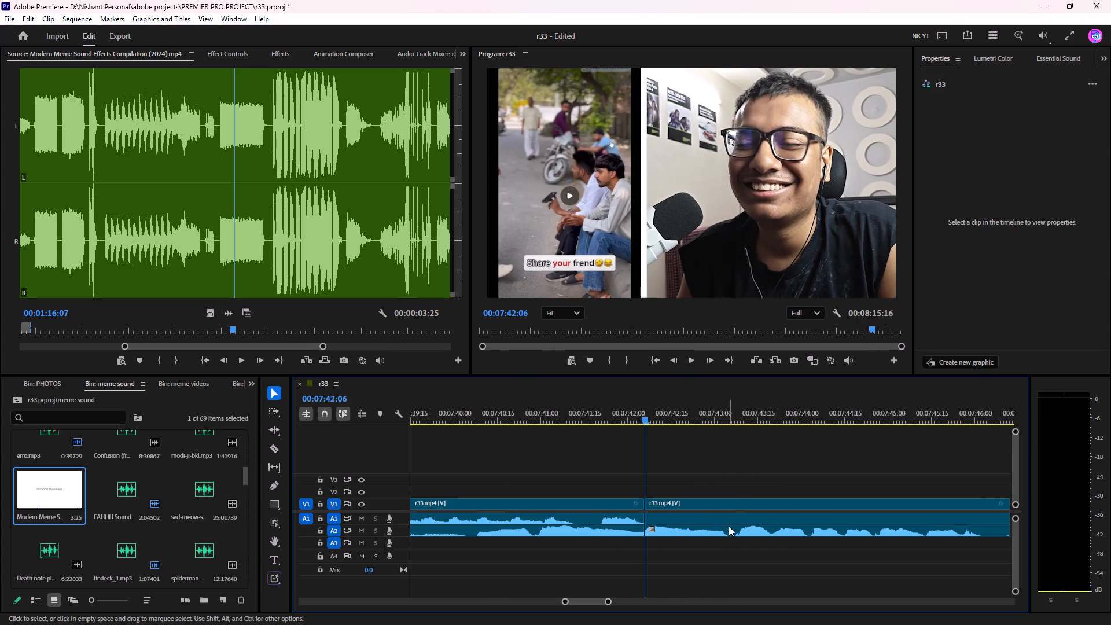
key("space")
scroll(749, 490, "down", 5)
key("space")
left_click(479, 414)
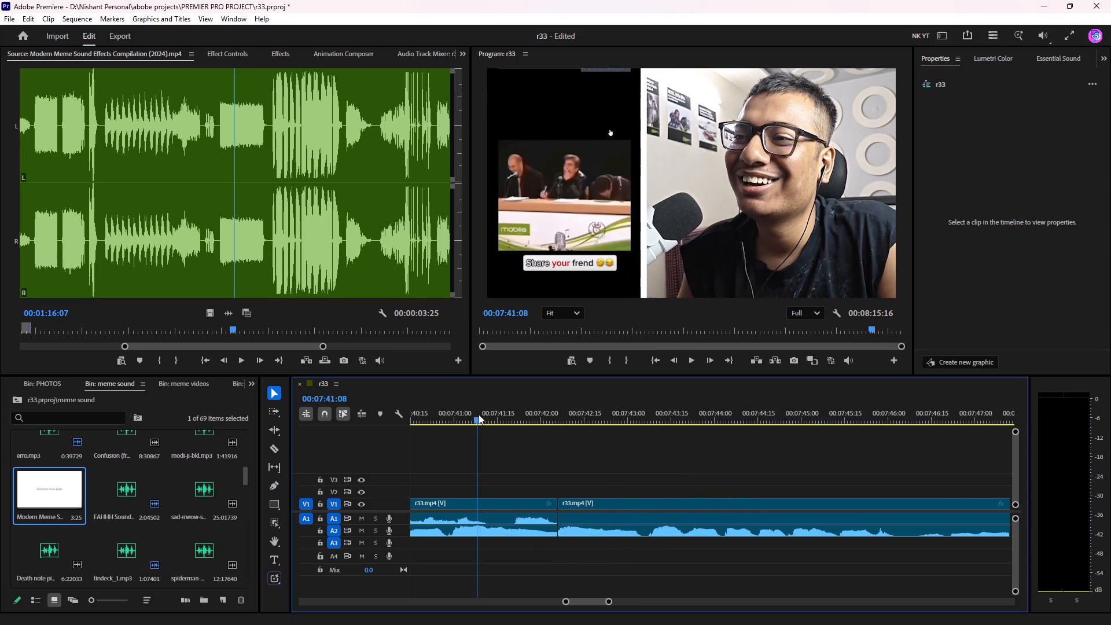
key("space")
scroll(637, 462, "down", 3)
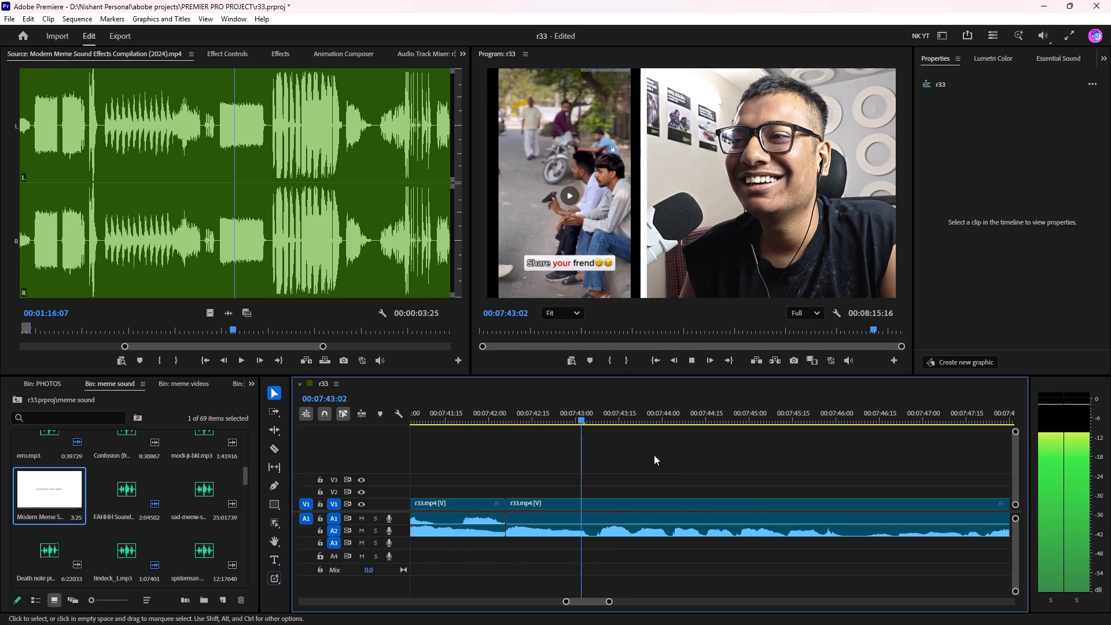
key("space")
Play on through the reaction and split the r33 clip at 00:07:44:17.
key("space")
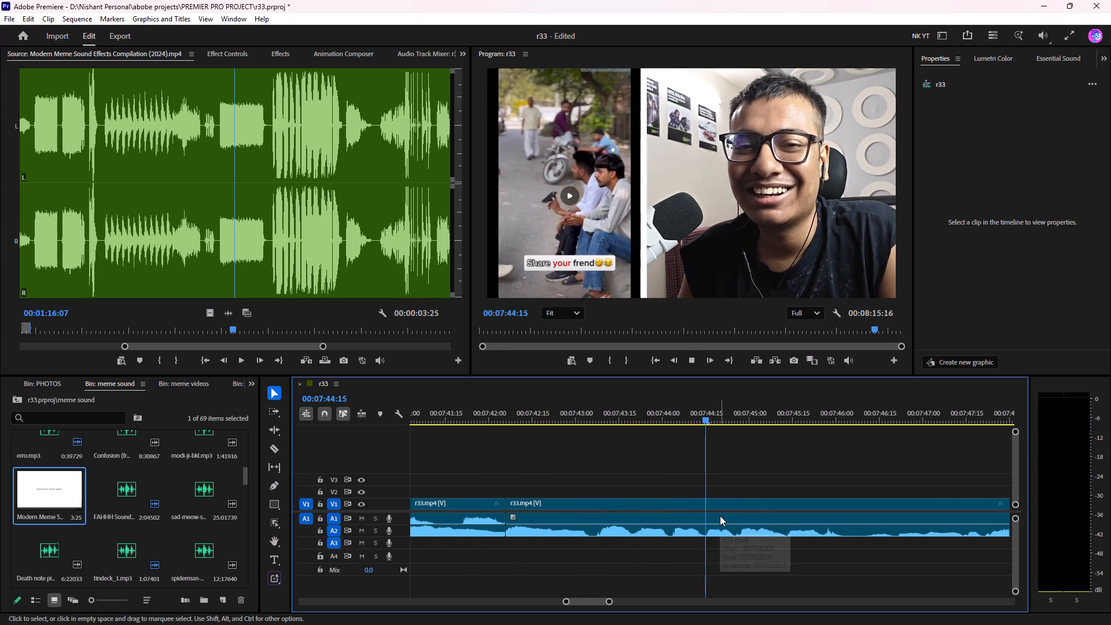
key("space")
left_click_drag(727, 413, 711, 433)
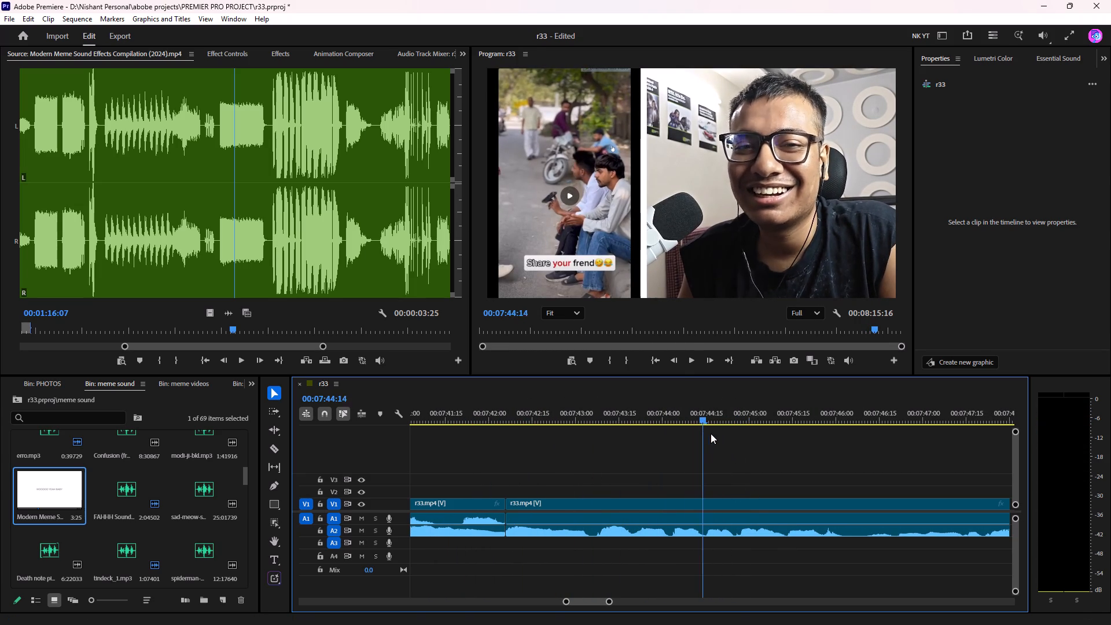
left_click_drag(711, 433, 713, 442)
left_click(738, 506)
key("ctrl+k")
Continue playing from the last cut and split the r33 clip at 00:07:46:14.
key("space")
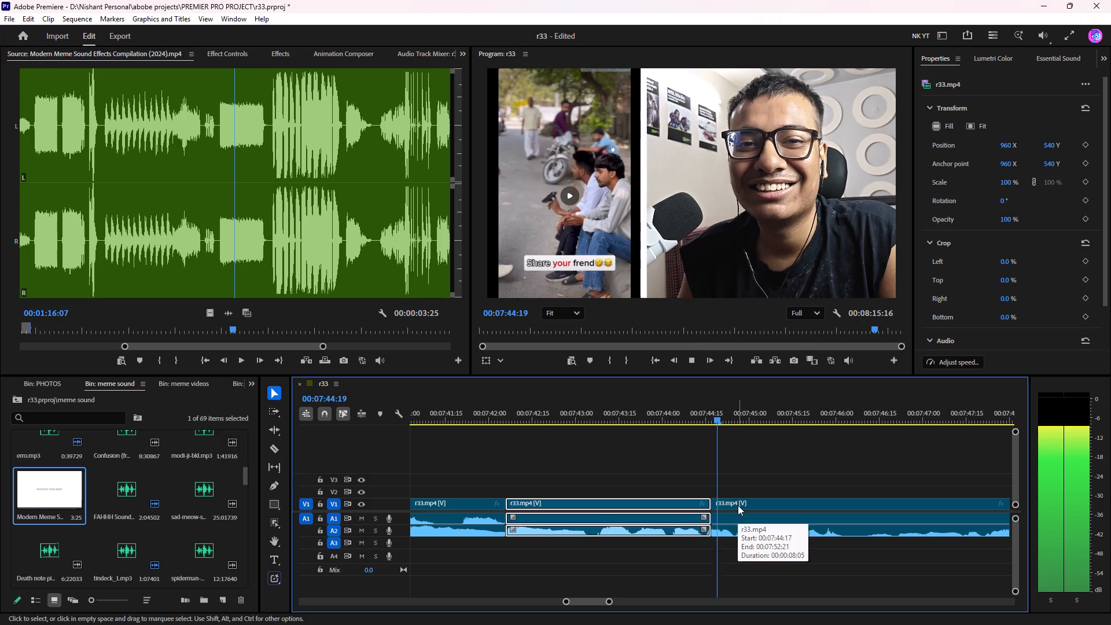
scroll(770, 500, "down", 5)
key("space")
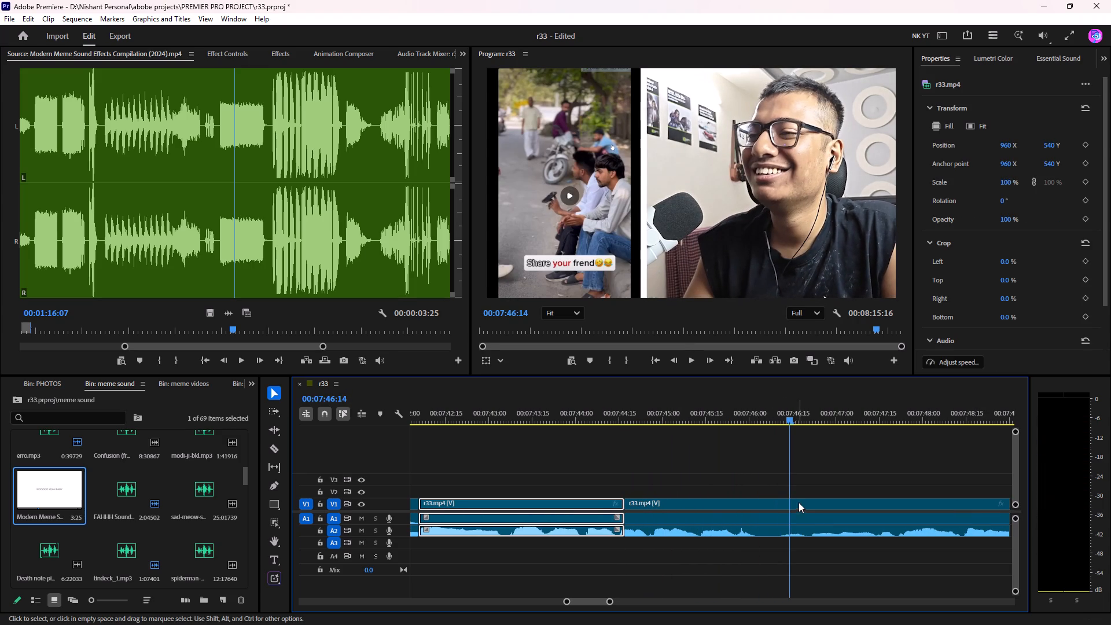
left_click(799, 503)
key("ctrl+k")
Find the end of the unwanted footage, split r33 at 00:07:50:05, and ripple-delete the section back to 00:07:46:14.
key("space")
scroll(801, 502, "down", 1)
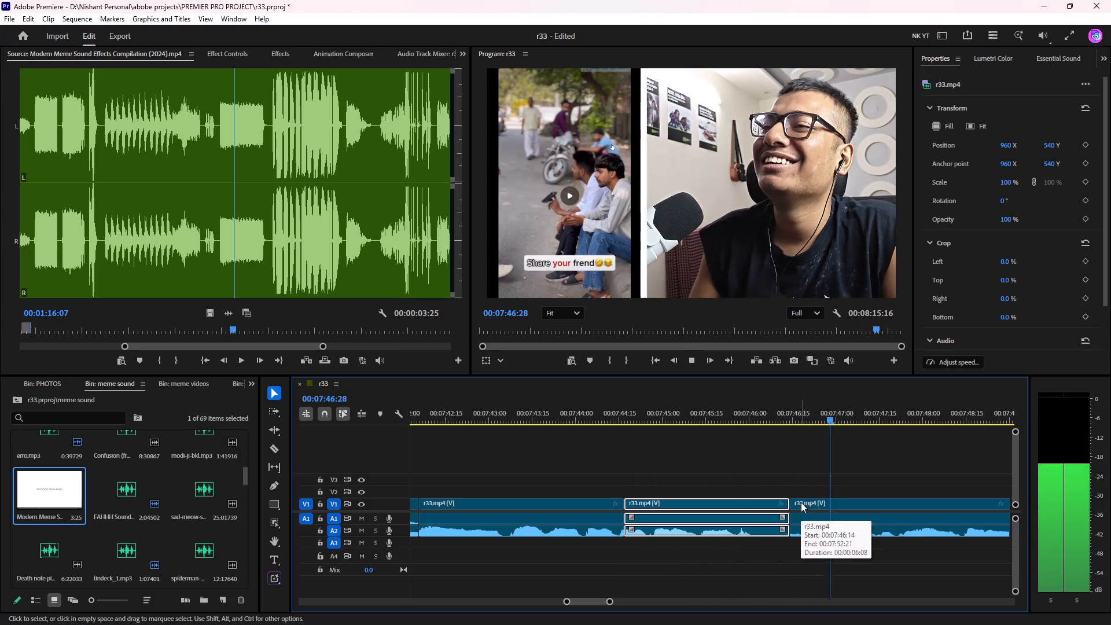
scroll(801, 502, "down", 13)
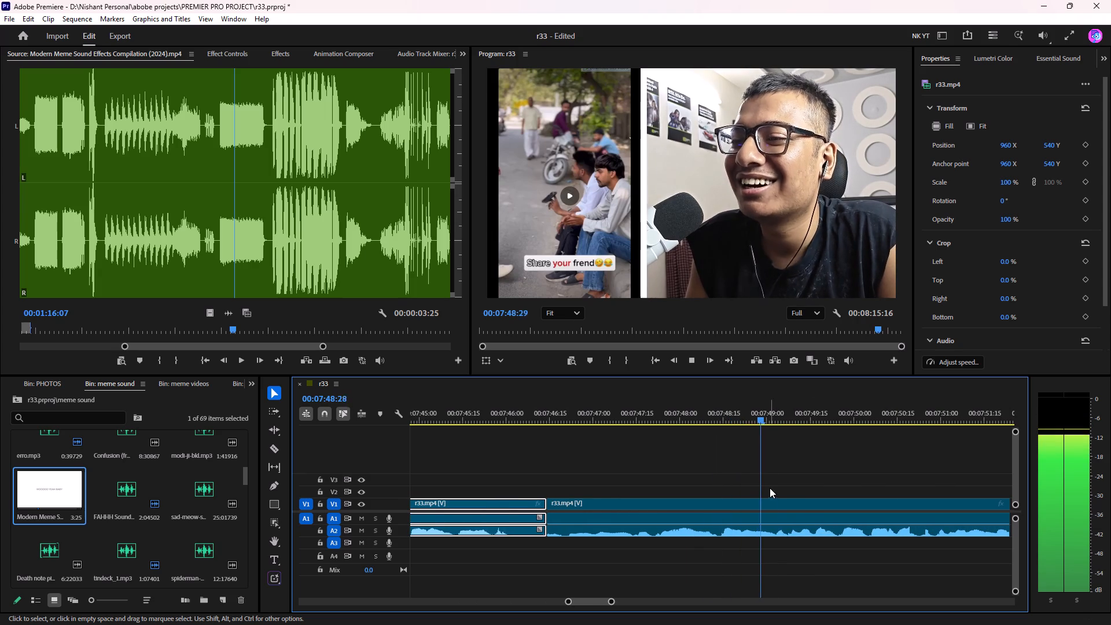
scroll(826, 442, "down", 2)
key("space")
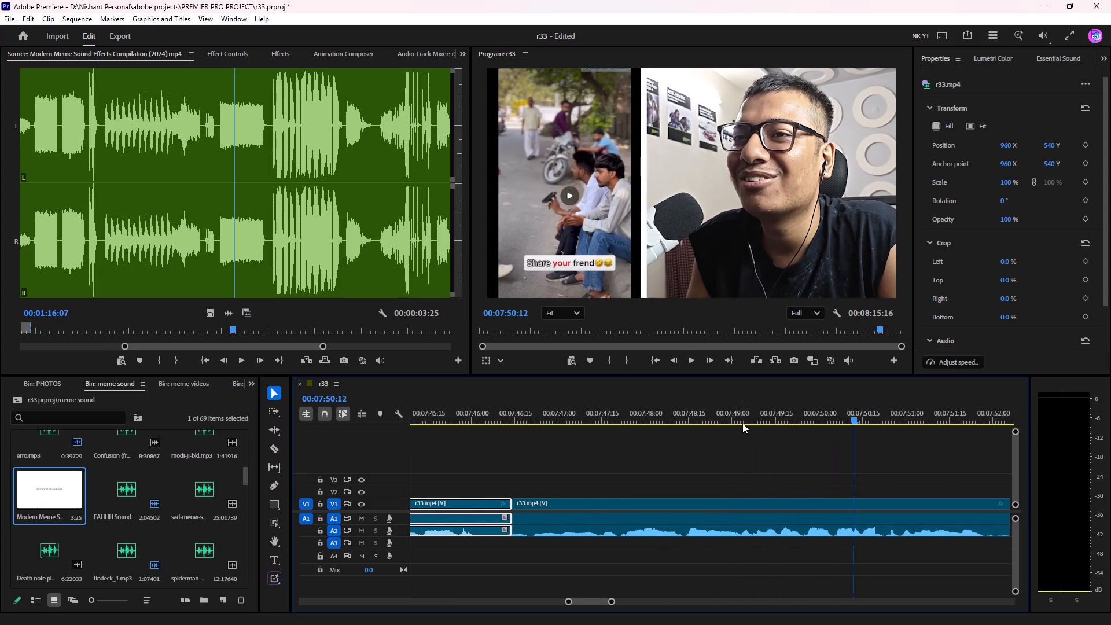
key("space")
scroll(818, 460, "down", 9)
key("space")
left_click_drag(662, 413, 635, 417)
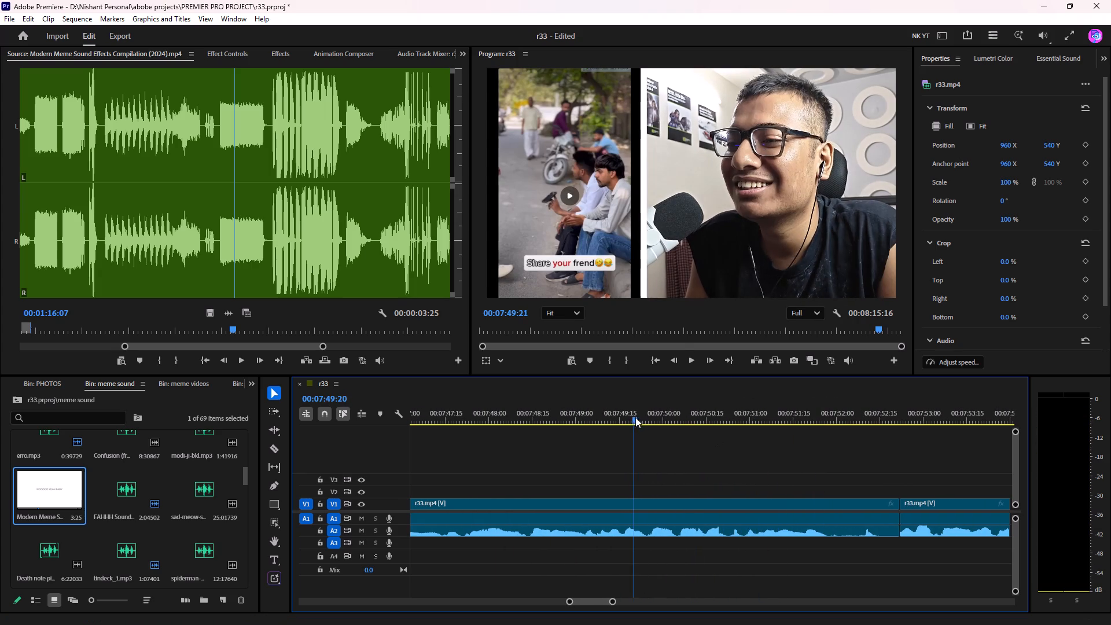
left_click_drag(635, 417, 635, 417)
key("space")
key("space")
left_click_drag(663, 419, 669, 428)
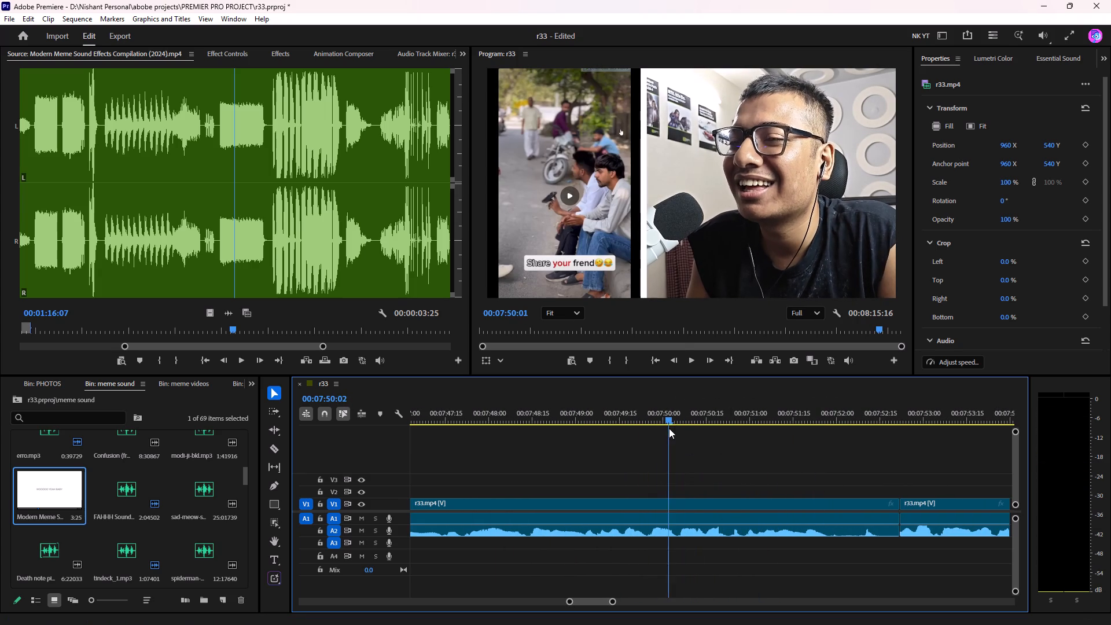
left_click_drag(669, 428, 678, 435)
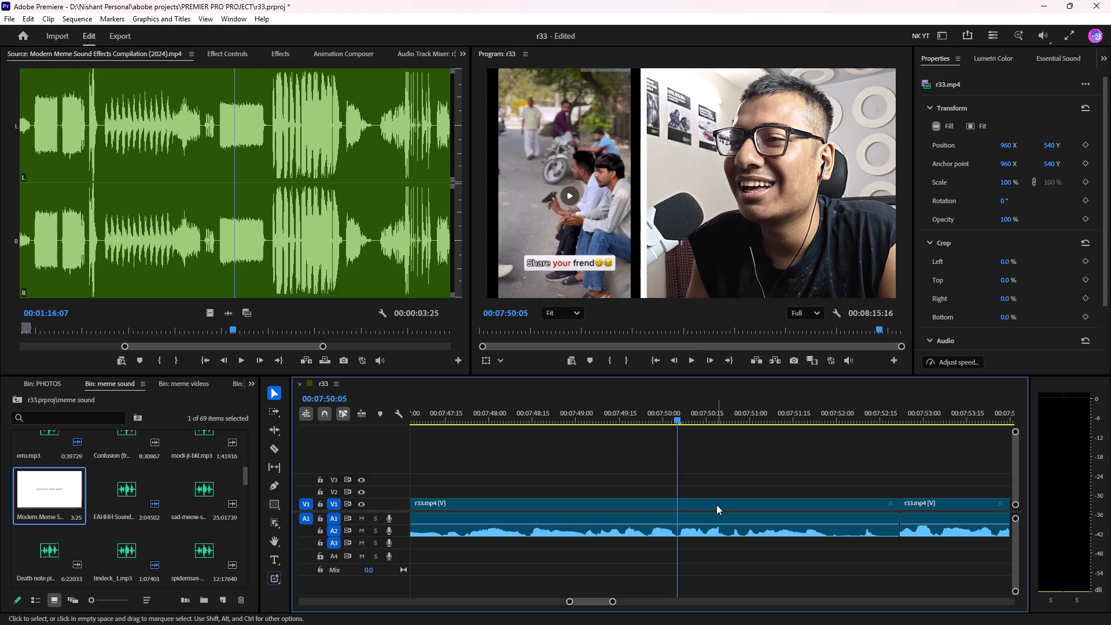
left_click(716, 506)
key("ctrl+k")
key("alt+BackSpace")
Replay the join at 00:07:46:14 from shortly before it and keep playing to about 00:07:48.
key("space")
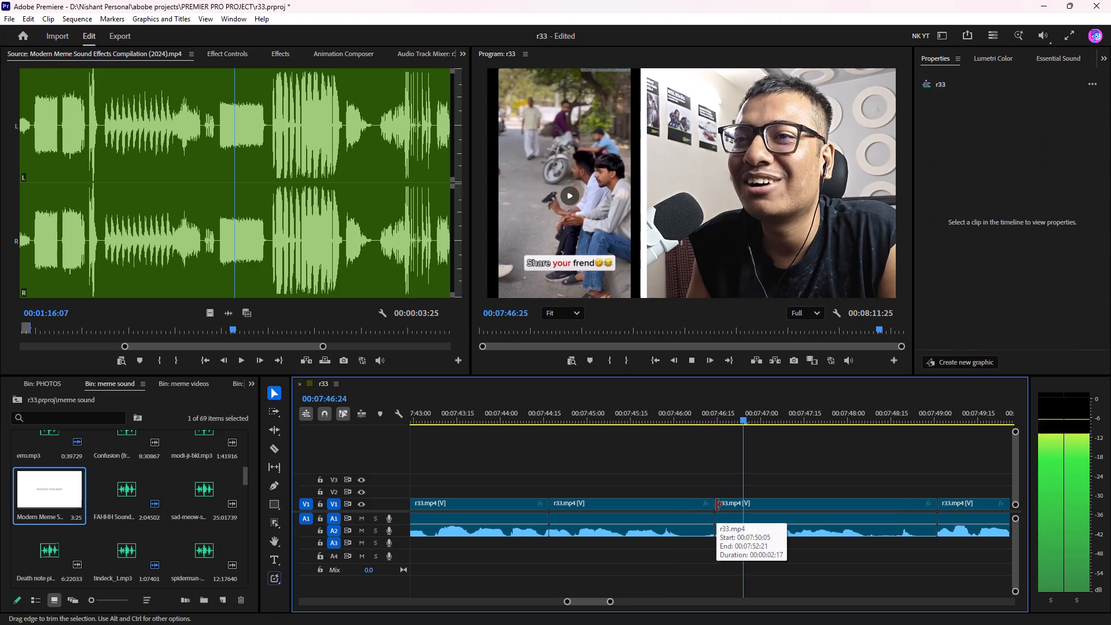
left_click(632, 418)
key("space")
key("space")
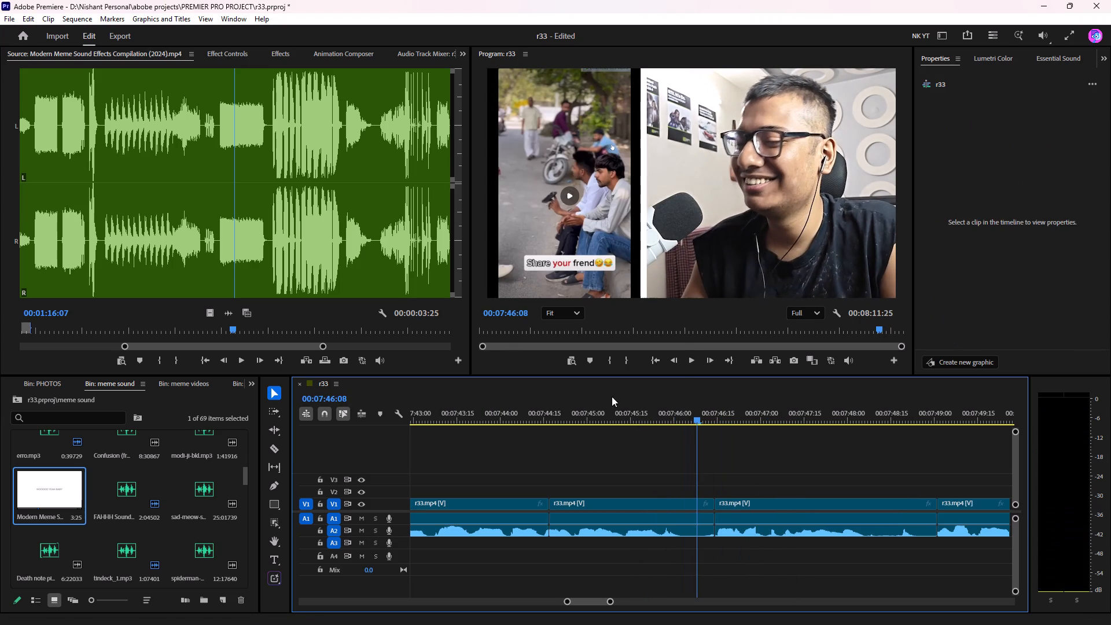
left_click(567, 410)
key("space")
scroll(654, 451, "down", 3)
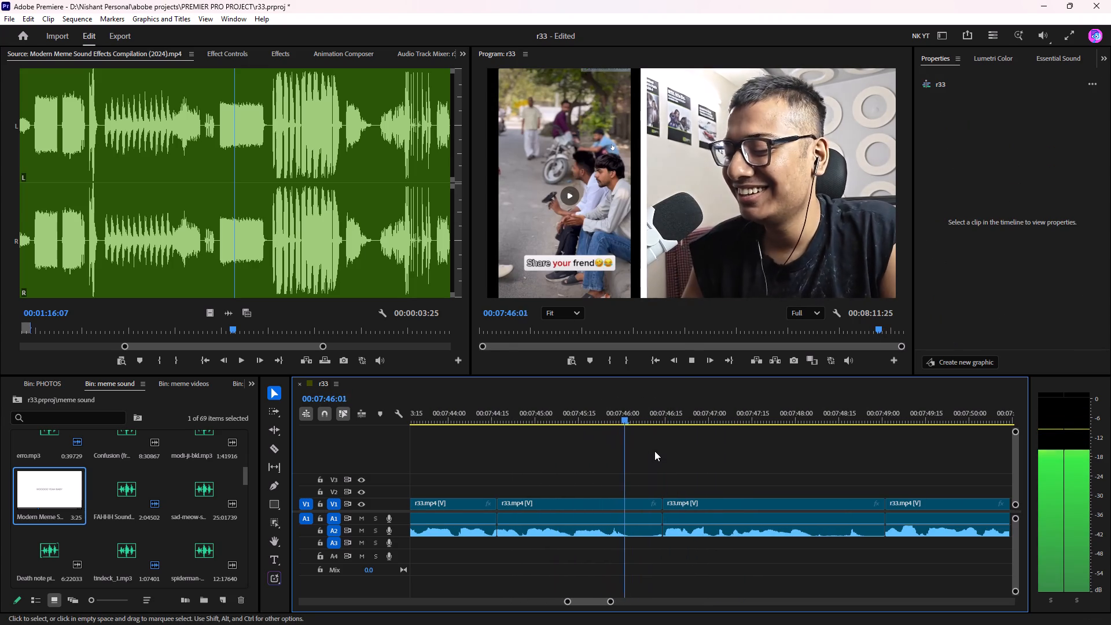
scroll(641, 464, "down", 4)
scroll(720, 502, "down", 2)
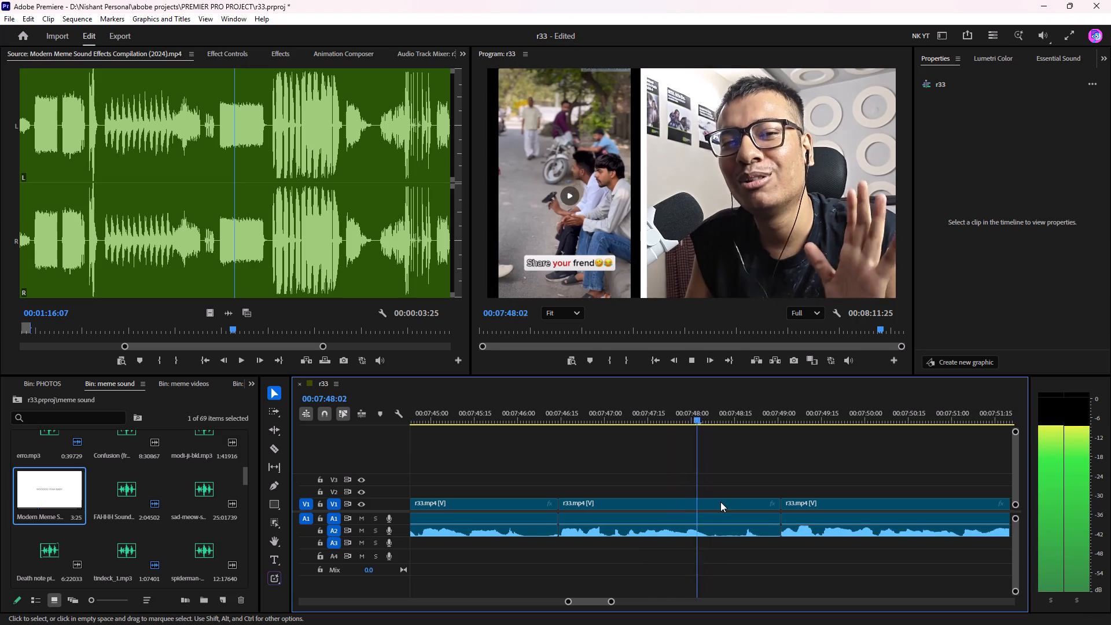
Trim the end of the r33 clip before the full-frame shot back to 00:07:48:12 and close the resulting gap.
key("space")
key("space")
scroll(772, 495, "down", 4)
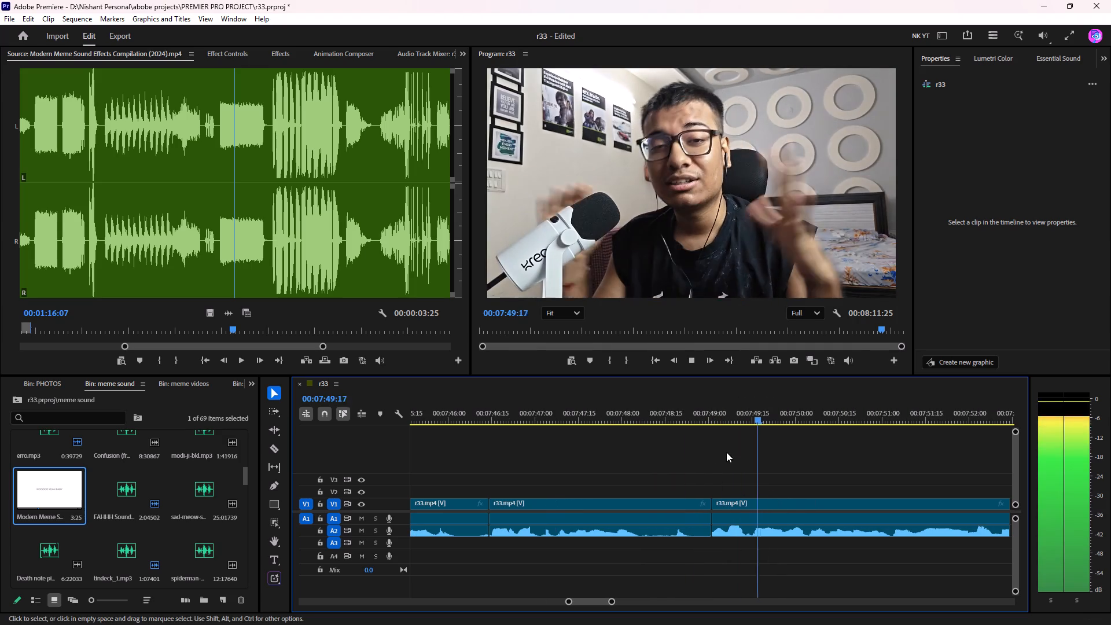
key("space")
left_click_drag(656, 414, 610, 418)
key("space")
key("space")
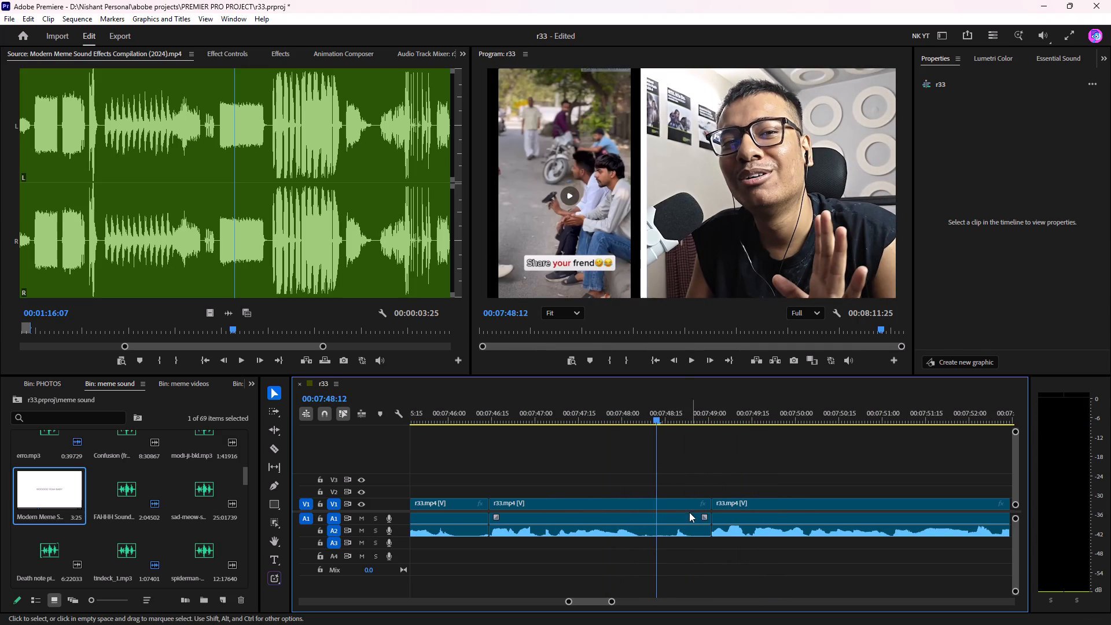
left_click(682, 503)
left_click_drag(709, 506, 651, 509)
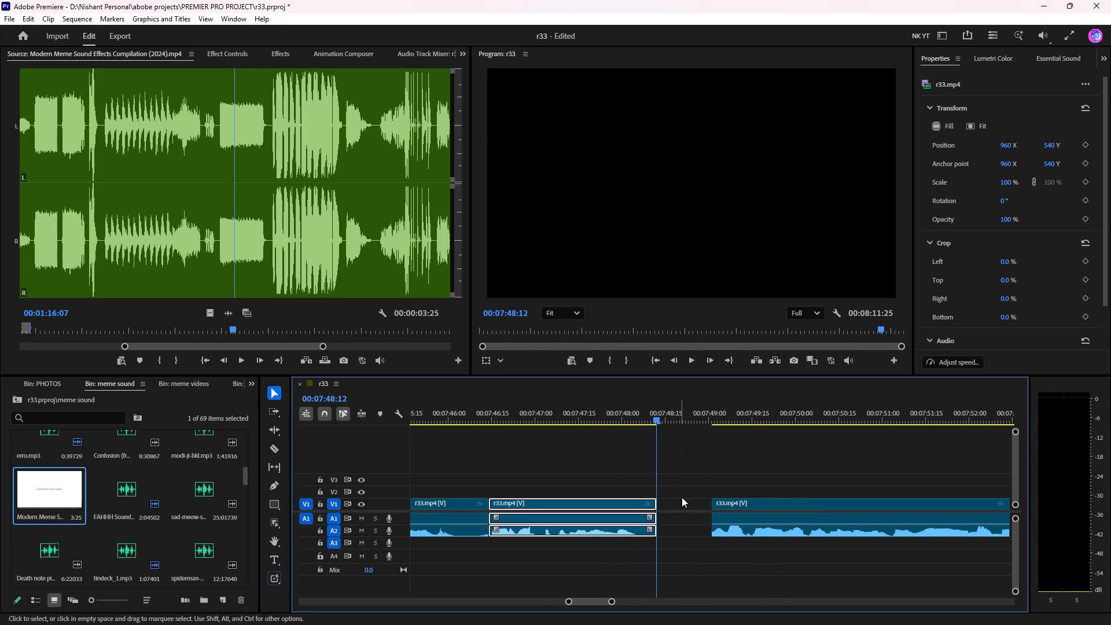
left_click(683, 508)
key("BackSpace")
Return to the start of the tightened section and play it around 00:07:42:25.
key("space")
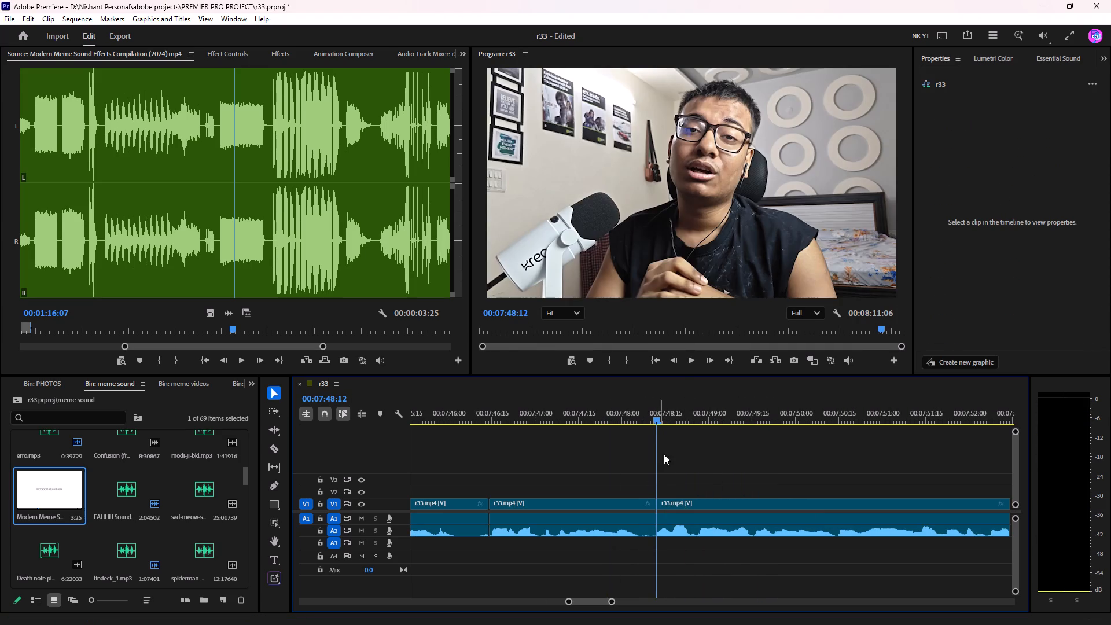
left_click_drag(660, 417, 545, 473)
key("space")
key("space")
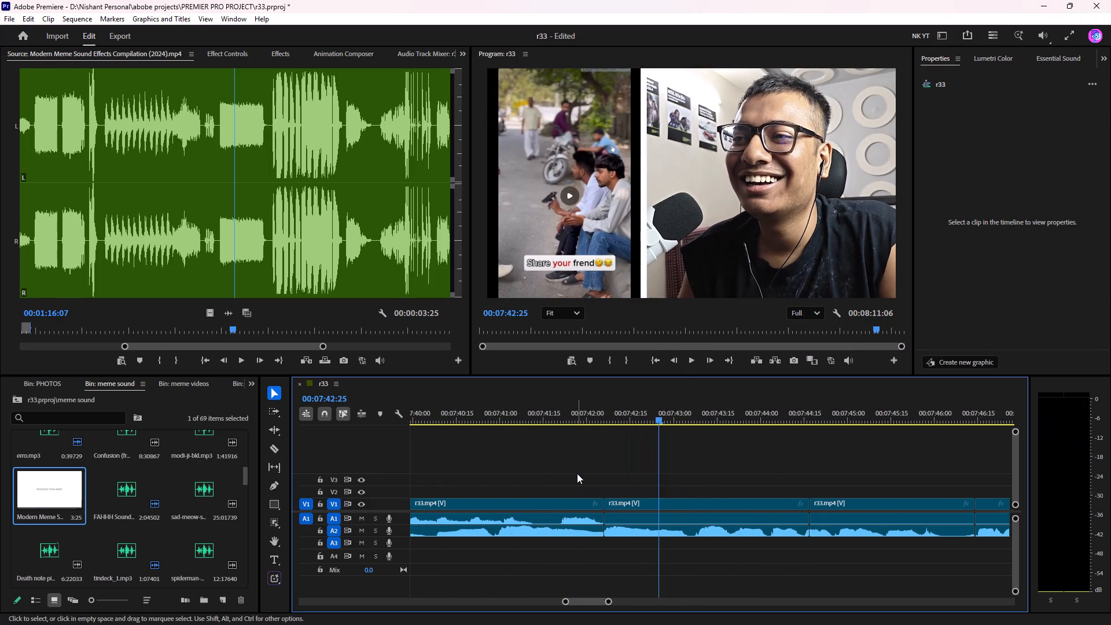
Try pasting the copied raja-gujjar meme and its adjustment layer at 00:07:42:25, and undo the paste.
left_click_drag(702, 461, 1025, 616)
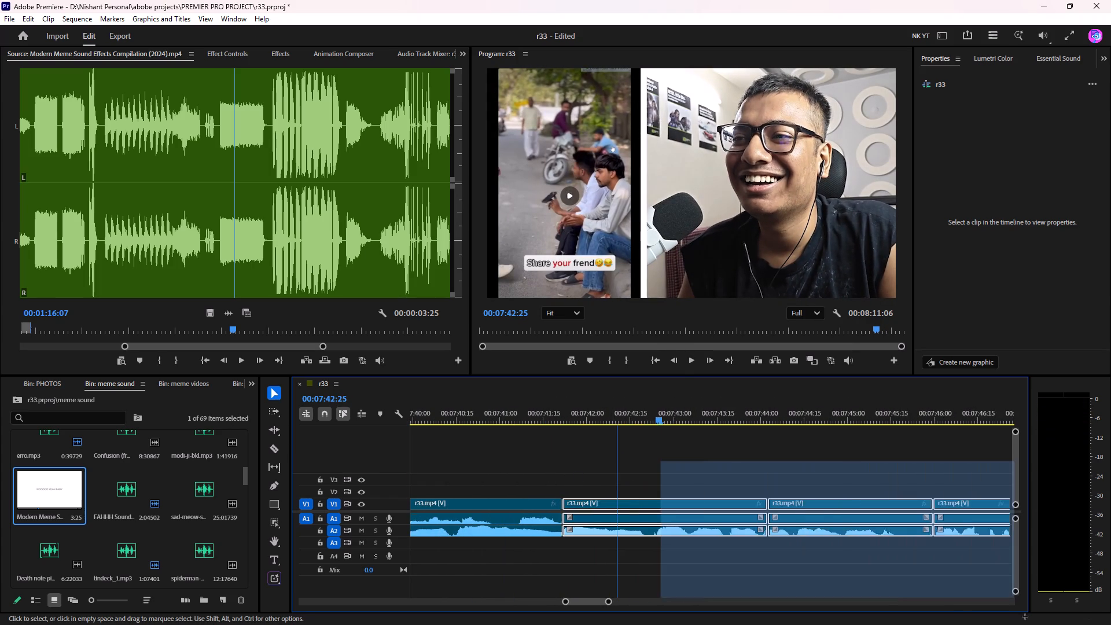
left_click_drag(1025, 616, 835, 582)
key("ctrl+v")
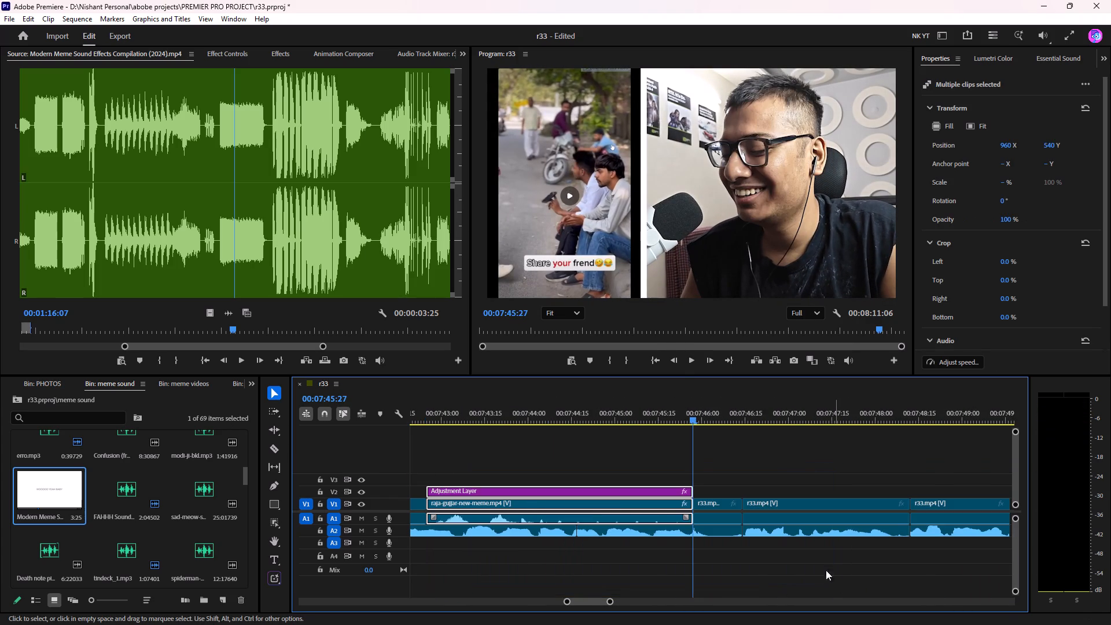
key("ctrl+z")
Copy the "Transform (transform by nk)" effect from the black-and-white zoomed r33 clip around 00:07:16.
scroll(523, 453, "up", 3)
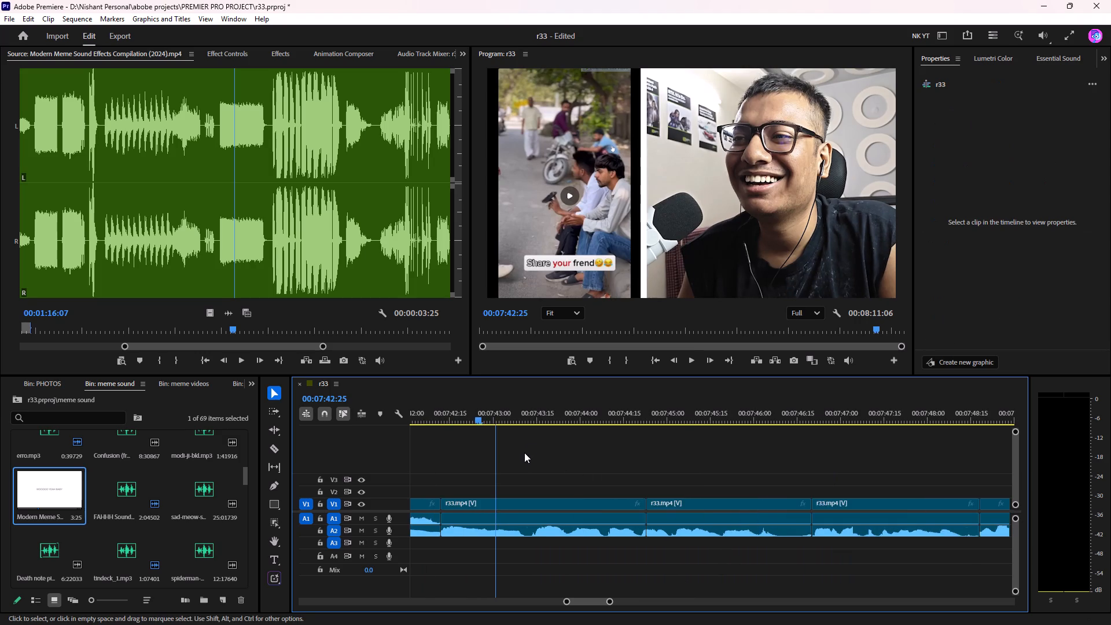
scroll(524, 453, "up", 13)
left_click_drag(580, 409, 153, 399)
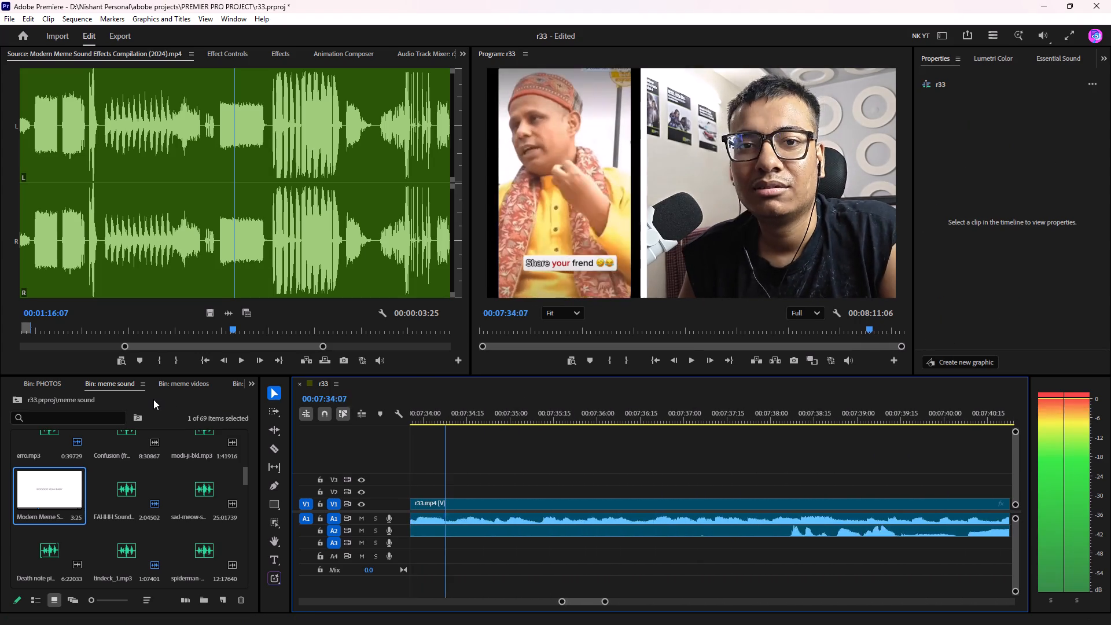
left_click_drag(153, 399, 623, 531)
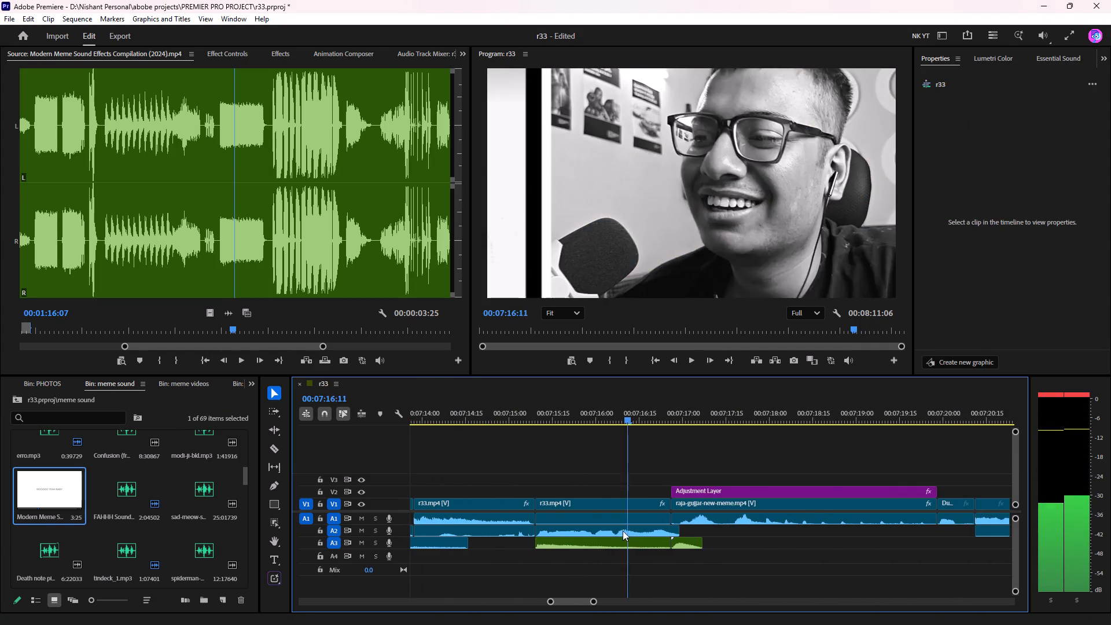
left_click_drag(623, 531, 560, 510)
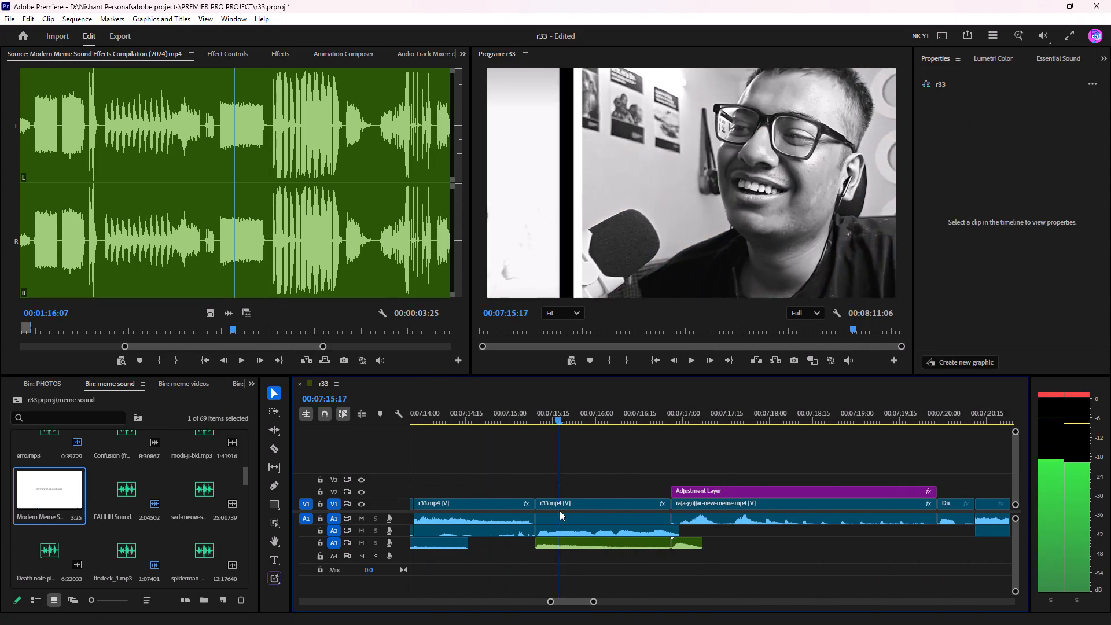
left_click_drag(560, 510, 598, 513)
left_click(602, 501)
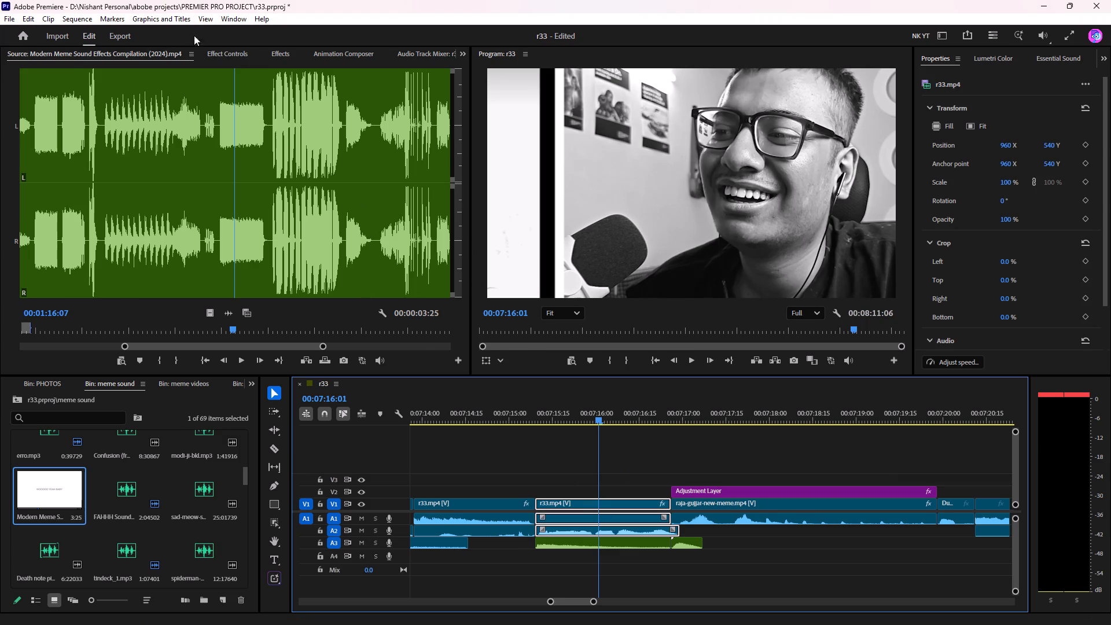
left_click(244, 54)
left_click(76, 172)
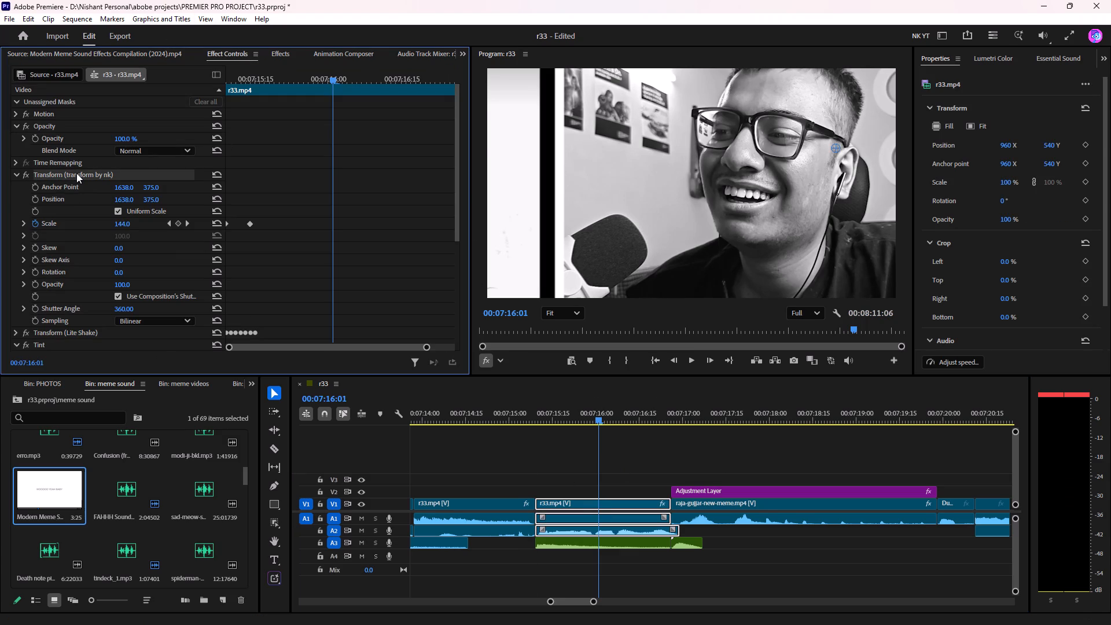
key("ctrl+c")
Paste the copied Transform effect onto the r33 clip that starts at 00:07:42:06.
left_click_drag(703, 410, 1110, 425)
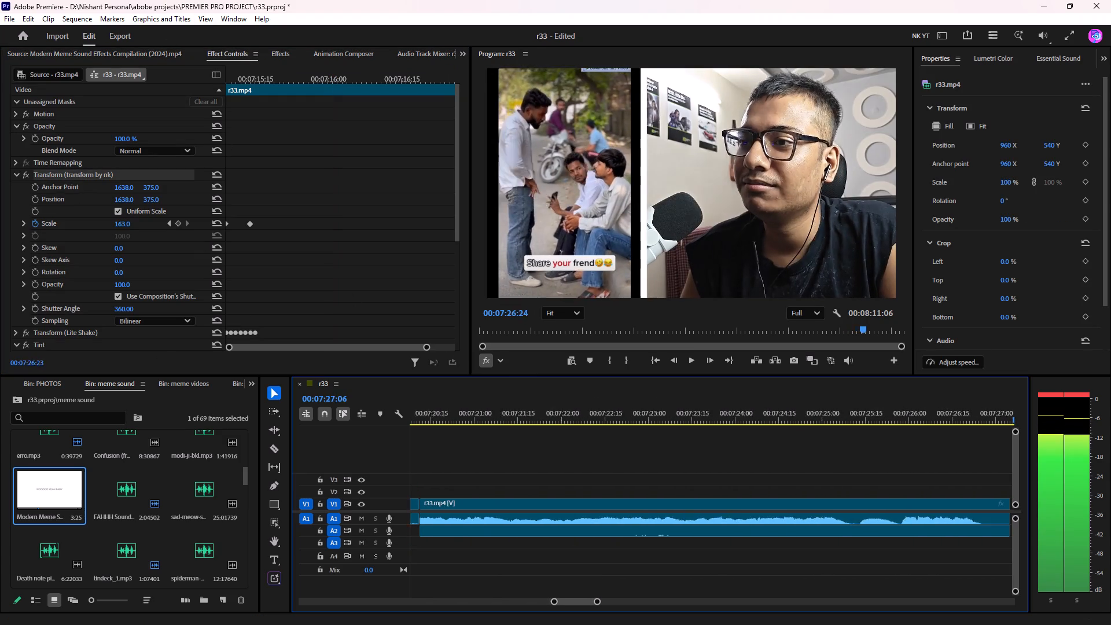
left_click_drag(1110, 425, 1107, 431)
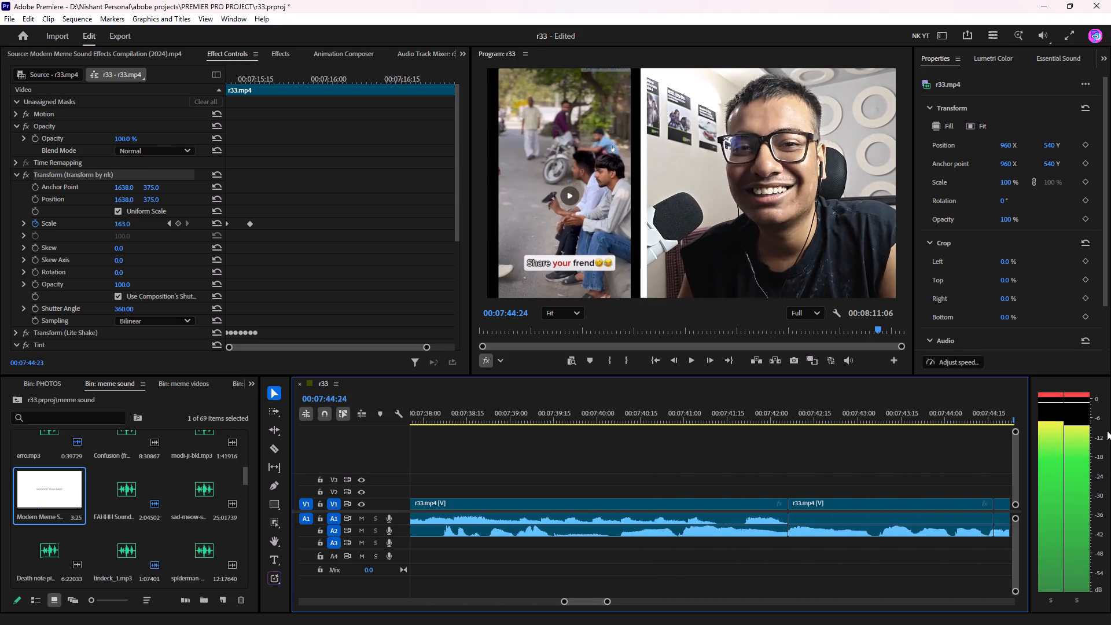
left_click_drag(1107, 431, 548, 425)
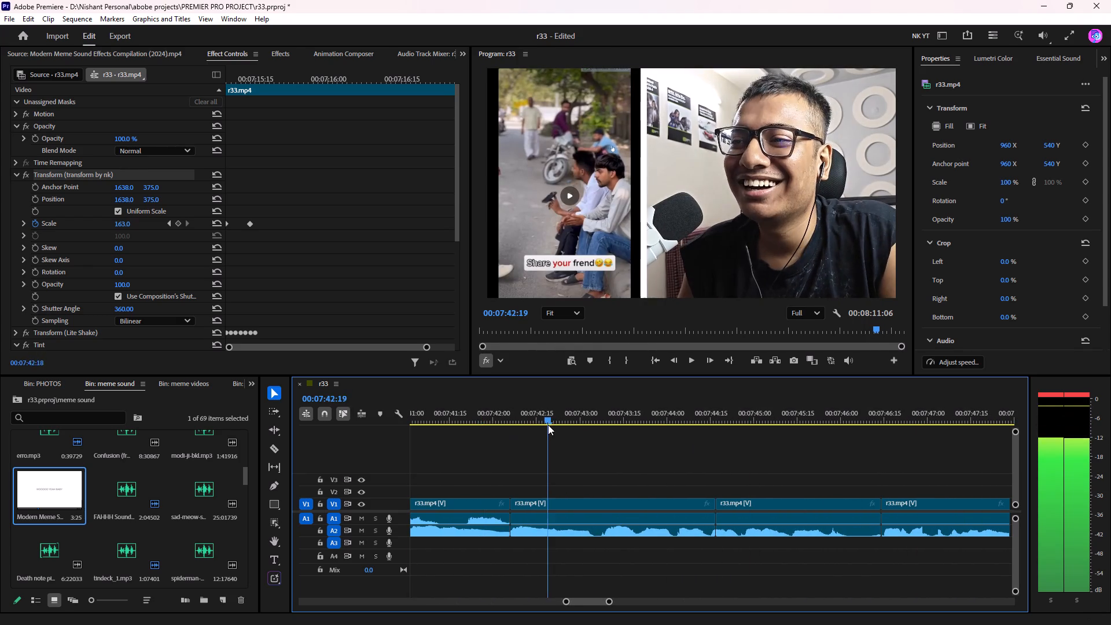
left_click_drag(548, 425, 777, 460)
scroll(778, 454, "down", 10)
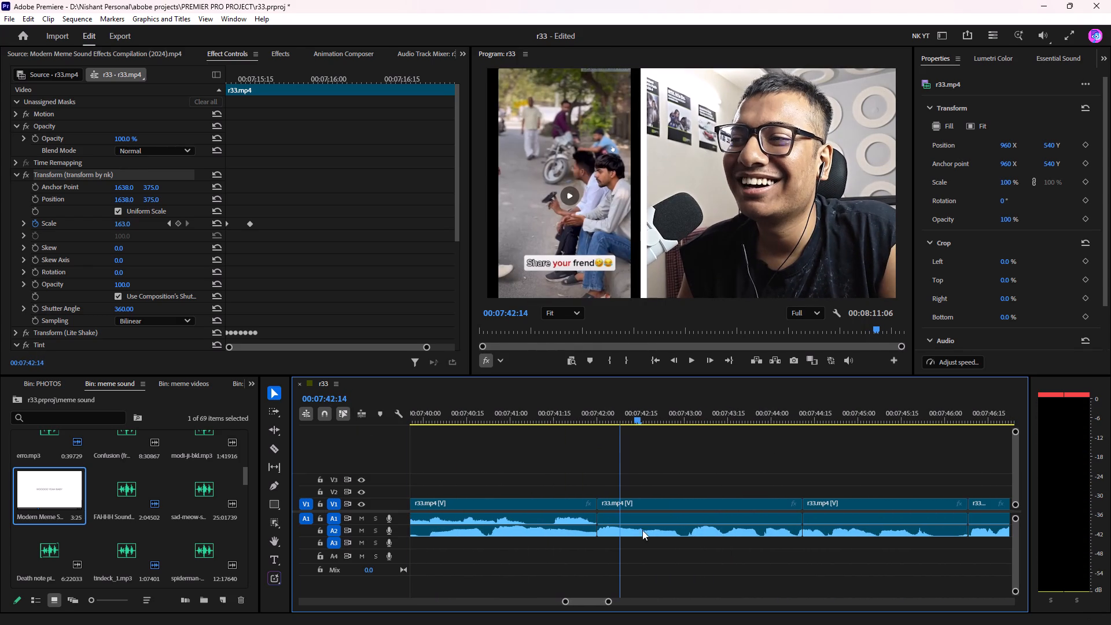
left_click(609, 506)
left_click(165, 283)
key("ctrl+v")
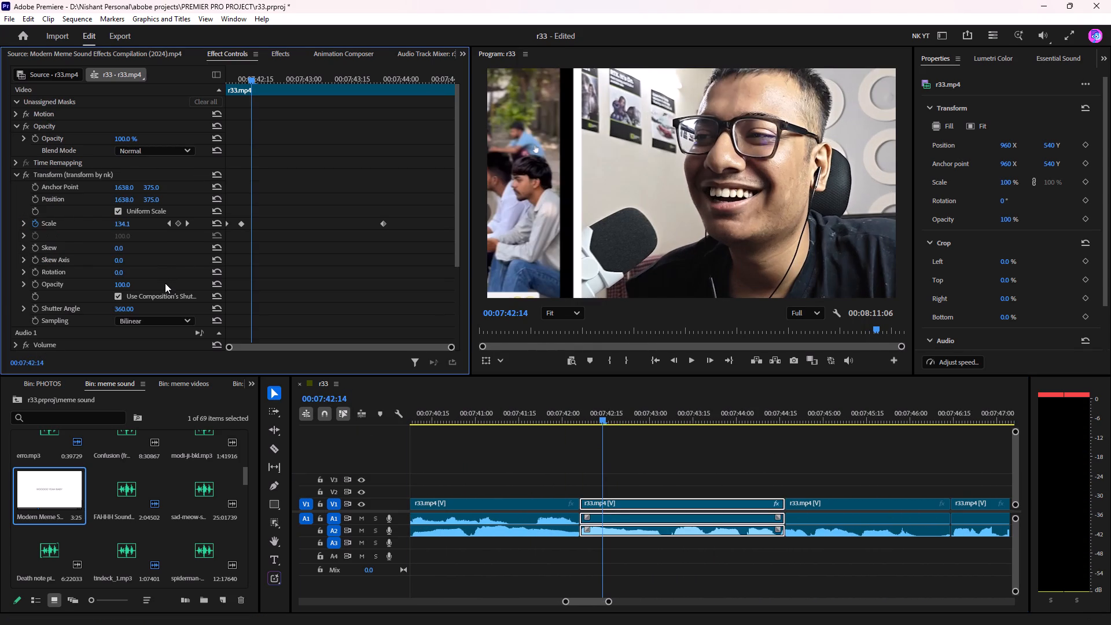
Remove the pasted Transform effect's Scale keyframes and reset its Scale to 100.
left_click(35, 227)
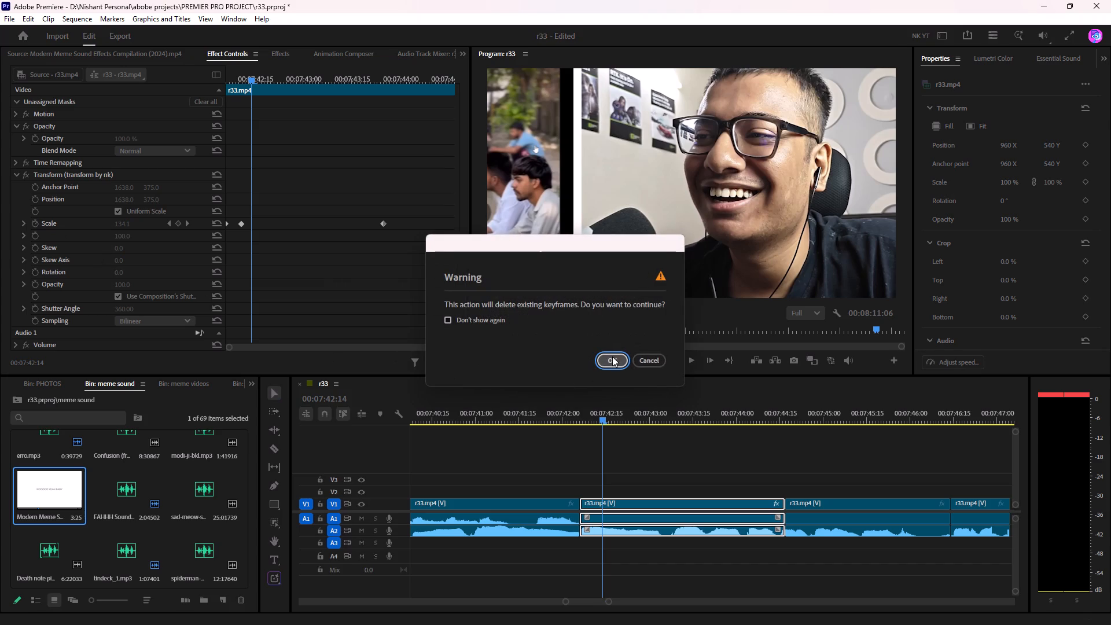
left_click(612, 356)
left_click(219, 223)
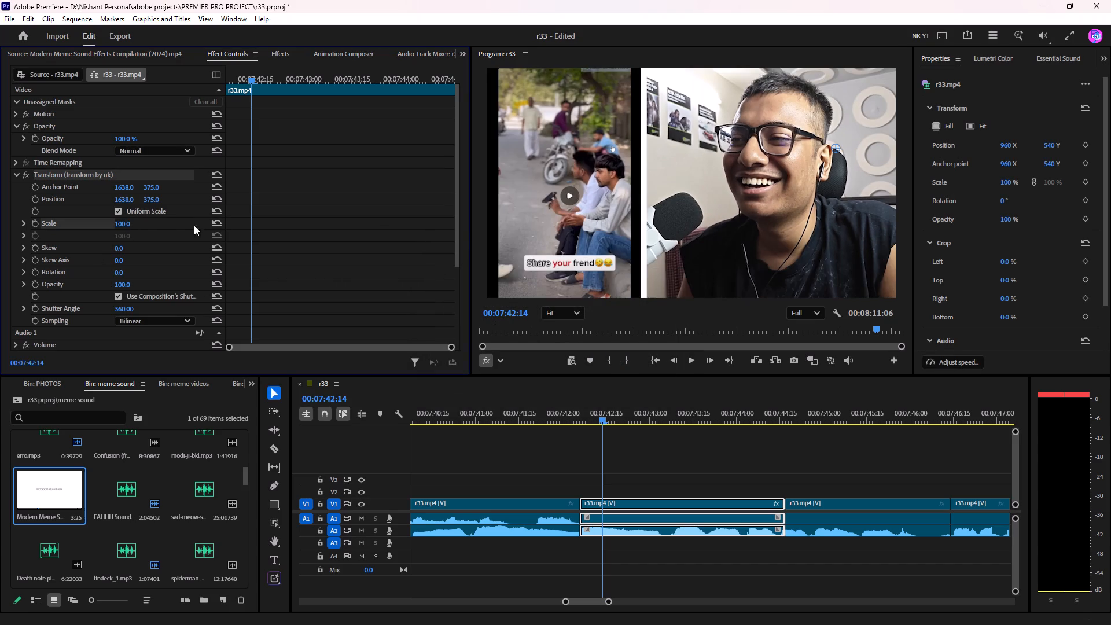
Copy the cleaned Transform effect onto the next two r33 clips, between 00:07:44:17 and the cut near 00:07:48:12.
left_click(57, 178)
key("ctrl+c")
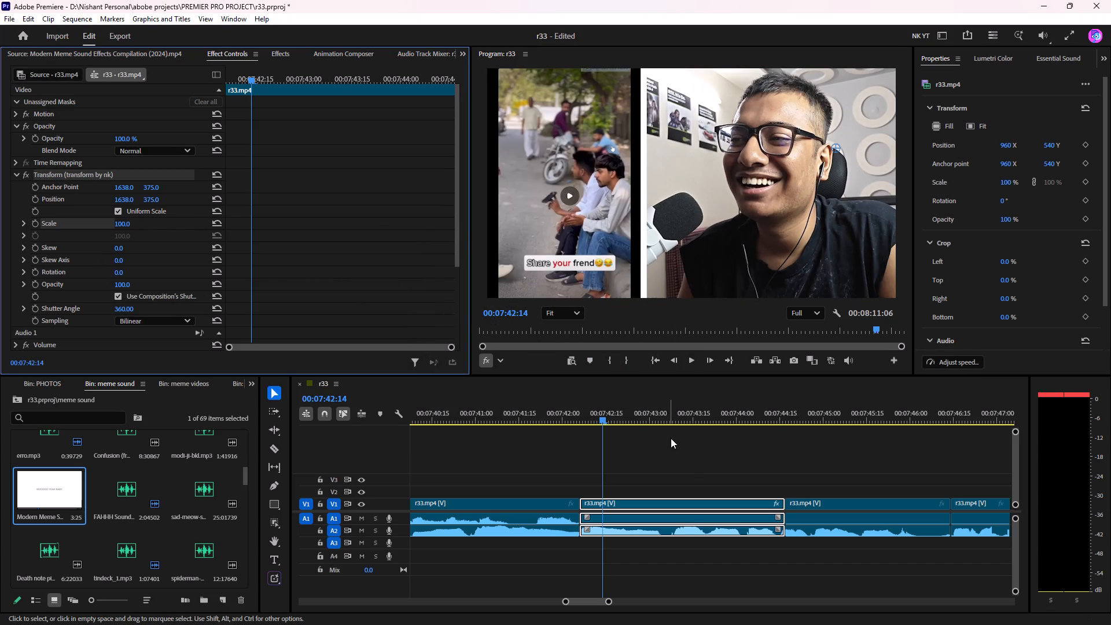
scroll(718, 458, "down", 9)
left_click_drag(693, 459, 968, 574)
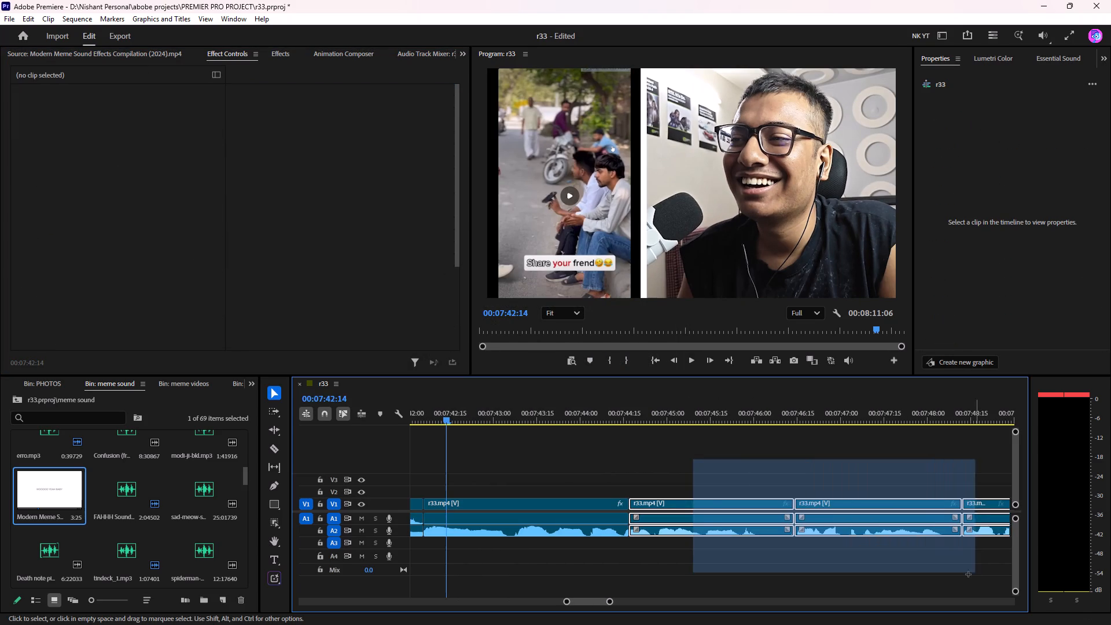
left_click_drag(968, 574, 670, 568)
key("ctrl+v")
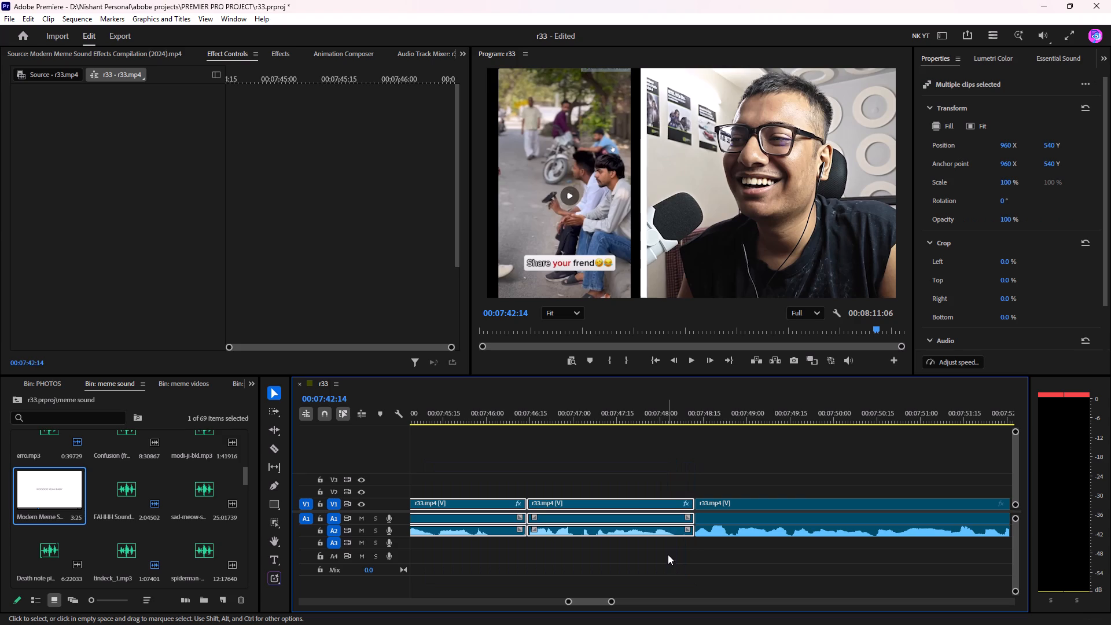
Keyframe the first clip's Transform Scale at 100 at 00:07:42:06, 138 a few frames later, and 162 at 00:07:44:16.
scroll(650, 502, "up", 20)
scroll(650, 502, "up", 1)
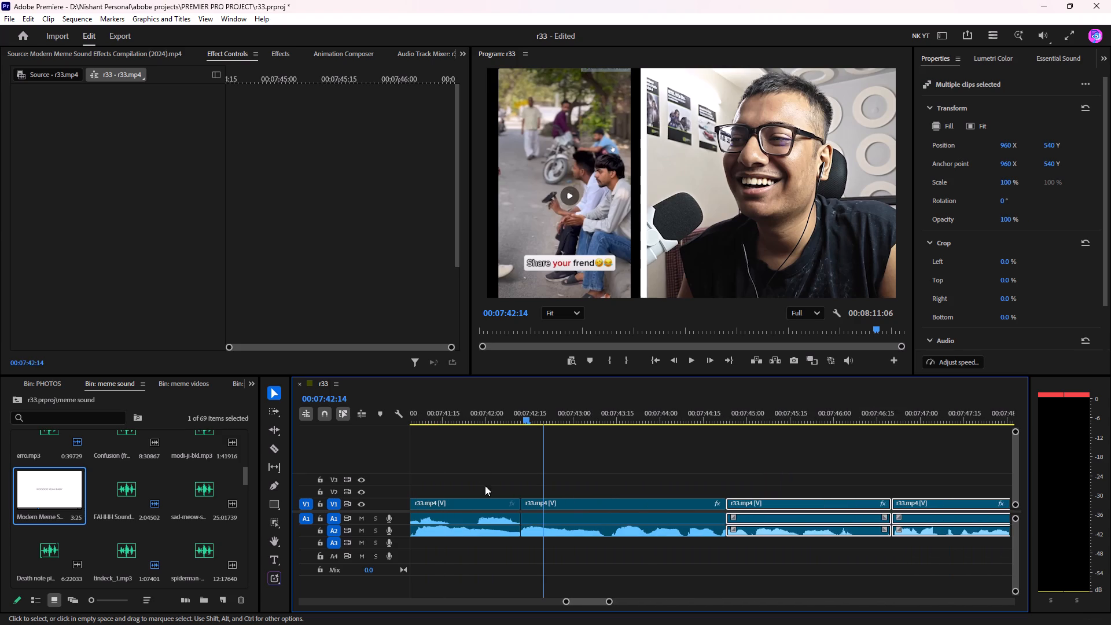
left_click(509, 458)
left_click(566, 503)
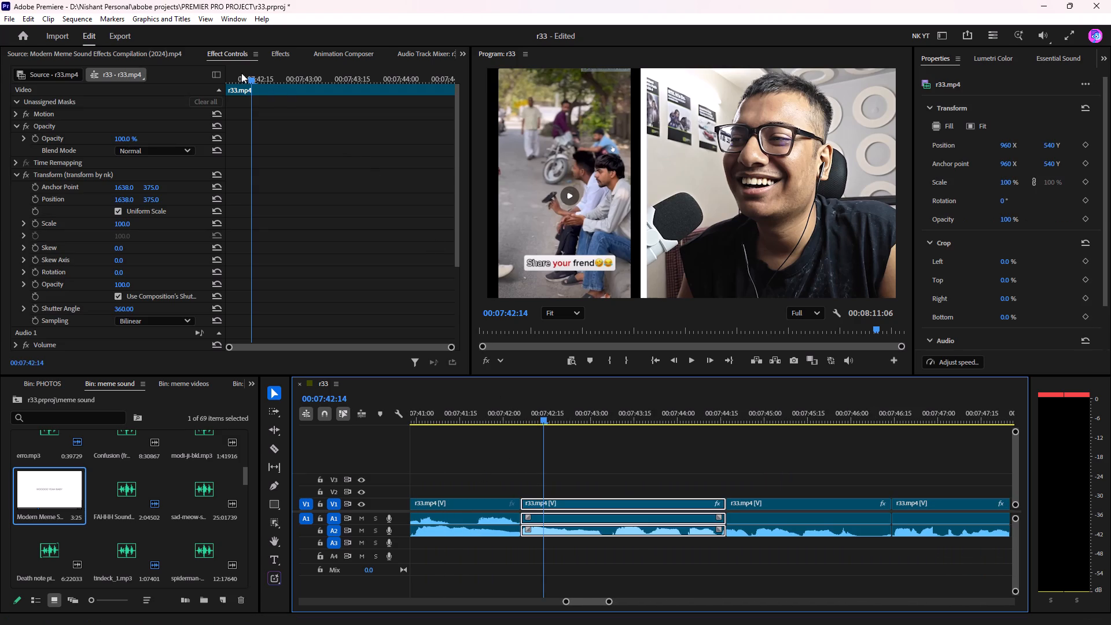
left_click_drag(249, 75, 95, 83)
left_click(38, 223)
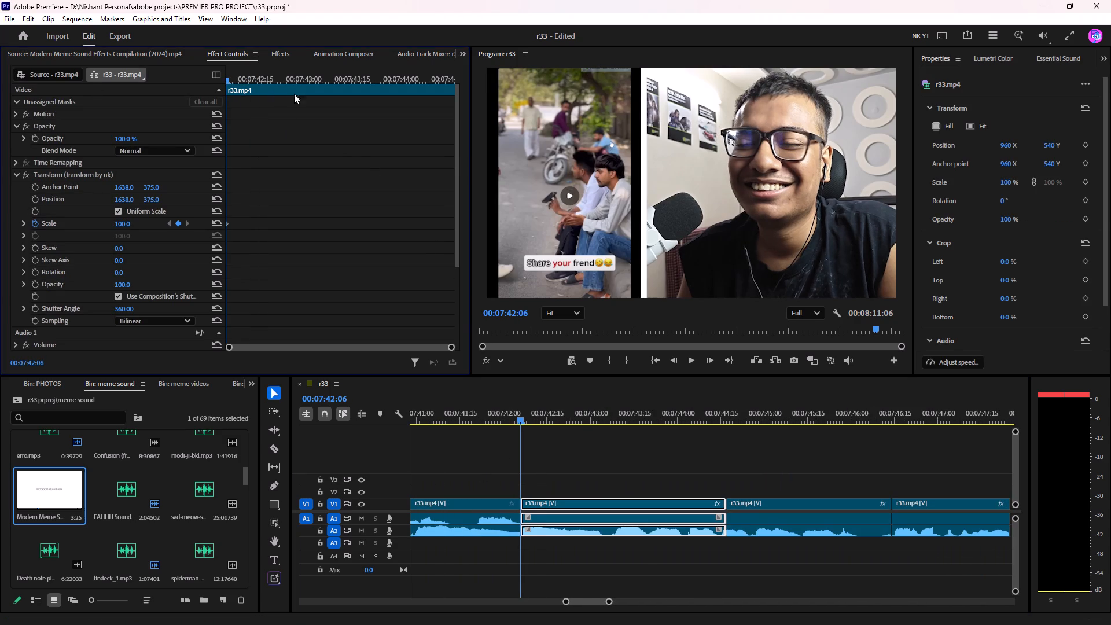
left_click_drag(246, 81, 246, 90)
left_click_drag(131, 223, 153, 223)
left_click_drag(287, 77, 562, 73)
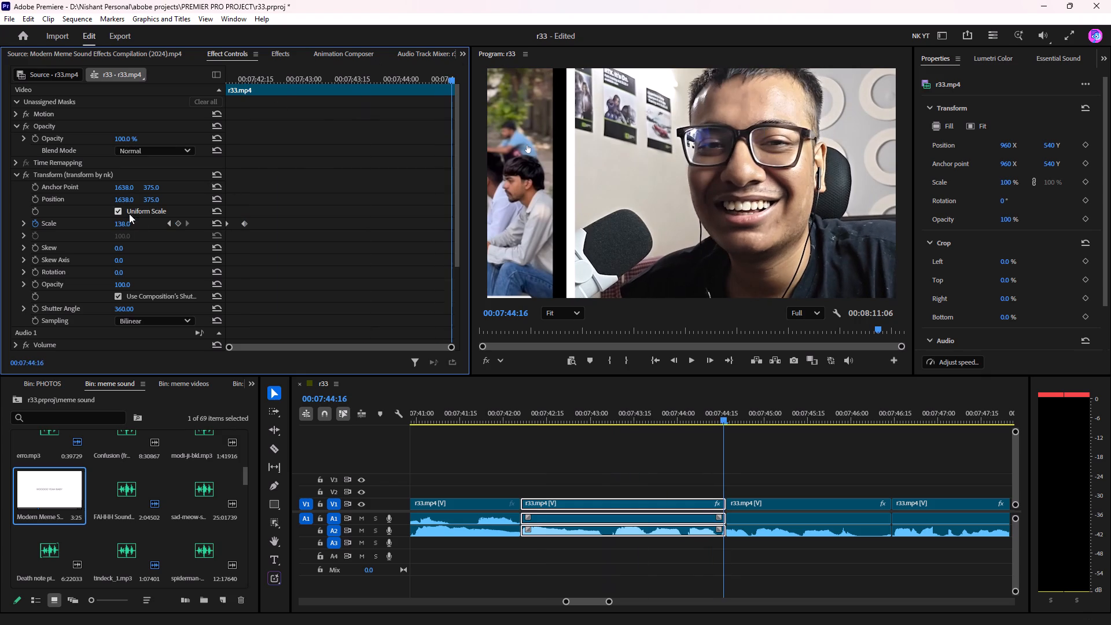
left_click_drag(136, 225, 150, 224)
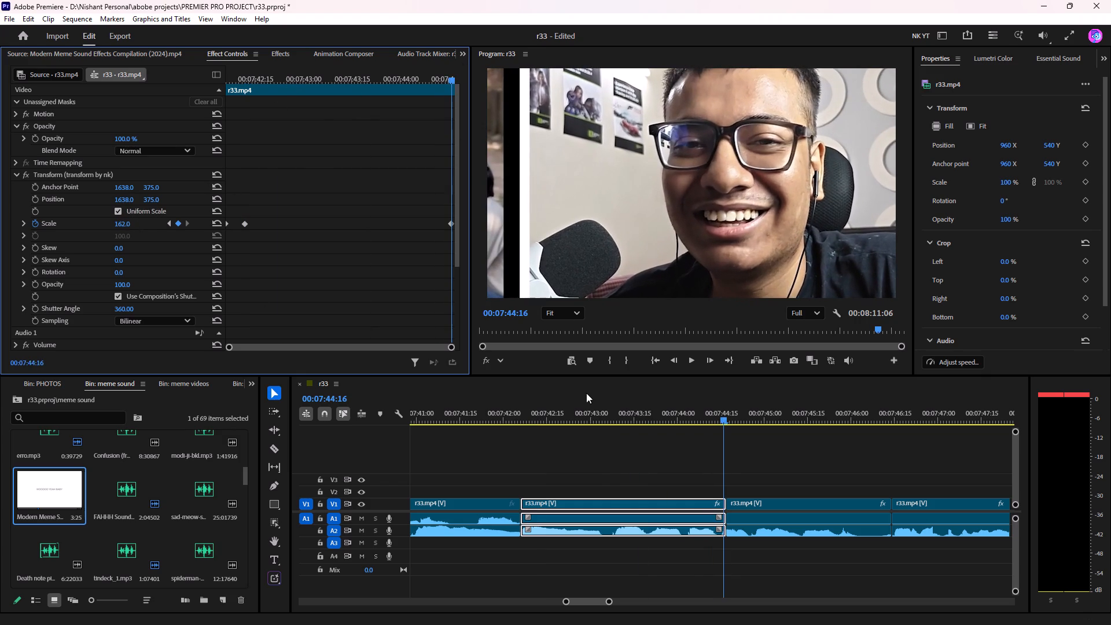
Preview the zoom up to about 00:07:43 and increase the Scale keyframe at 00:07:44:16 for a stronger zoom.
left_click(499, 413)
key("space")
key("space")
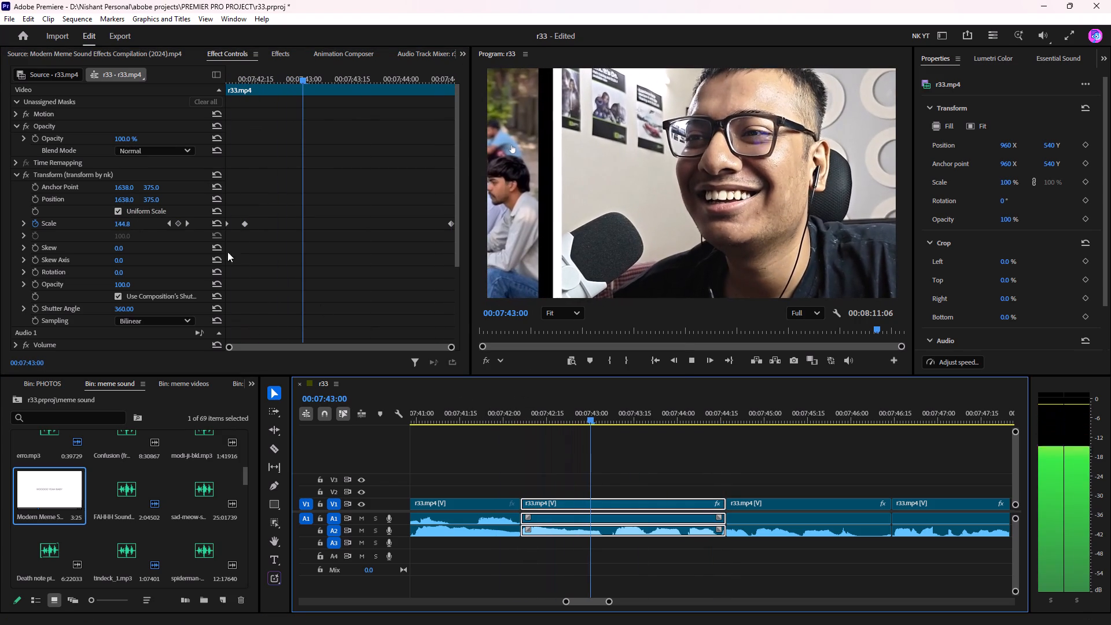
left_click_drag(356, 74, 593, 87)
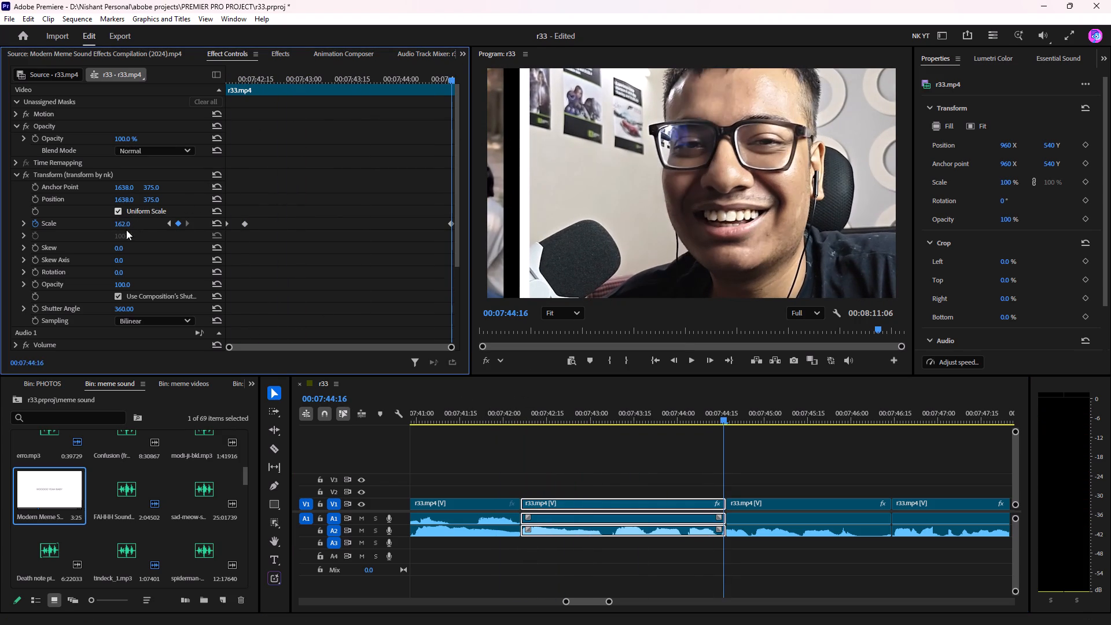
left_click_drag(128, 226, 144, 226)
Replay the adjusted zoom from about 00:07:42 through the cut to about 00:07:45.
left_click(495, 416)
key("space")
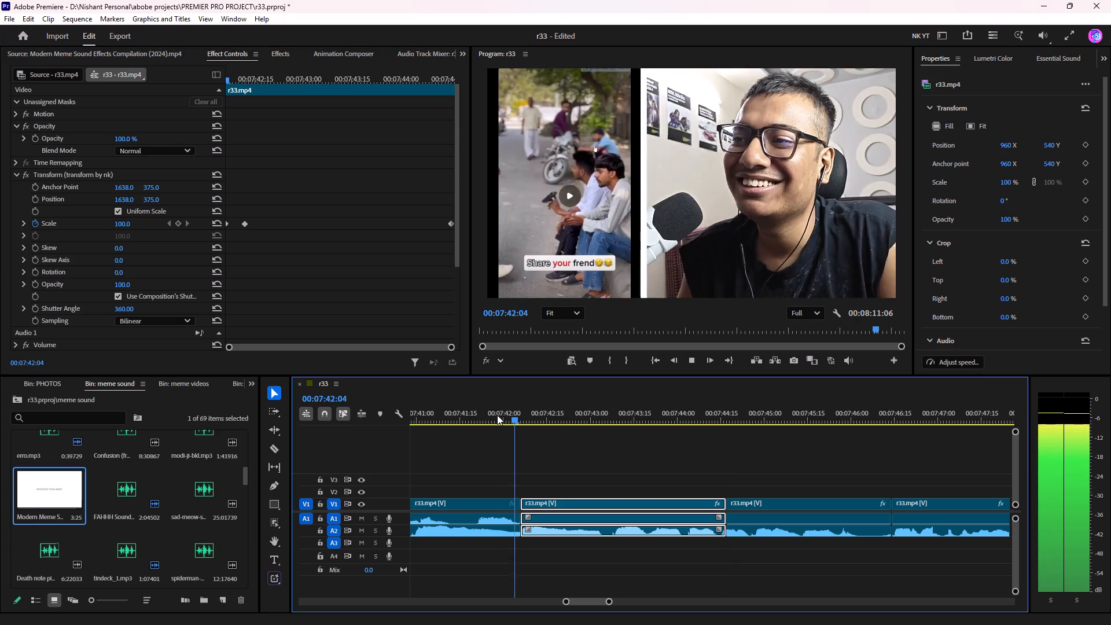
scroll(656, 457, "down", 3)
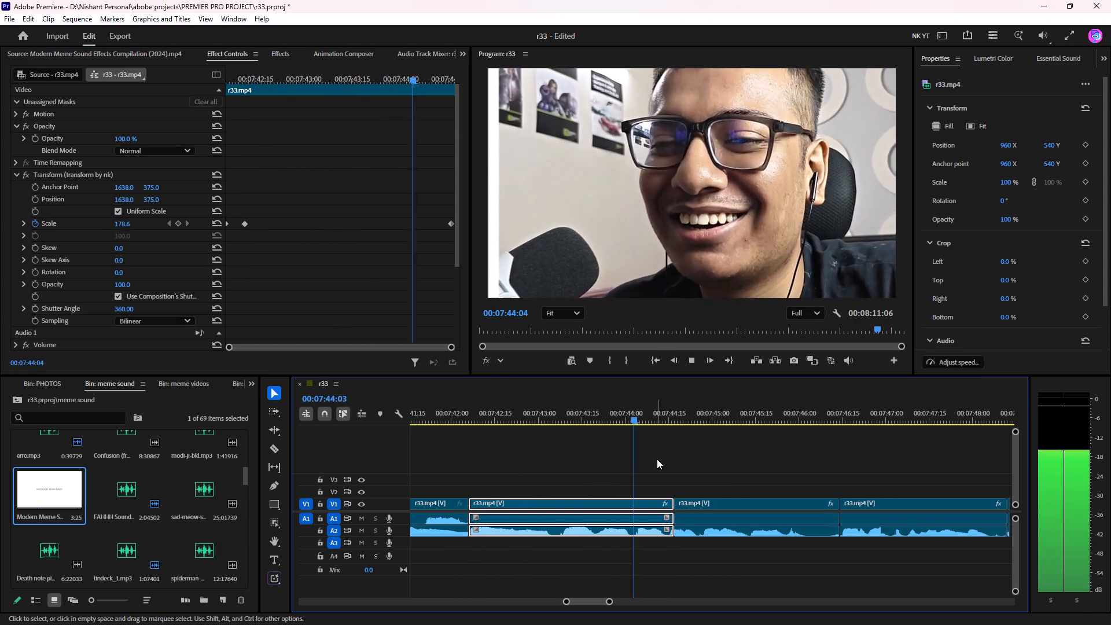
key("space")
Keyframe the second clip's Transform Scale from 100 at 00:07:44:17 to 135 at 00:07:46:13.
left_click(719, 505)
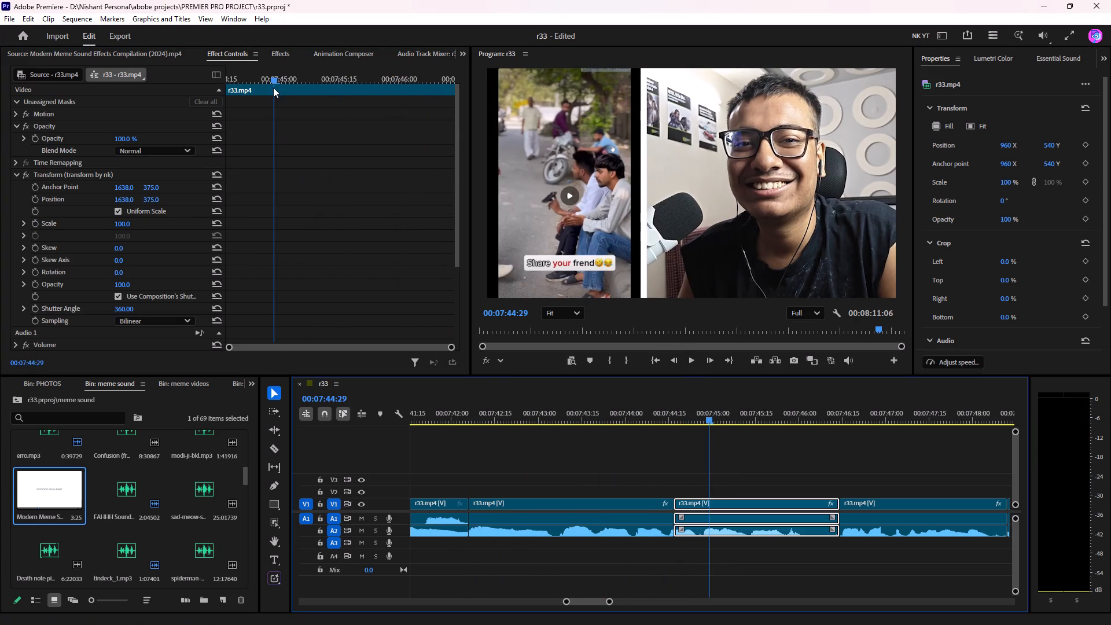
left_click_drag(271, 84, 159, 78)
left_click_drag(275, 84, 126, 90)
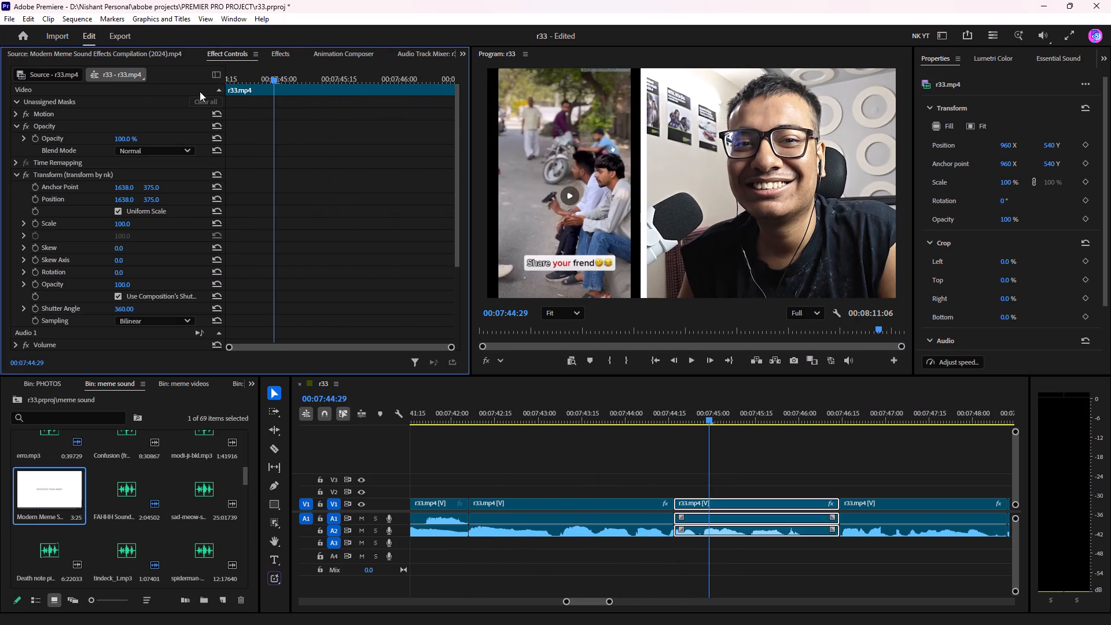
left_click_drag(252, 75, 161, 79)
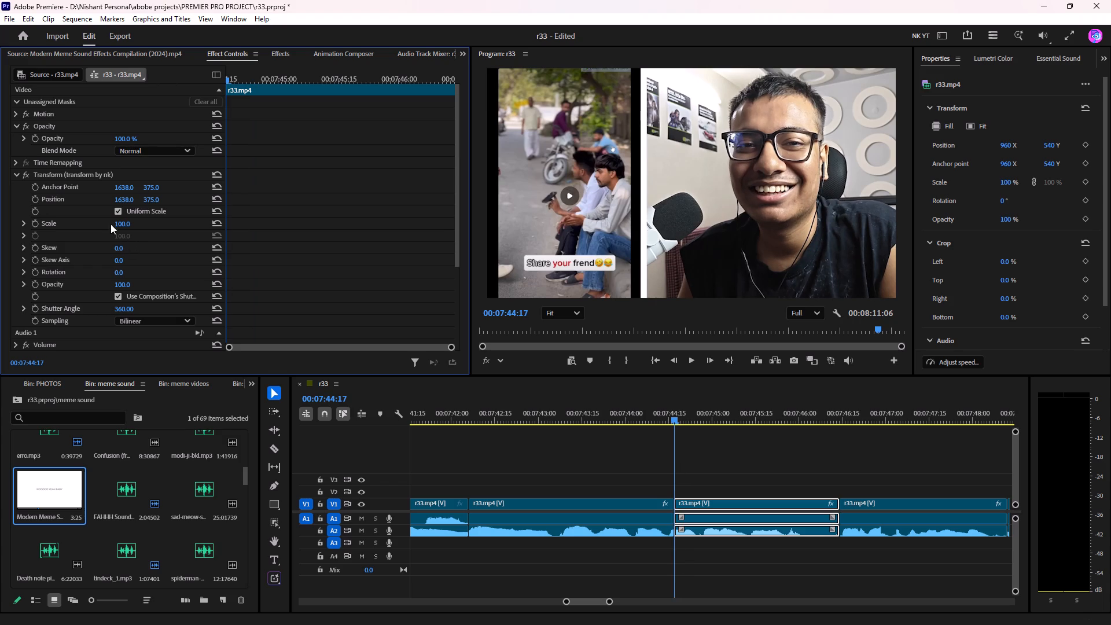
left_click(36, 221)
left_click_drag(289, 67, 377, 89)
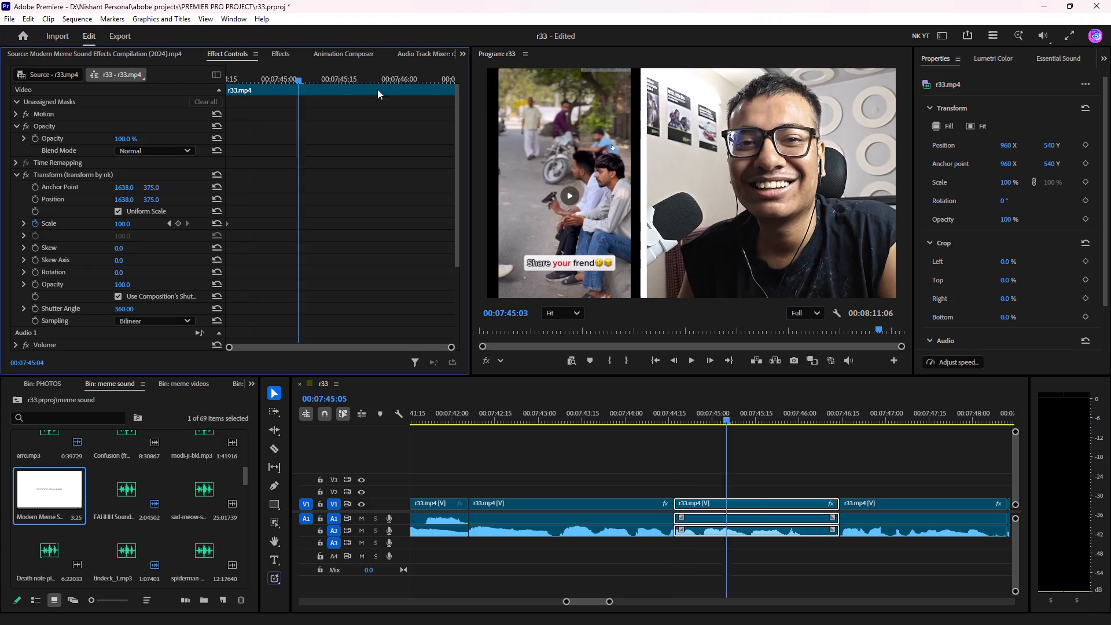
left_click_drag(377, 89, 535, 108)
left_click_drag(123, 223, 144, 220)
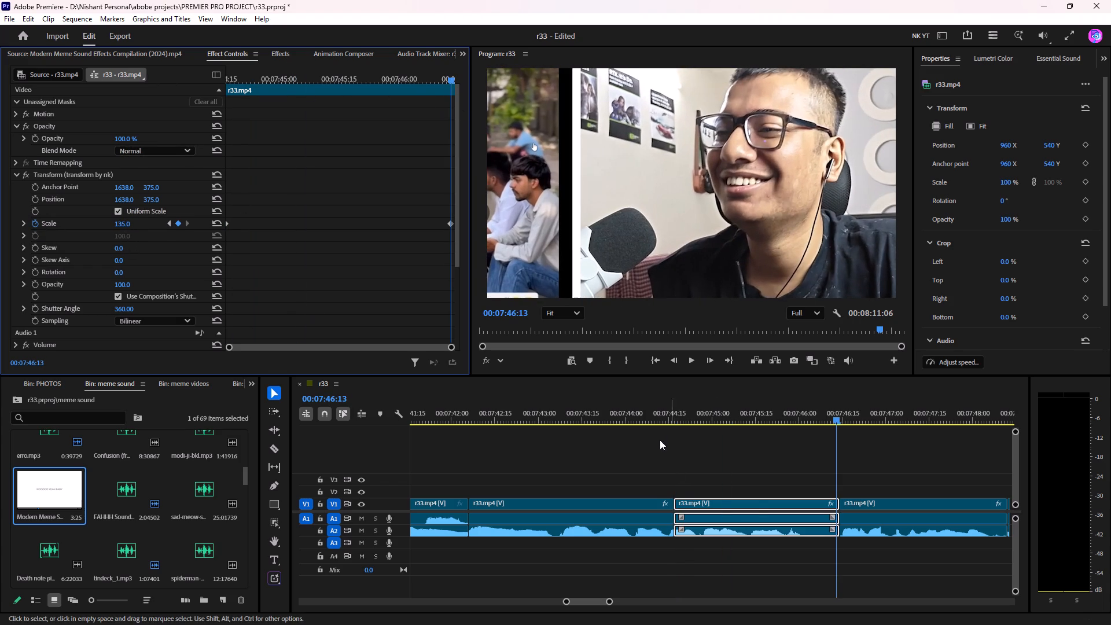
Play the second clip's zoom from just before 00:07:44:17 to just past the cut at 00:07:46:14.
left_click(652, 420)
key("space")
scroll(652, 420, "down", 3)
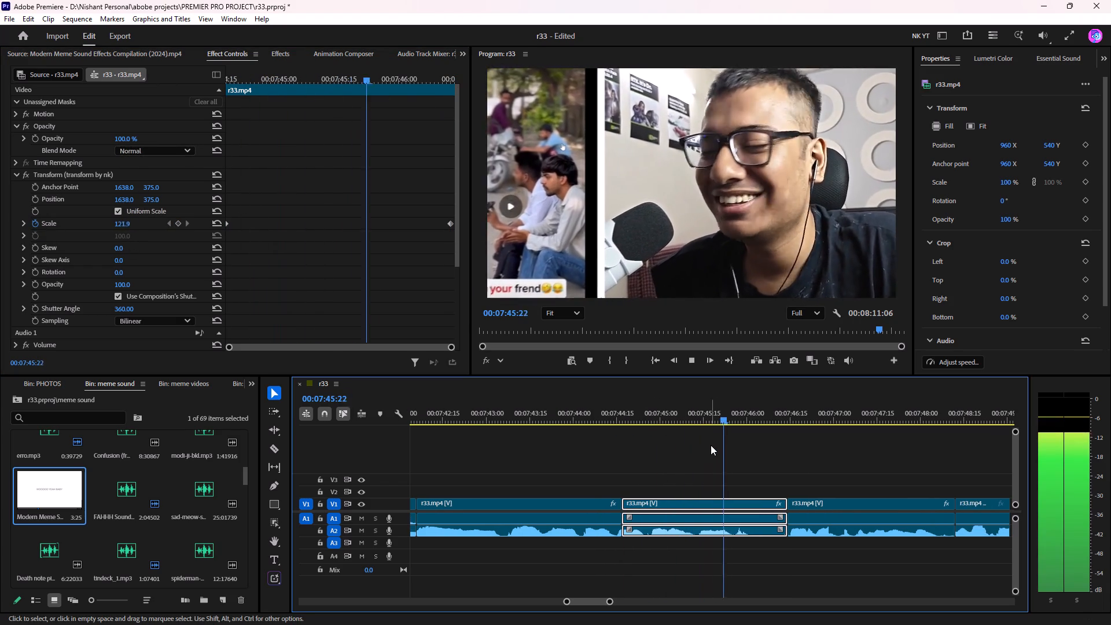
scroll(711, 445, "down", 4)
key("space")
Keyframe the Transform Scale of the clip starting at 00:07:46:14 from 177 at its start to 131 at 00:07:48:11.
left_click(760, 502)
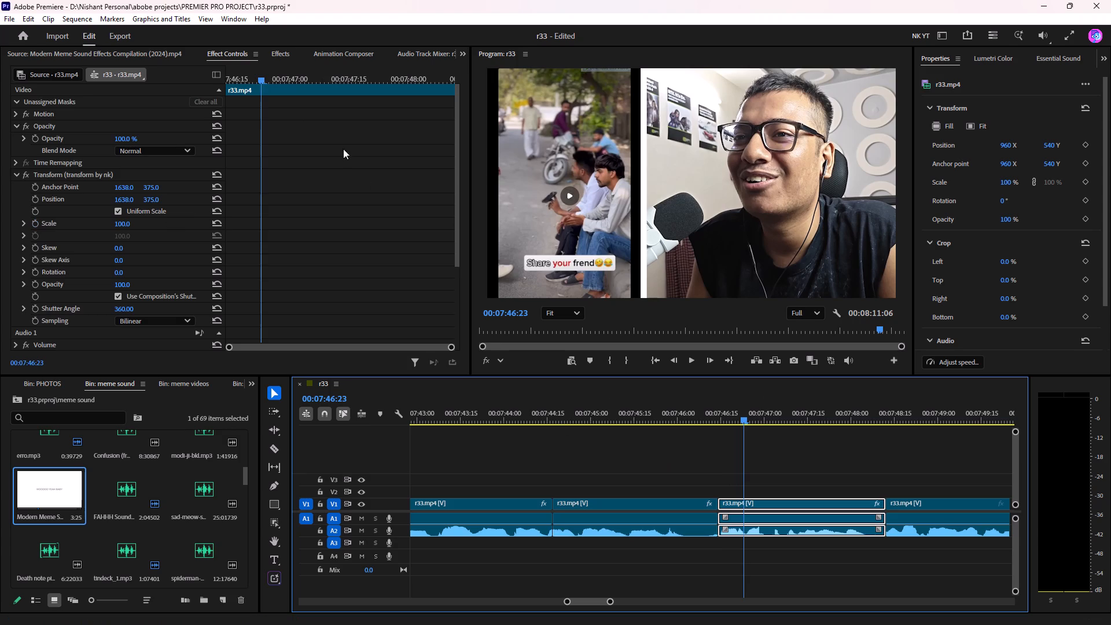
left_click_drag(255, 83, 127, 95)
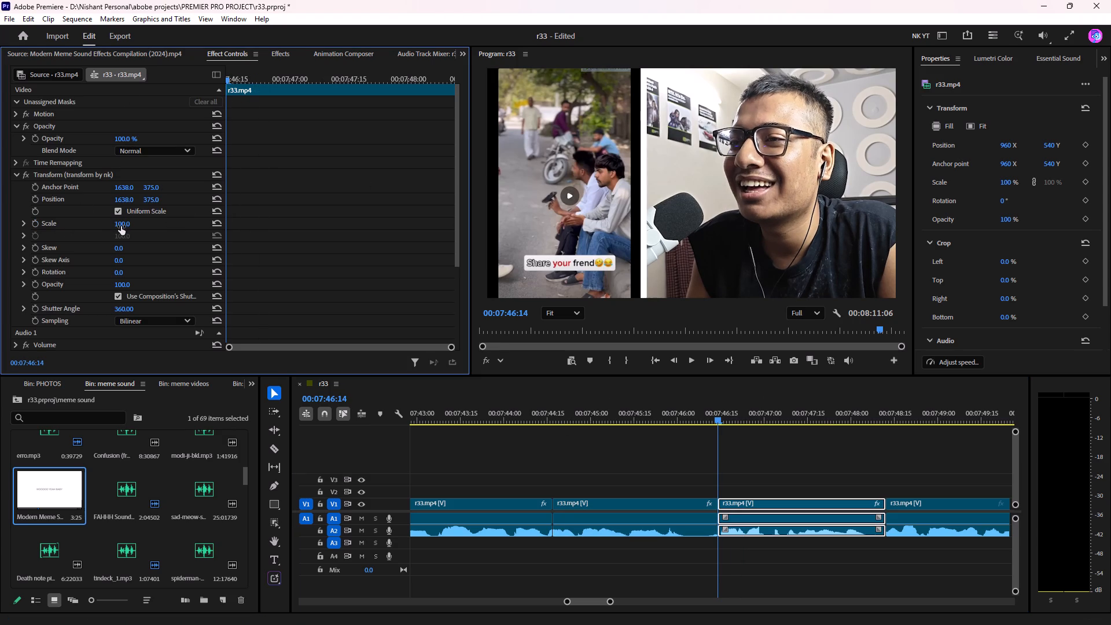
left_click_drag(121, 226, 164, 211)
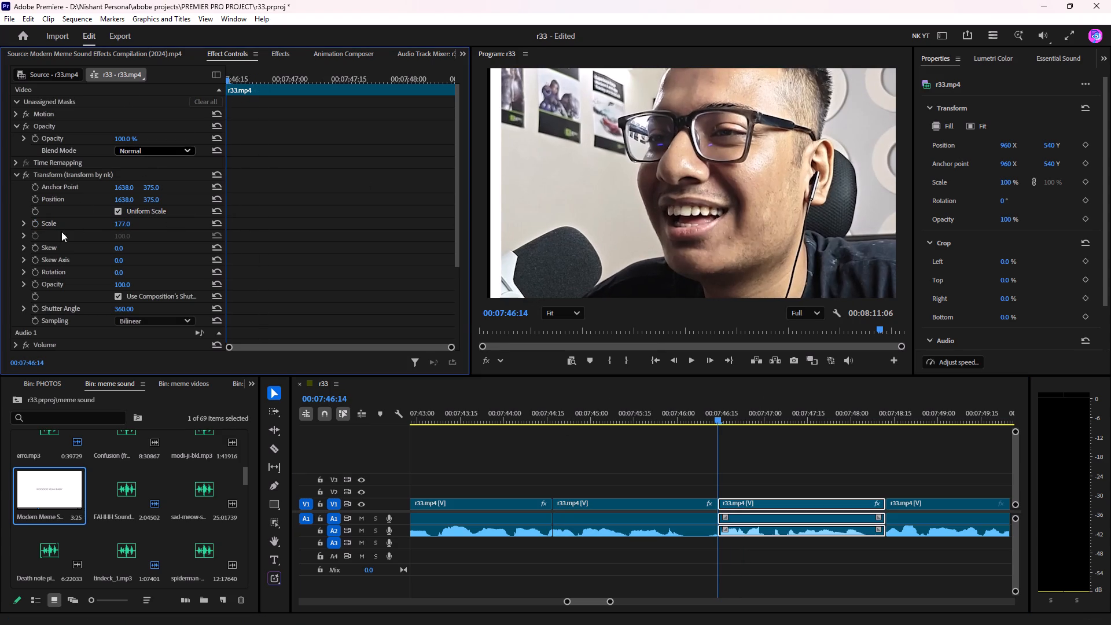
left_click(40, 220)
left_click(35, 226)
left_click_drag(296, 69, 574, 95)
left_click_drag(123, 222, 109, 227)
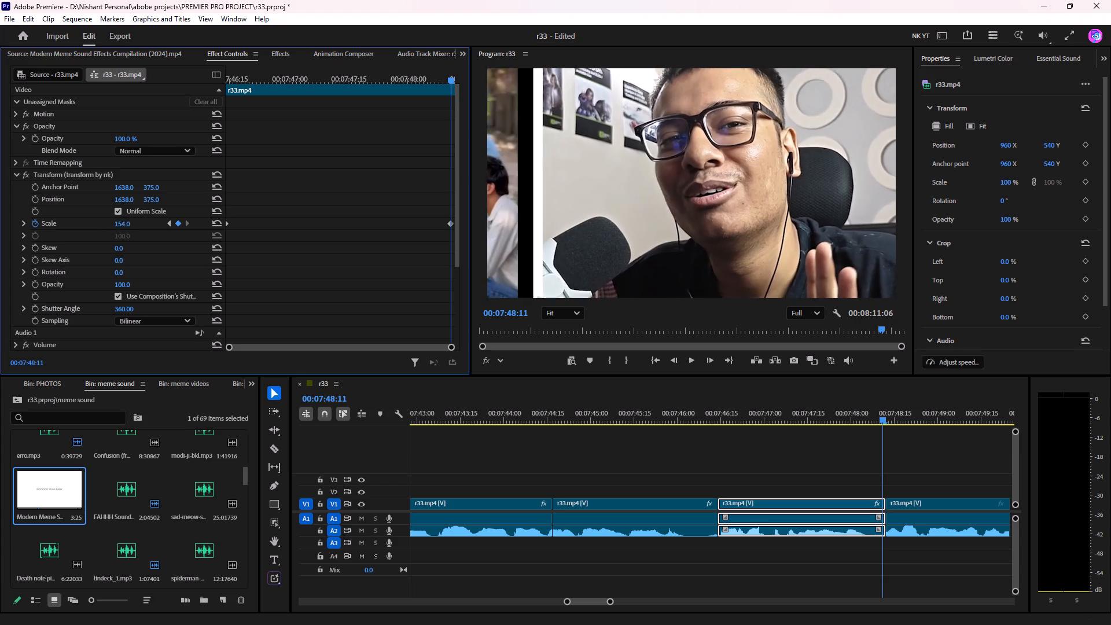
left_click_drag(109, 227, 98, 231)
Play the new zoom-out from about 00:07:46 to just past the cut, stopping at 00:07:48:13.
left_click(671, 409)
key("space")
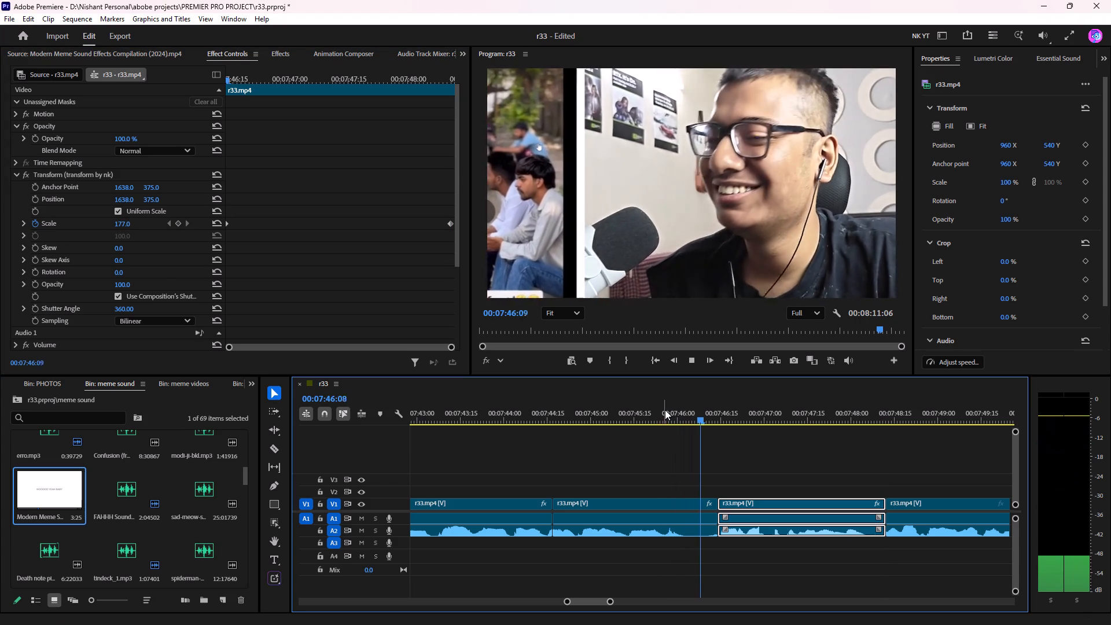
scroll(664, 410, "down", 8)
scroll(815, 538, "down", 4)
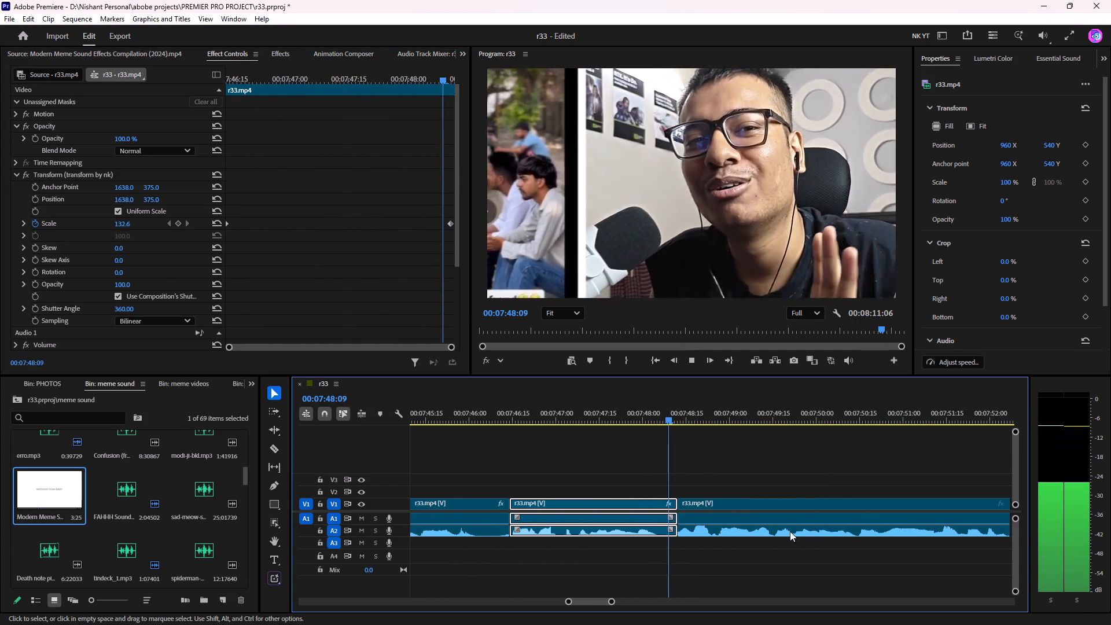
key("space")
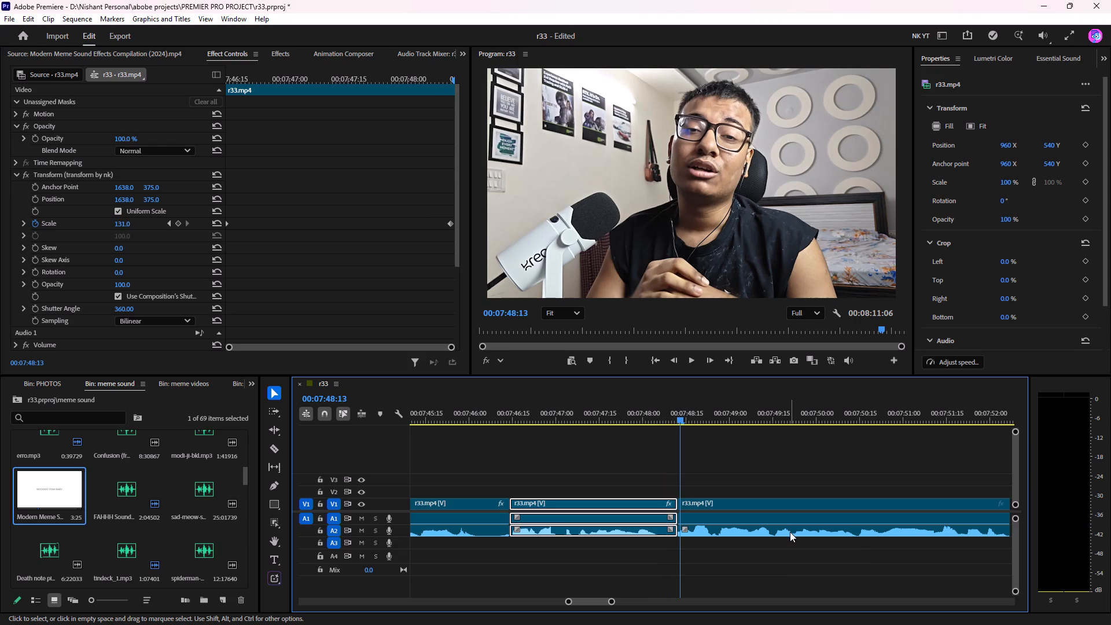
Save the r33 project.
key("ctrl+s")
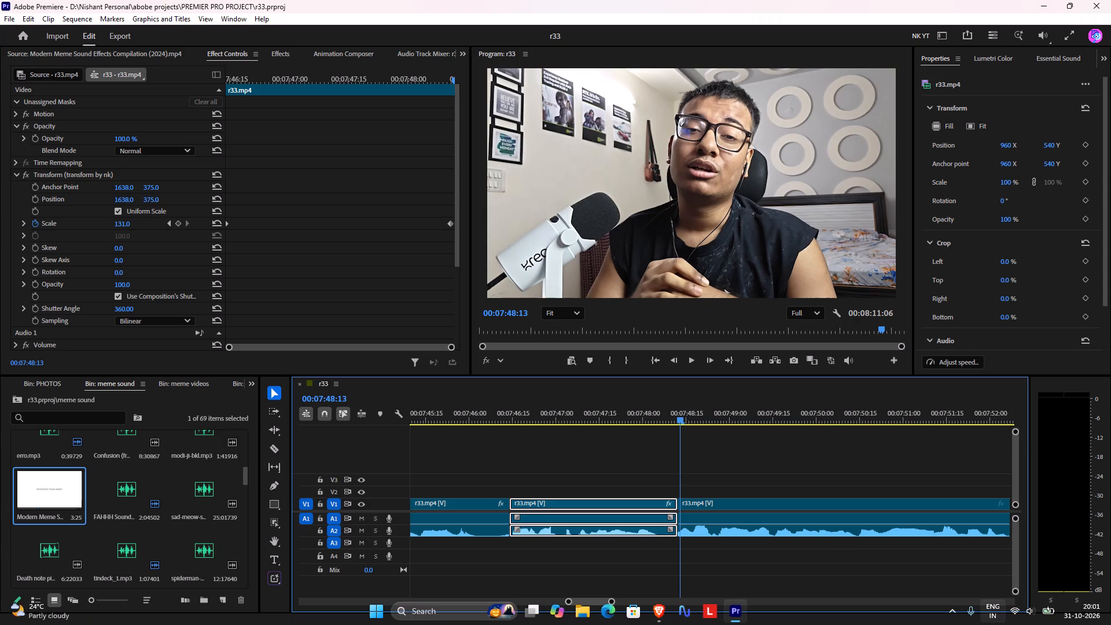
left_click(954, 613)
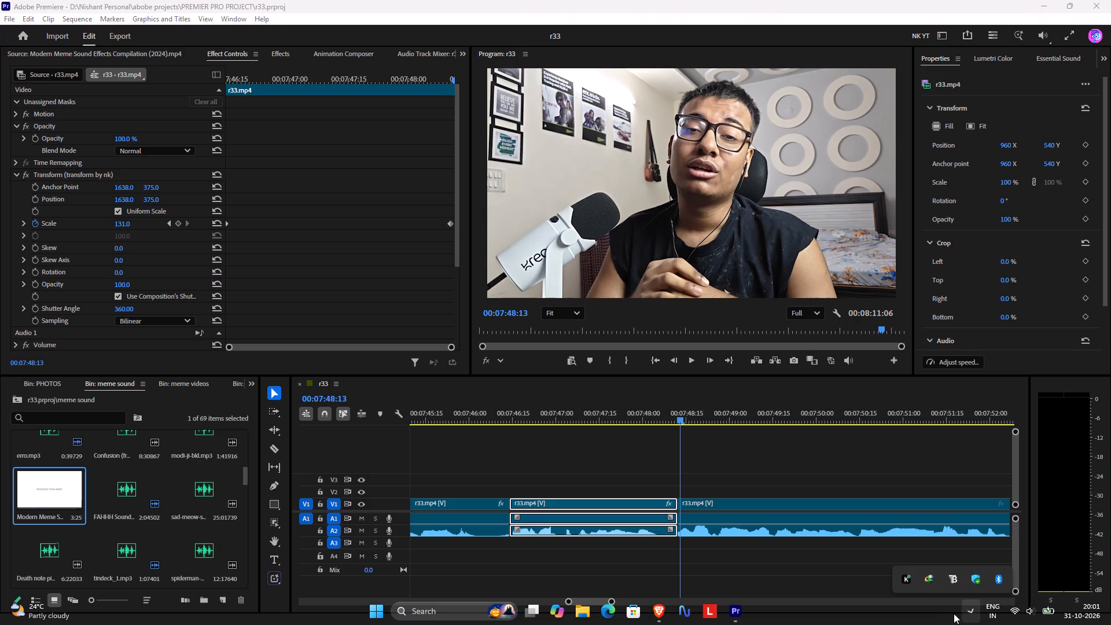
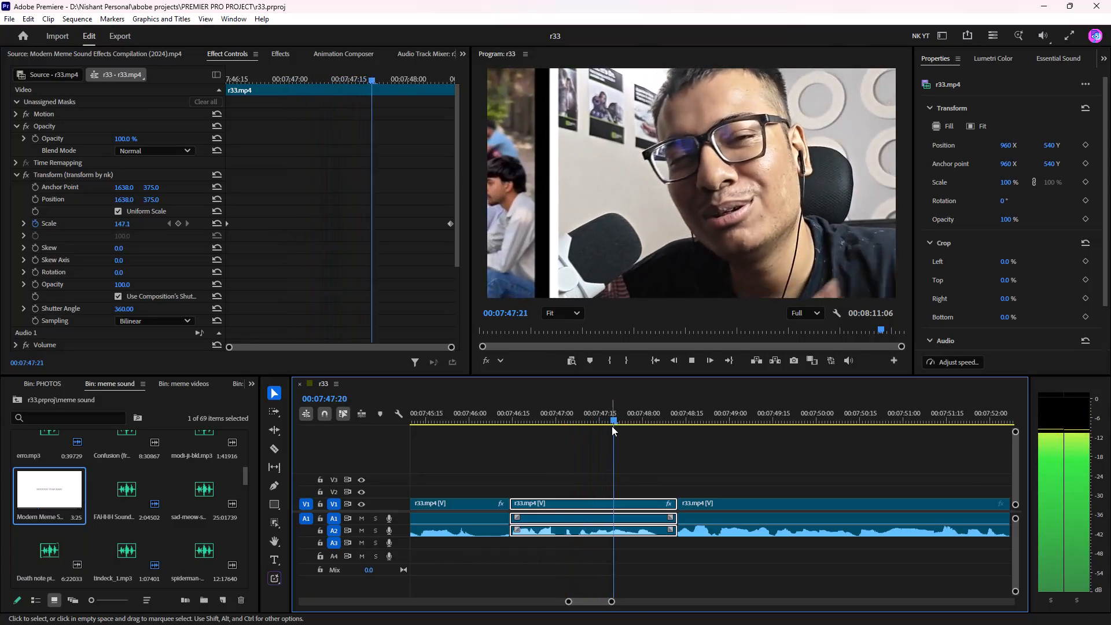
Play the zoomed clips between about 00:07:43 and 00:07:49 to review the cuts and zooms.
scroll(612, 426, "down", 7)
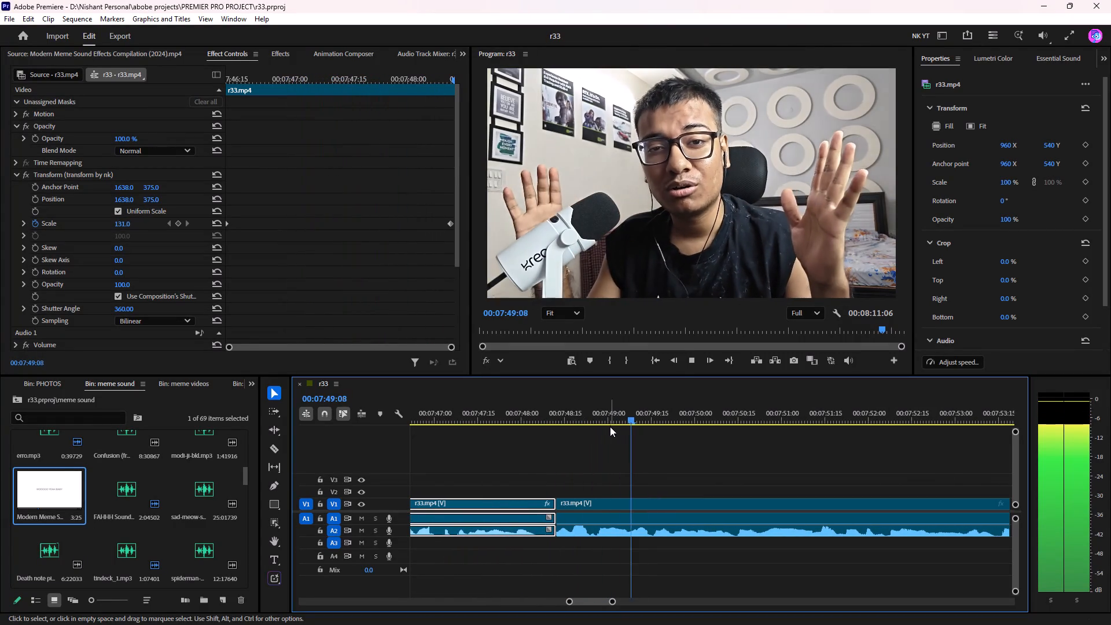
key("space")
left_click_drag(576, 408, 529, 435)
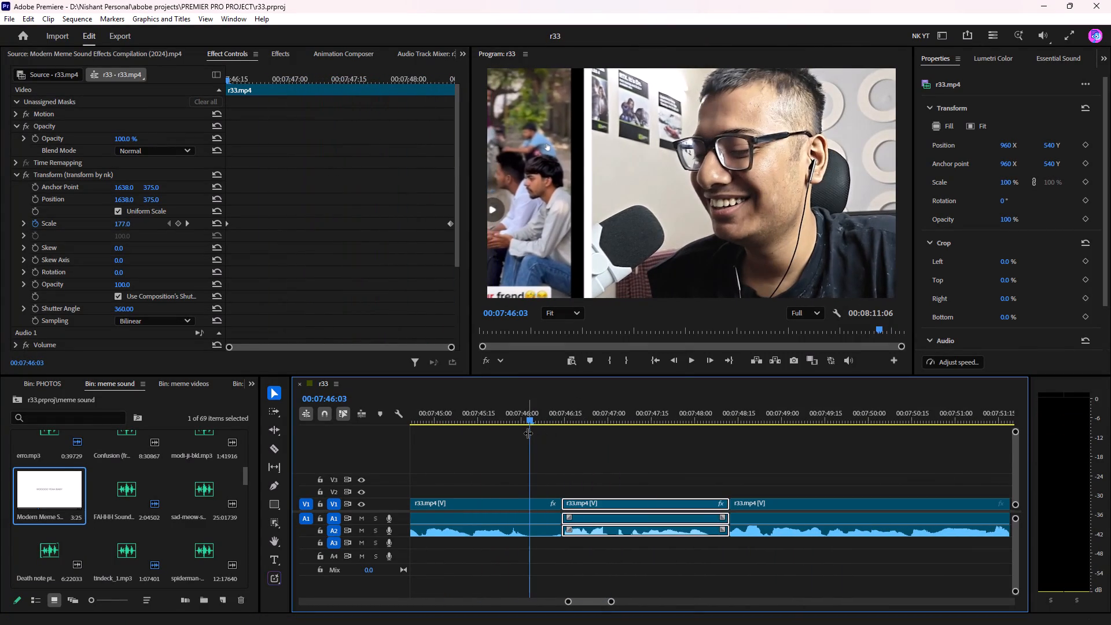
left_click_drag(522, 416, 519, 436)
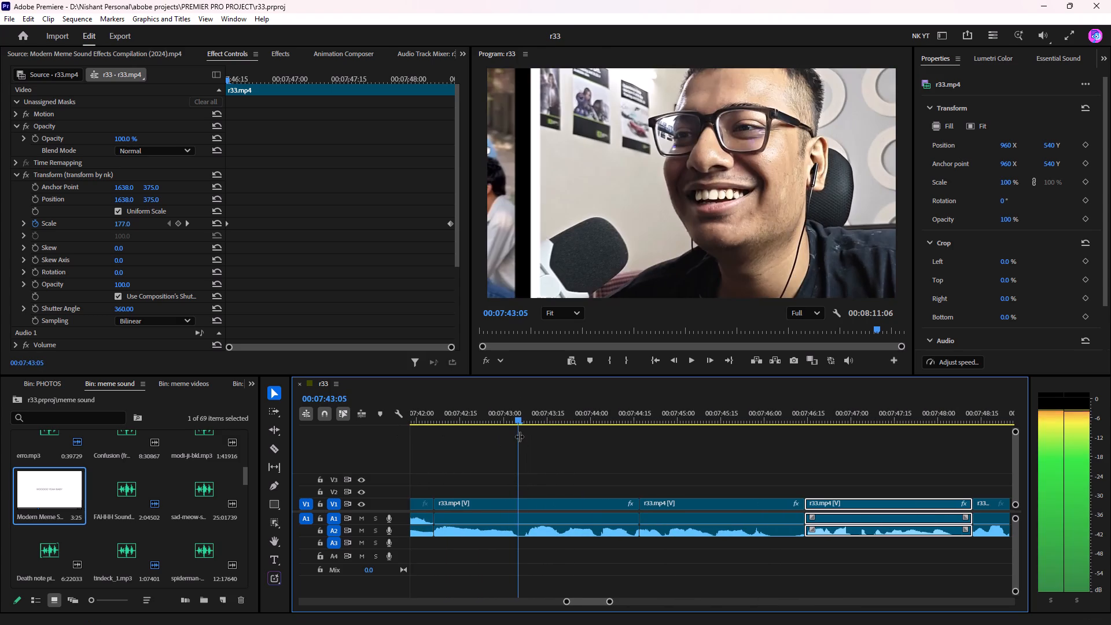
key("space")
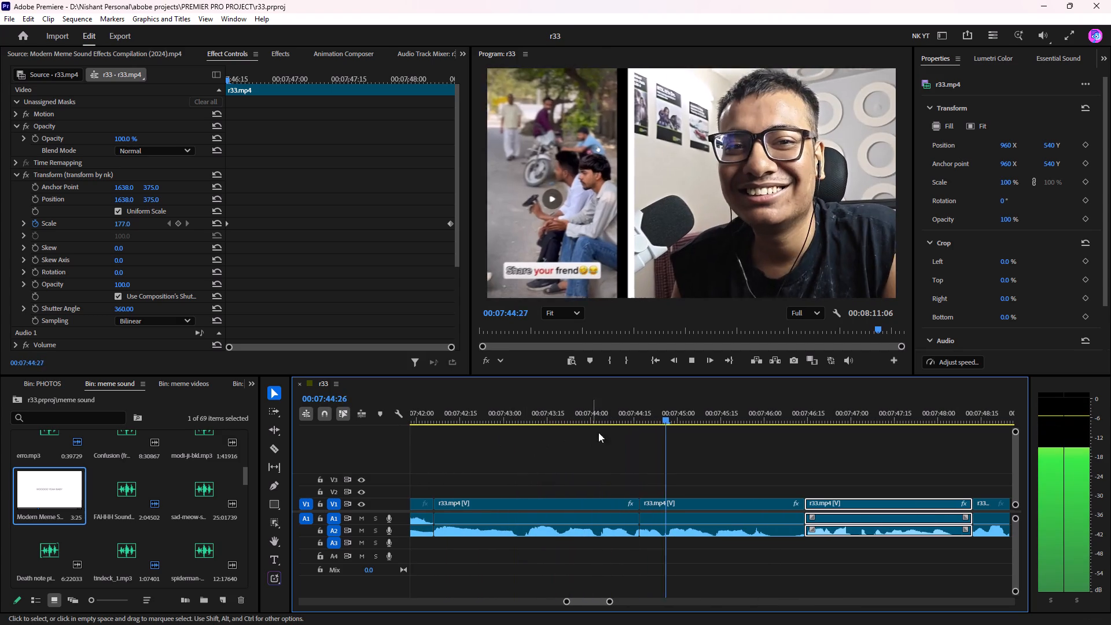
scroll(729, 425, "down", 4)
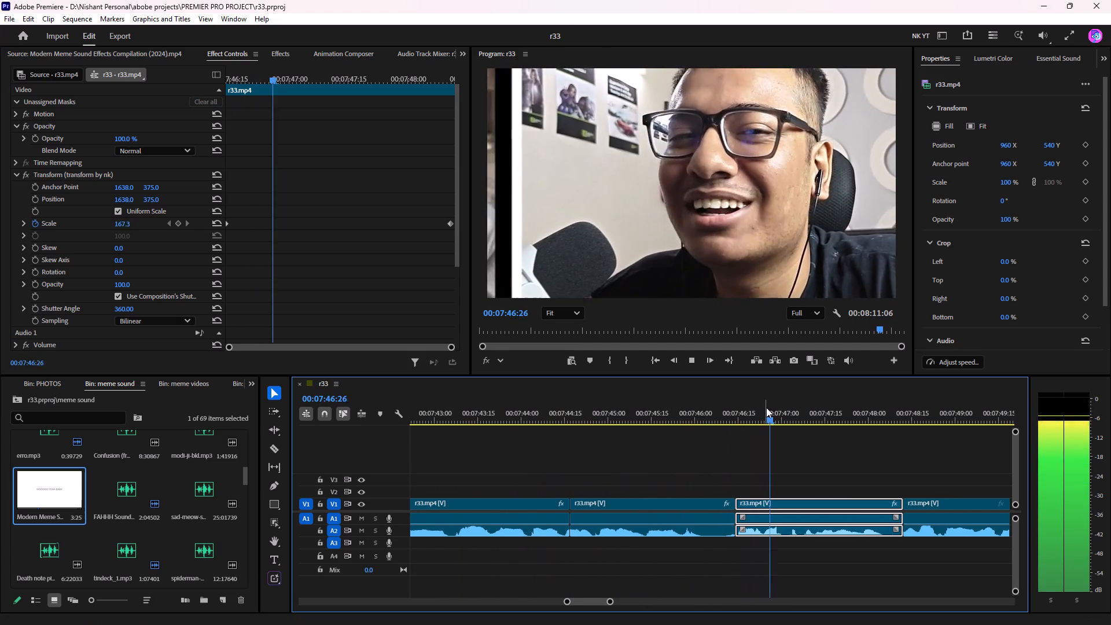
Play from about 00:07:41 across the cut into the first zoomed clip, stopping at 00:07:44:13.
left_click_drag(740, 407, 631, 424)
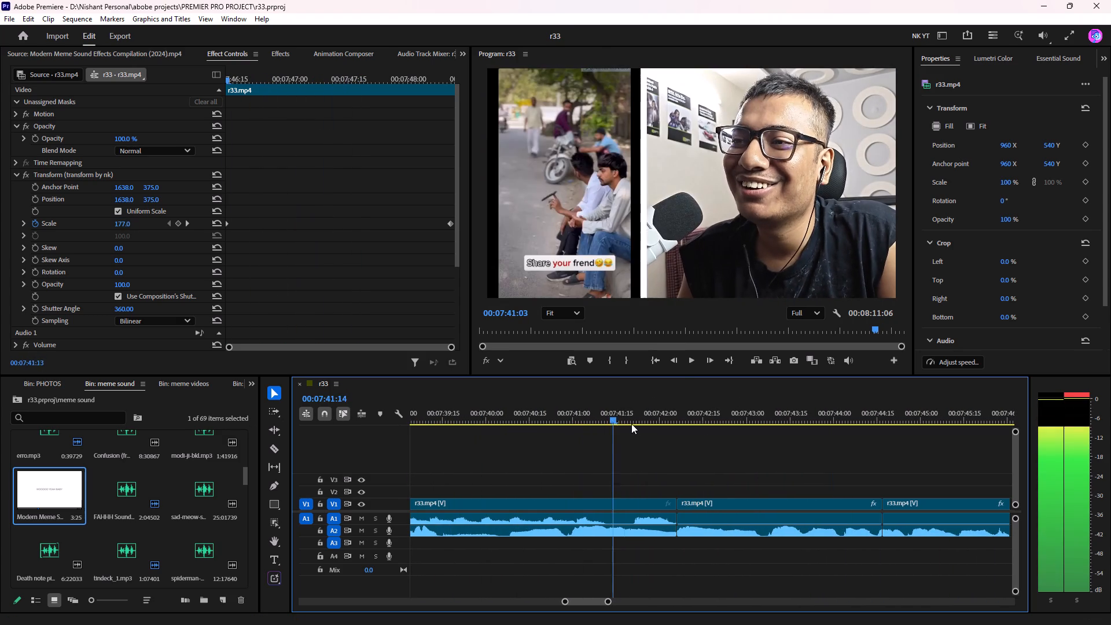
left_click_drag(631, 424, 639, 424)
key("space")
scroll(639, 422, "down", 6)
key("space")
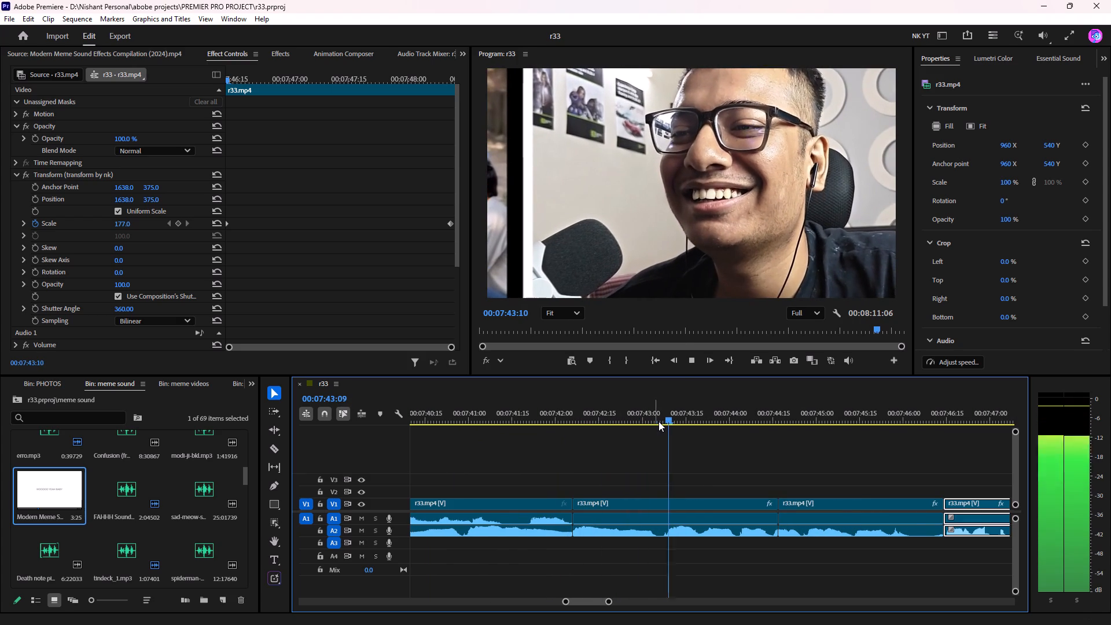
key("space")
key("space")
key("space")
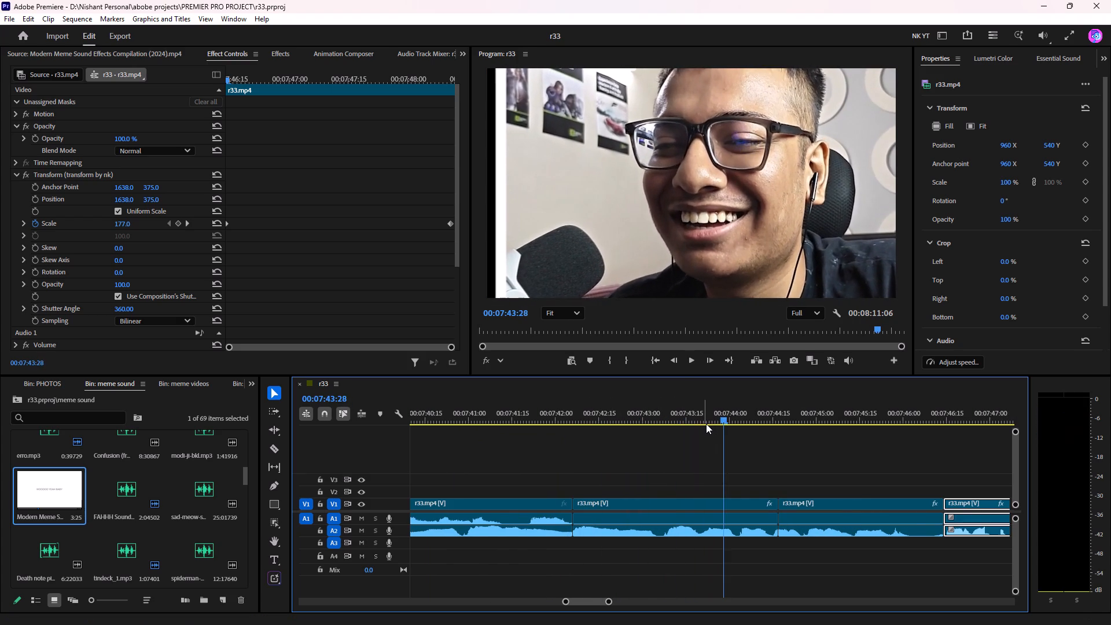
key("space")
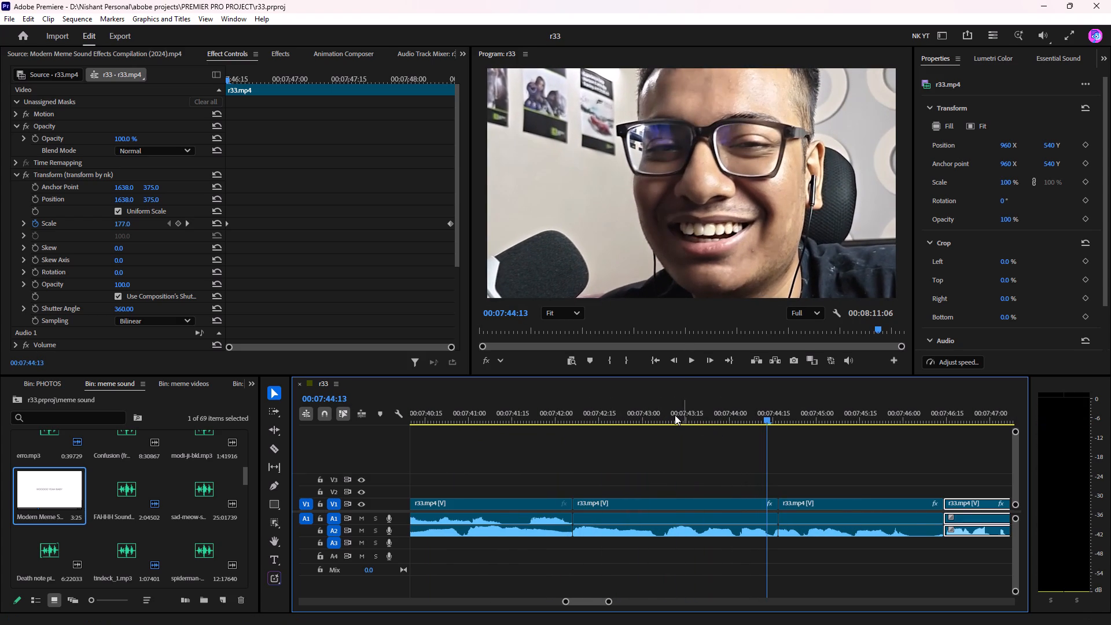
Find the earlier white flash clip on V2 near 00:06:18:29 and copy it together with the sound beneath it on A3.
left_click_drag(612, 418, 587, 418)
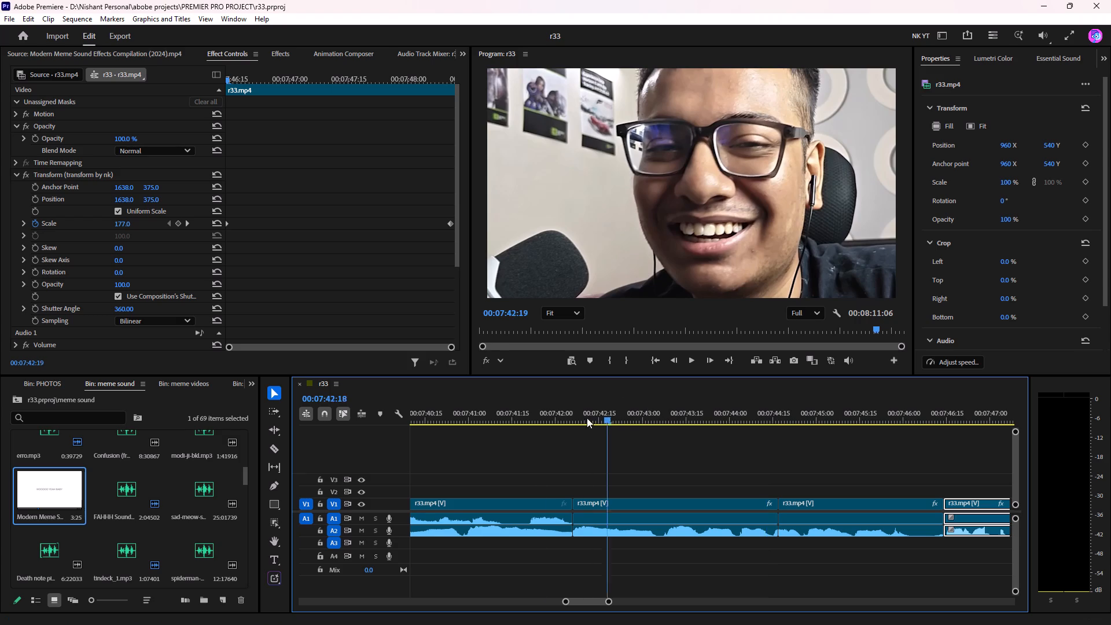
left_click_drag(587, 418, 413, 420)
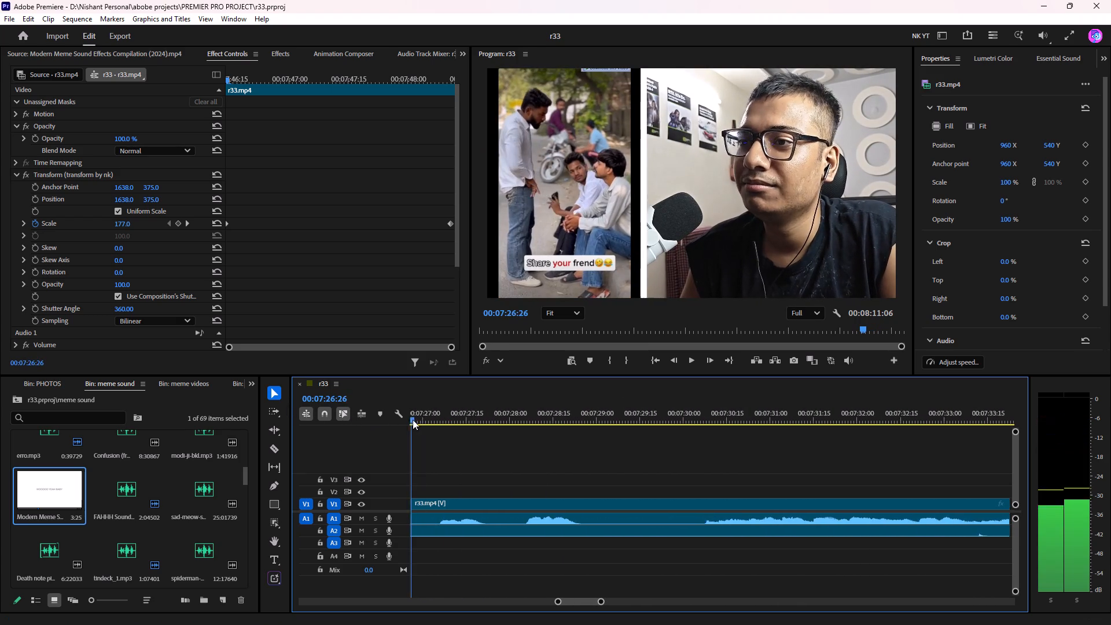
left_click_drag(413, 420, 320, 441)
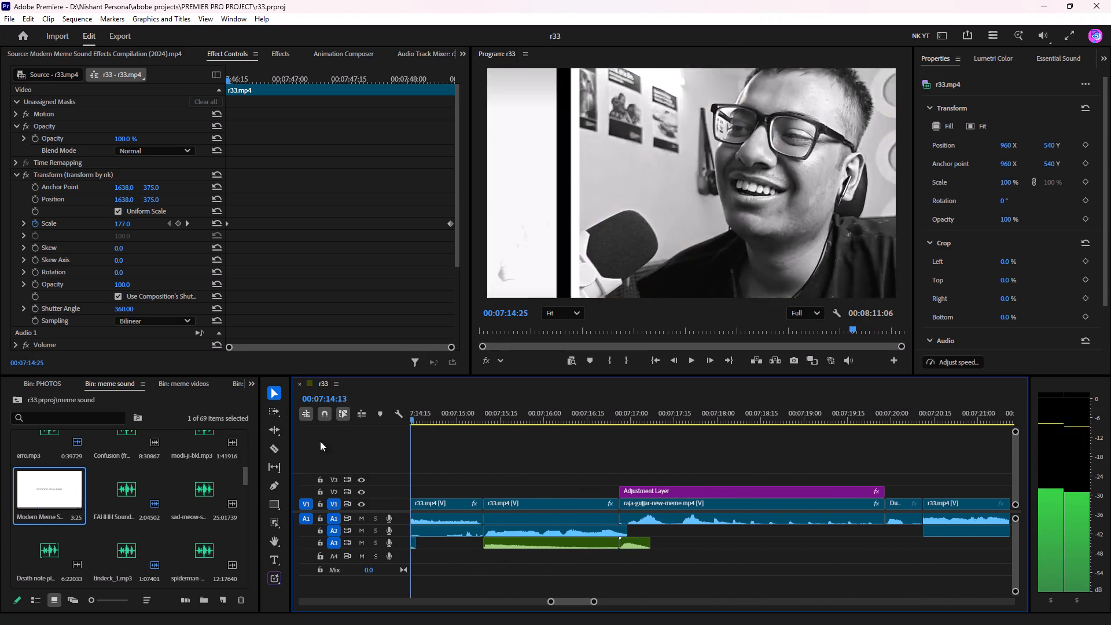
left_click_drag(320, 441, 601, 454)
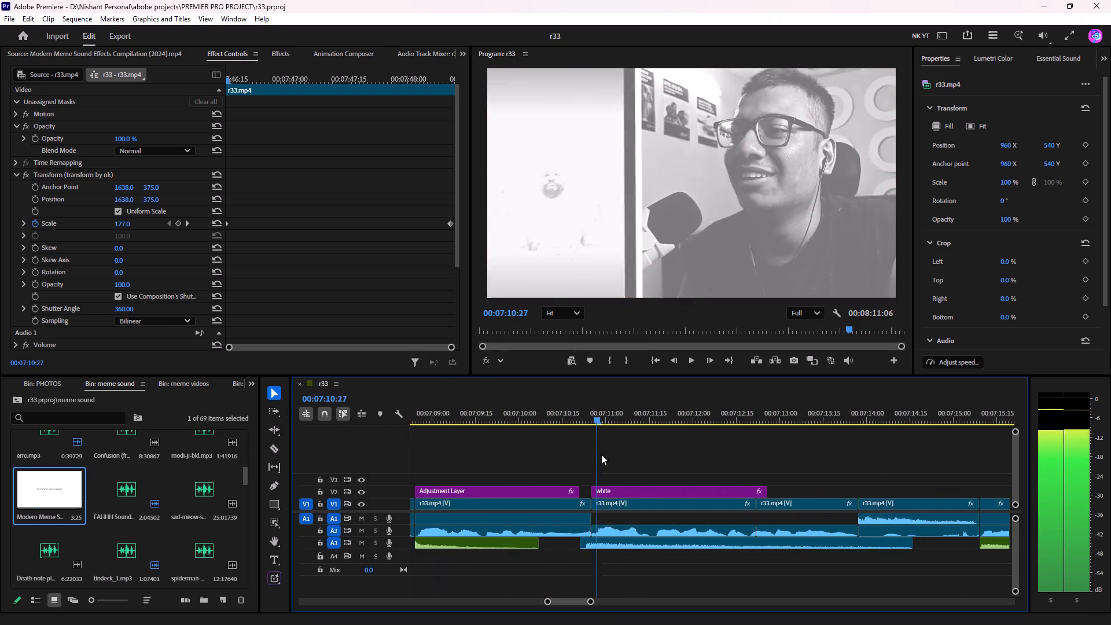
left_click_drag(601, 454, 625, 465)
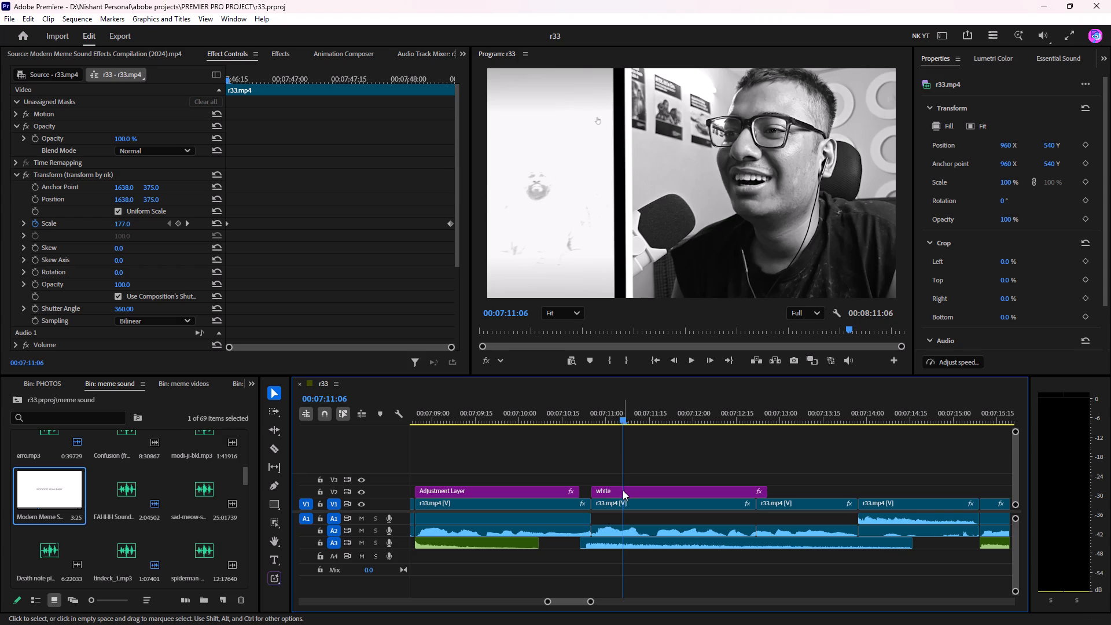
left_click(571, 420)
key("space")
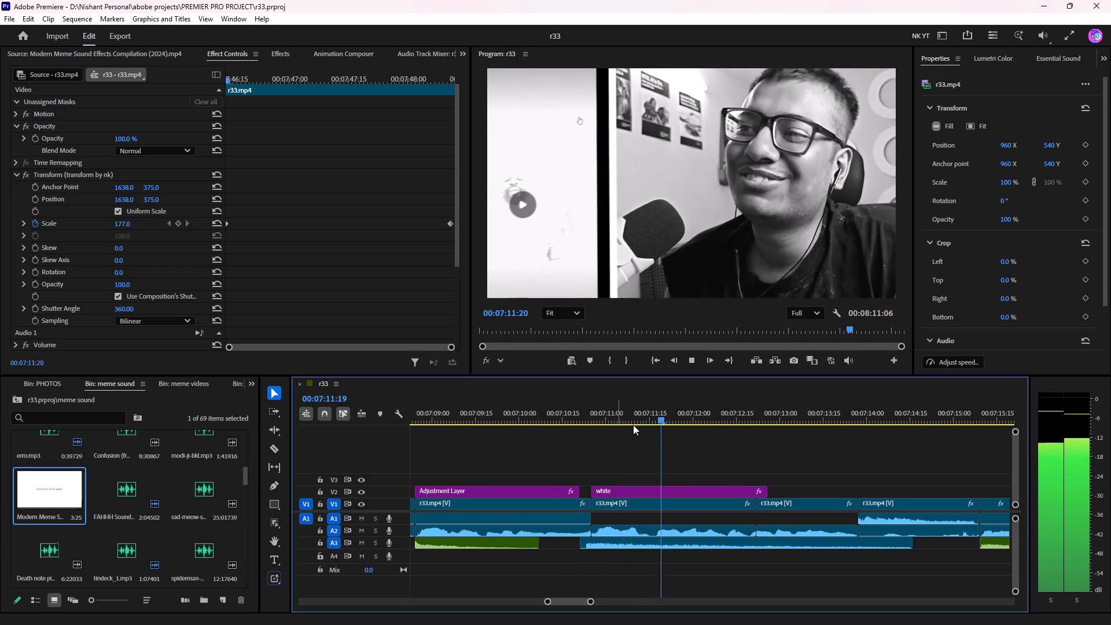
key("space")
left_click_drag(622, 414, 189, 403)
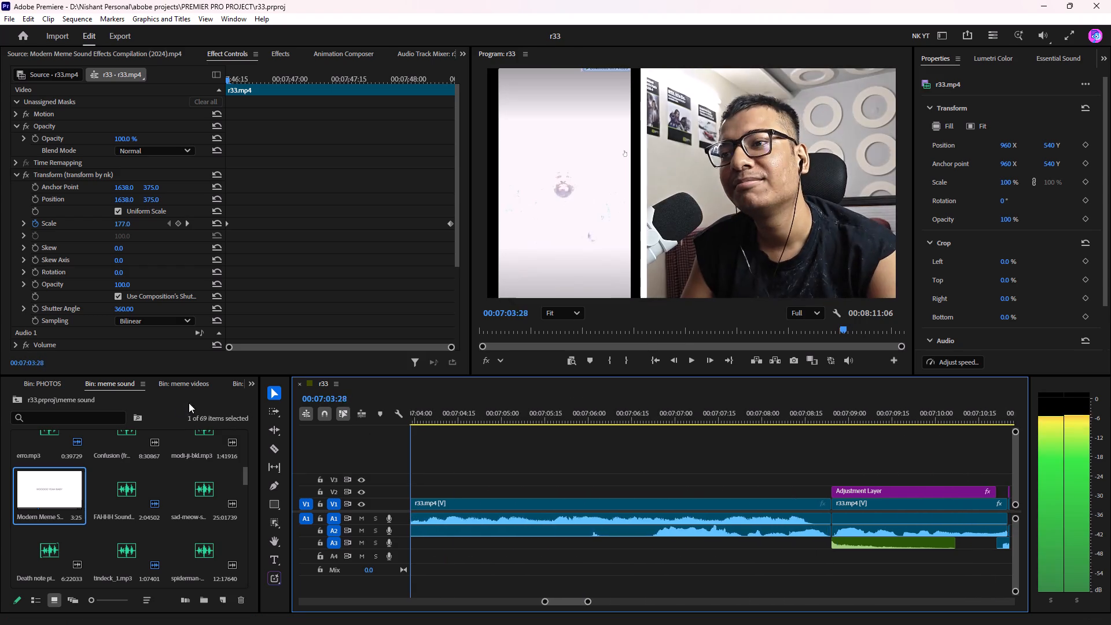
left_click_drag(189, 403, 339, 442)
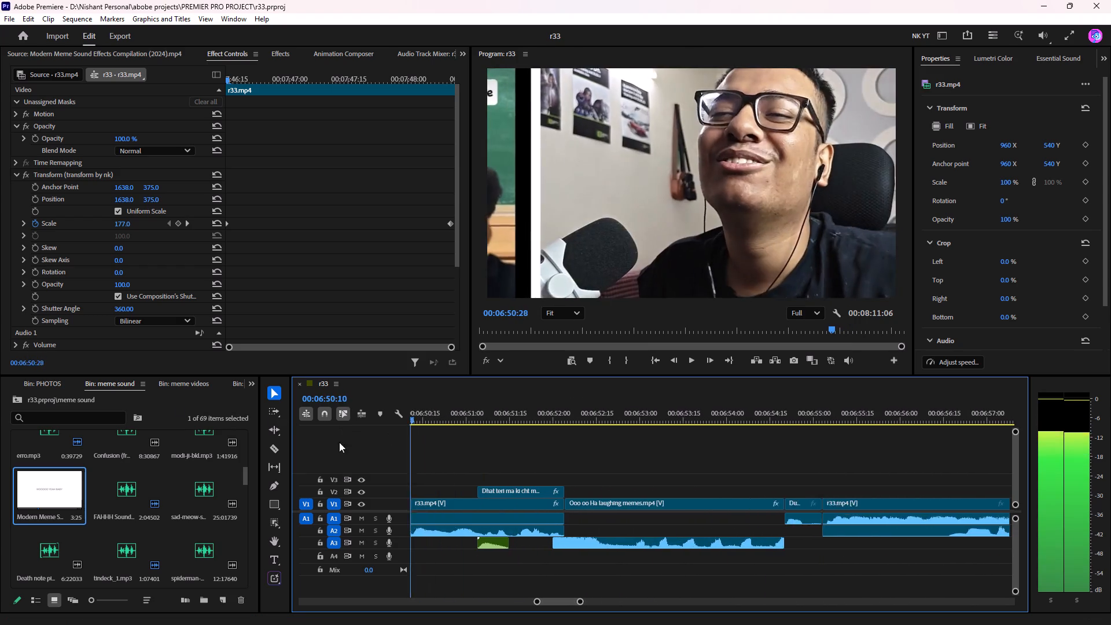
left_click_drag(339, 442, 161, 428)
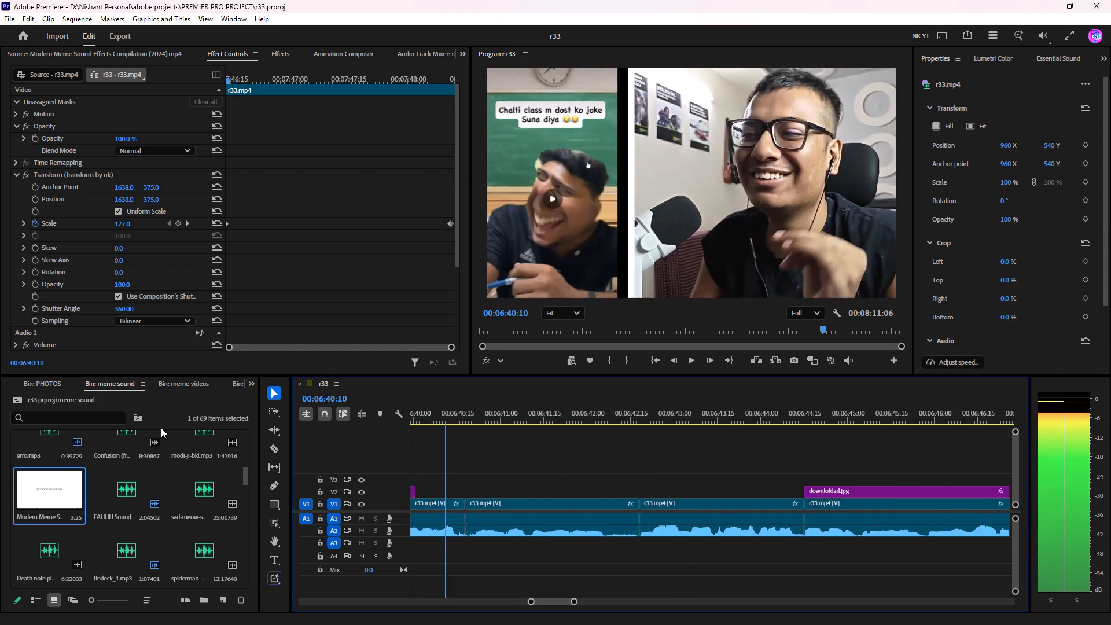
left_click_drag(161, 428, 168, 424)
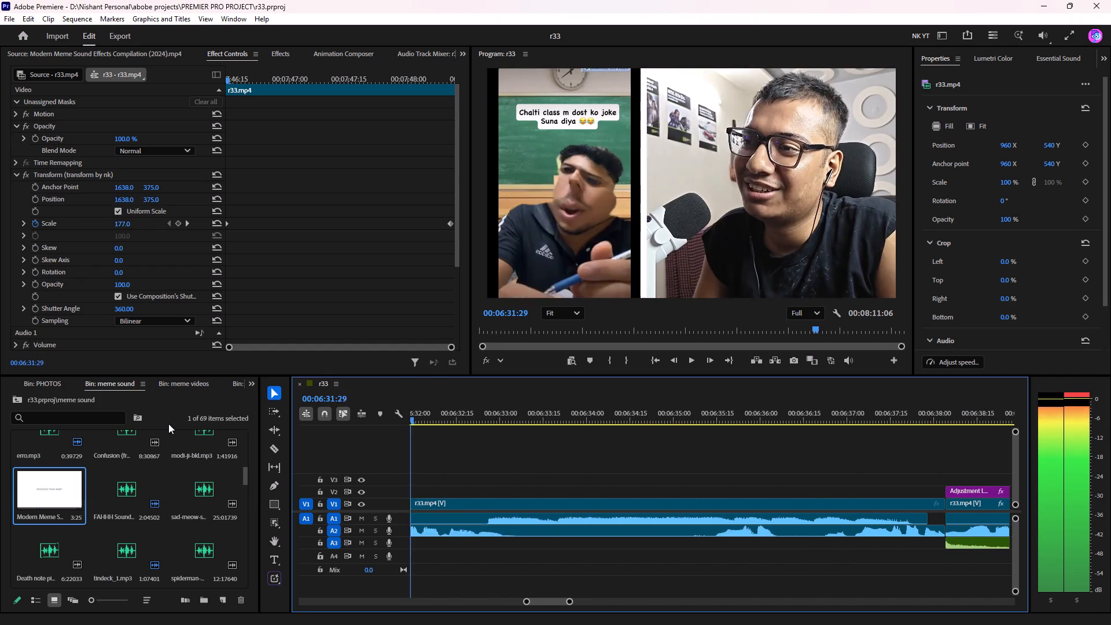
left_click_drag(168, 424, 546, 491)
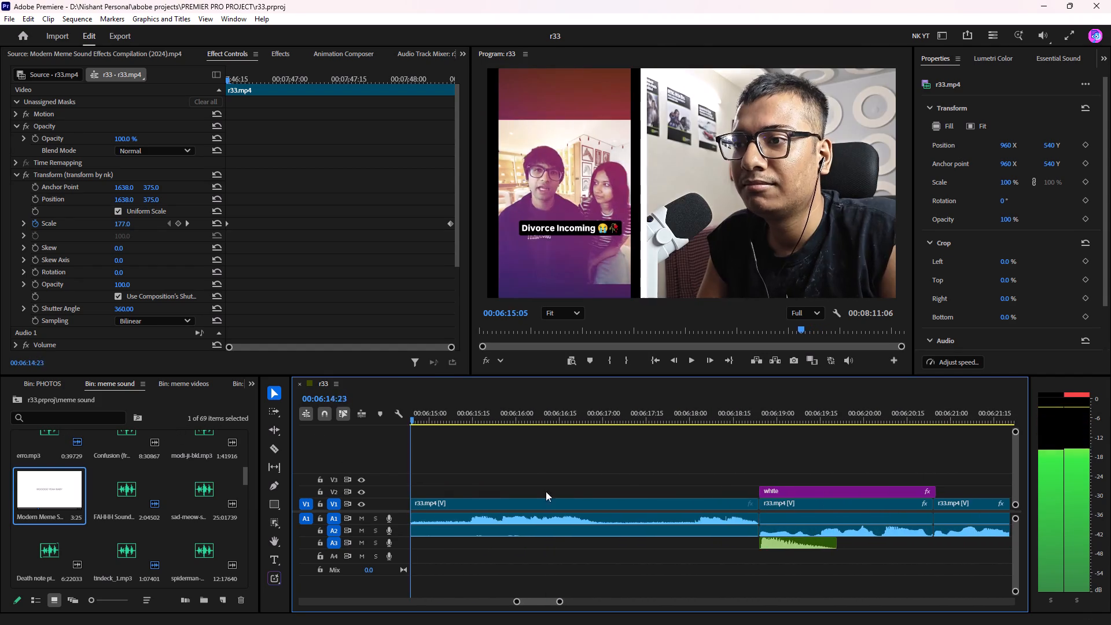
left_click_drag(546, 491, 775, 483)
left_click(782, 491)
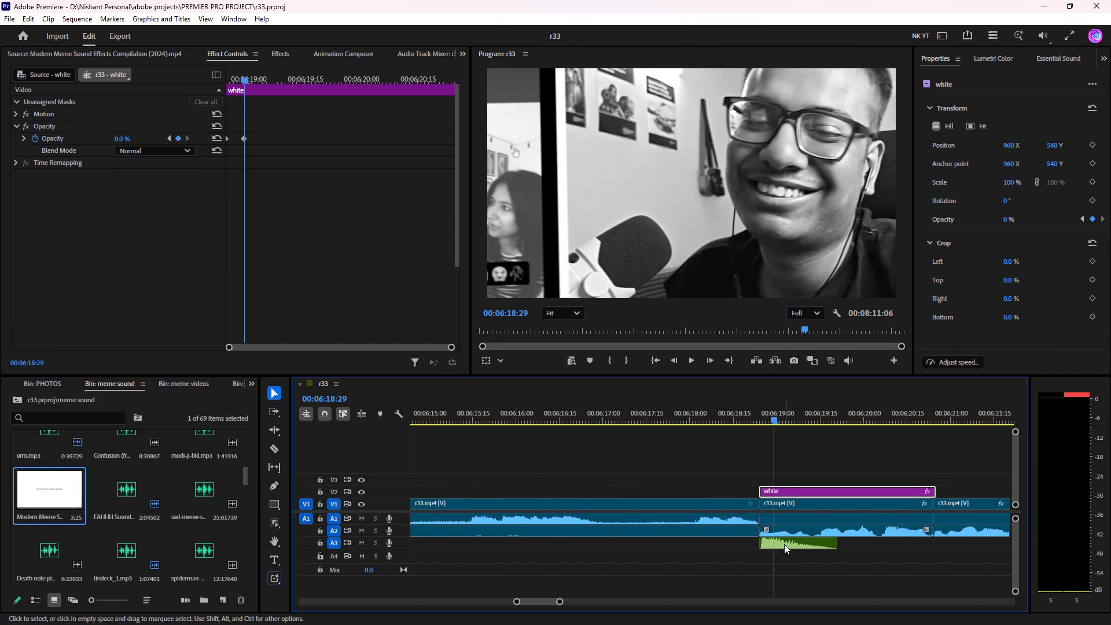
left_click(783, 544, "shift")
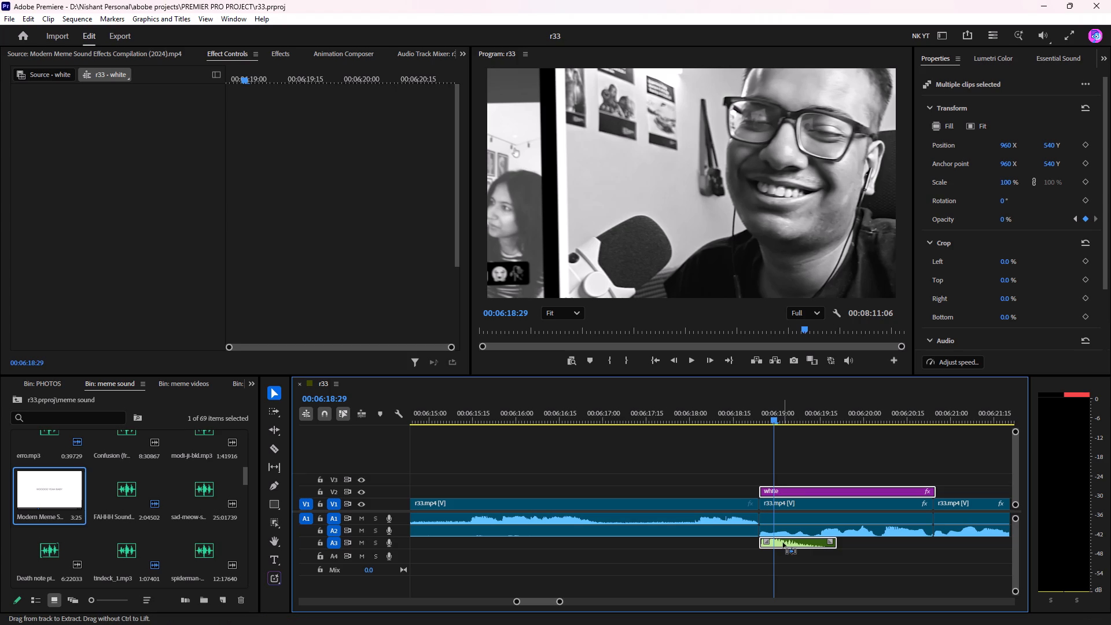
key("ctrl+c")
Paste the copied white flash and sound at the start of the zoomed reaction clip, at 00:07:42:06.
left_click(856, 334)
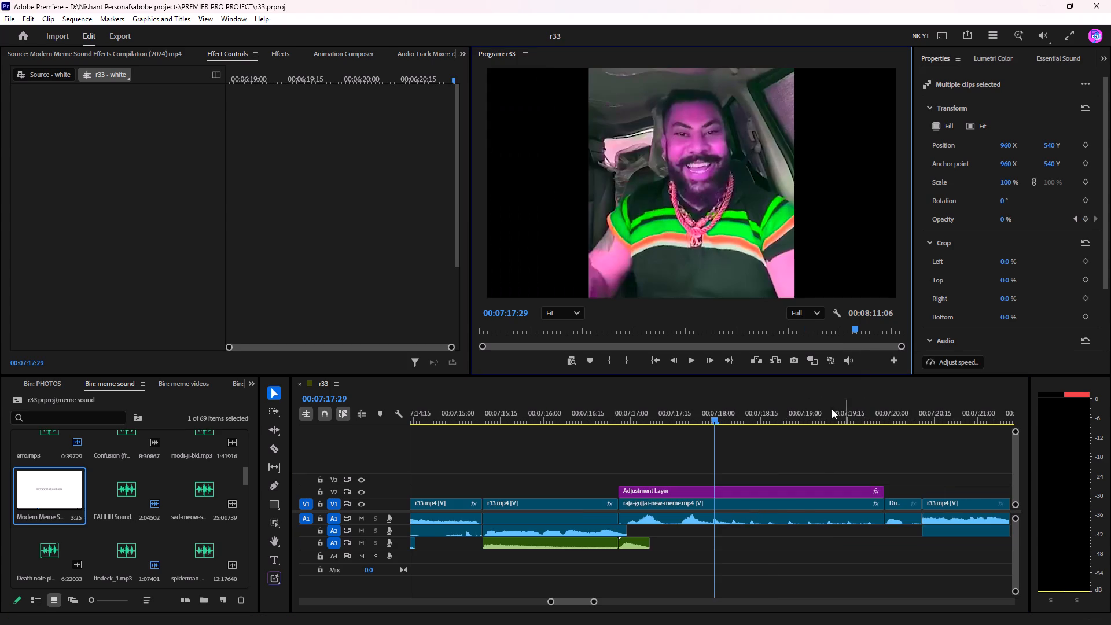
left_click_drag(735, 418, 1073, 407)
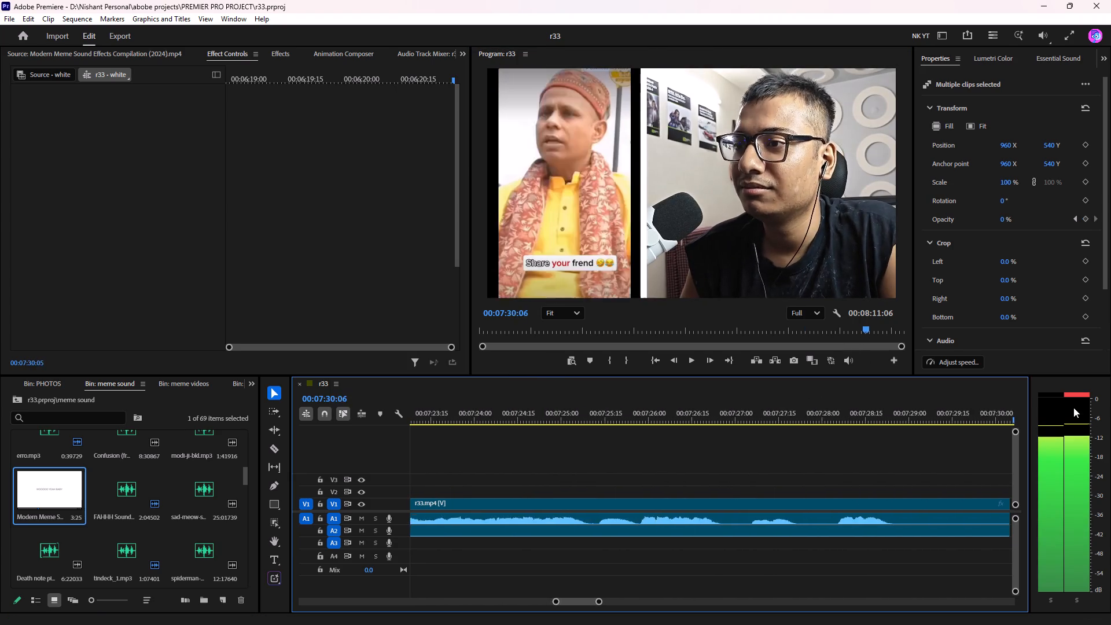
left_click_drag(1073, 407, 565, 405)
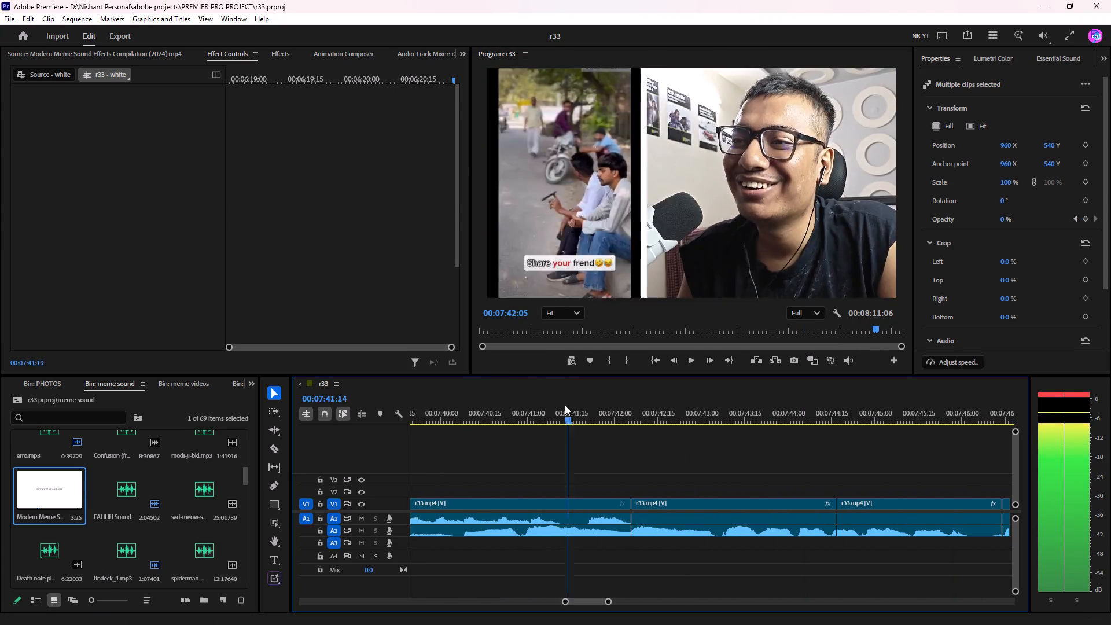
left_click_drag(565, 405, 634, 417)
key("ctrl+v")
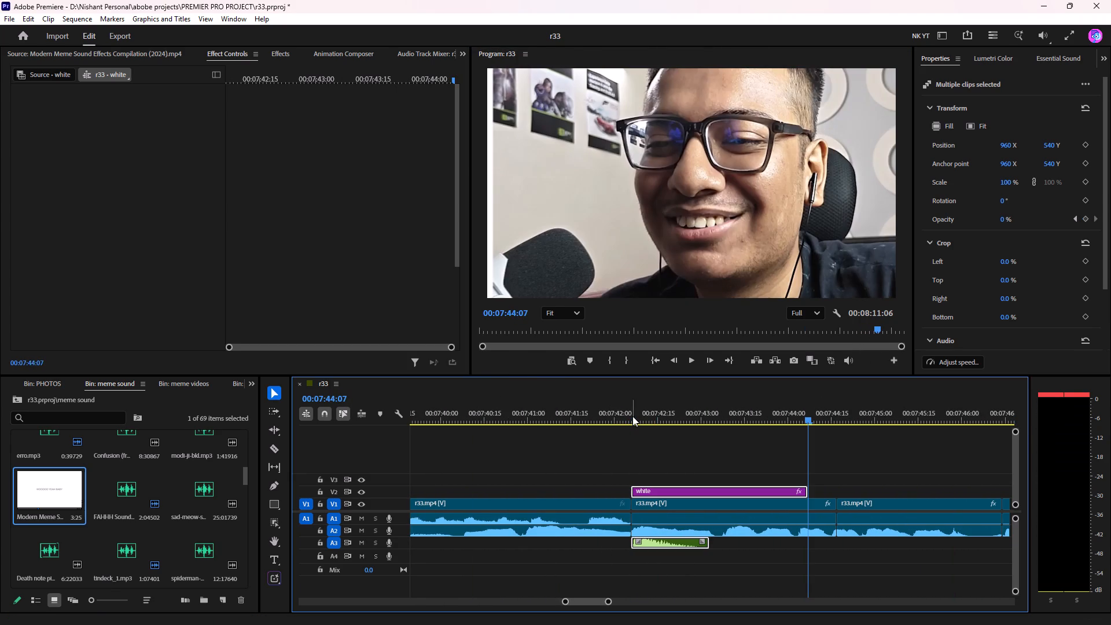
left_click(642, 489)
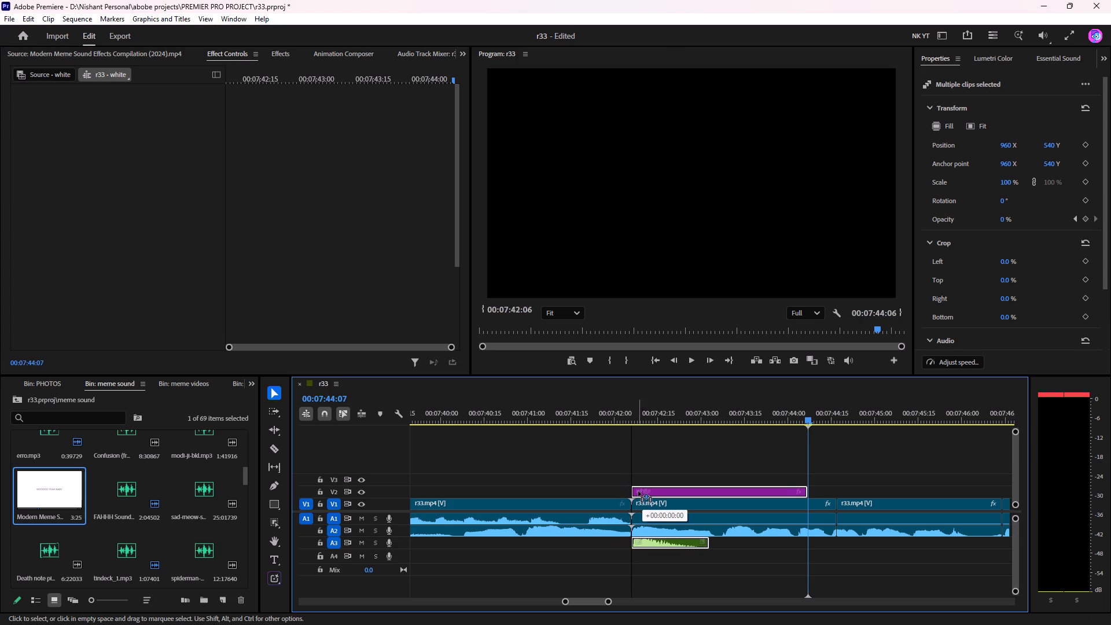
Play the pasted flash and sound from about 00:07:42:00 across the cut, stopping at 00:07:42:13.
left_click(617, 411)
key("space")
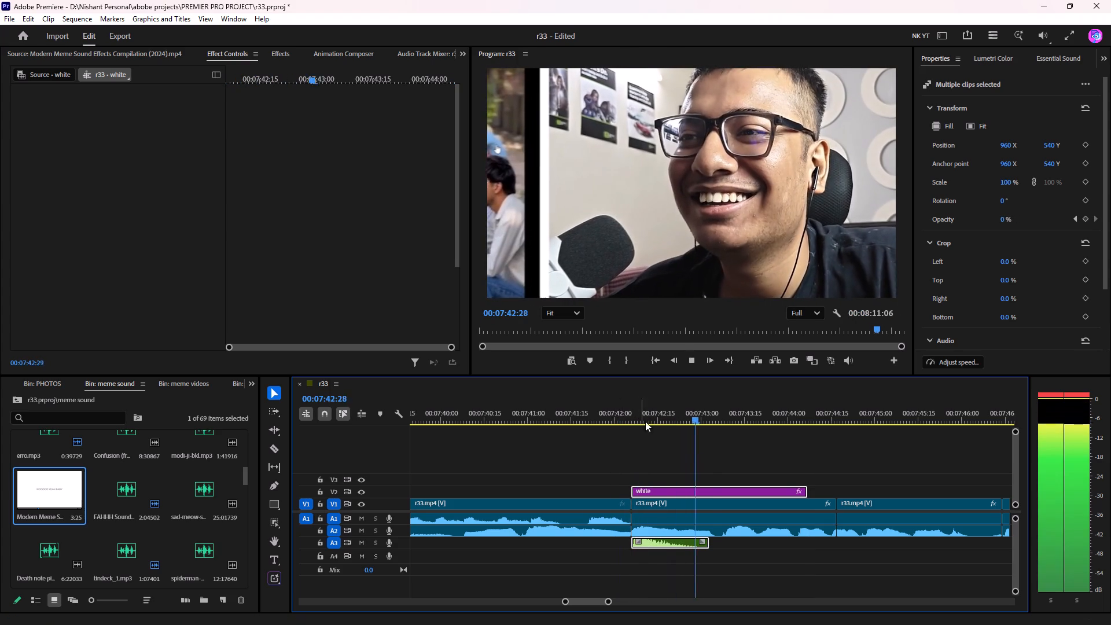
key("space")
key("space")
key("space")
left_click(615, 410)
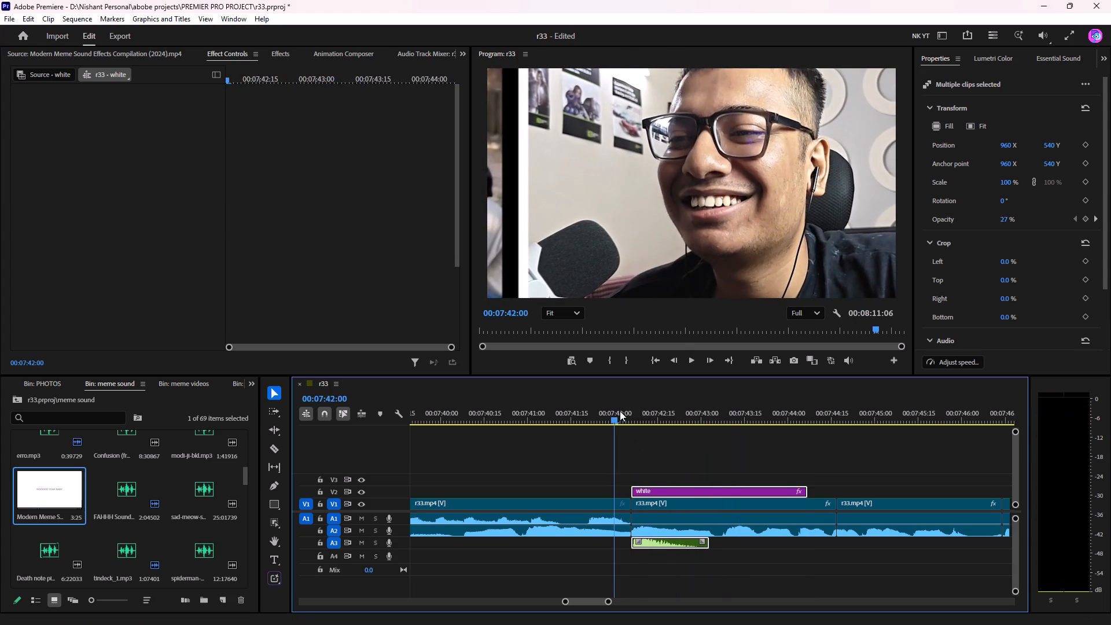
key("space")
key("space")
Apply the Tint effect to the r33.mp4 clip under the pasted white flash.
left_click(680, 502)
left_click(284, 54)
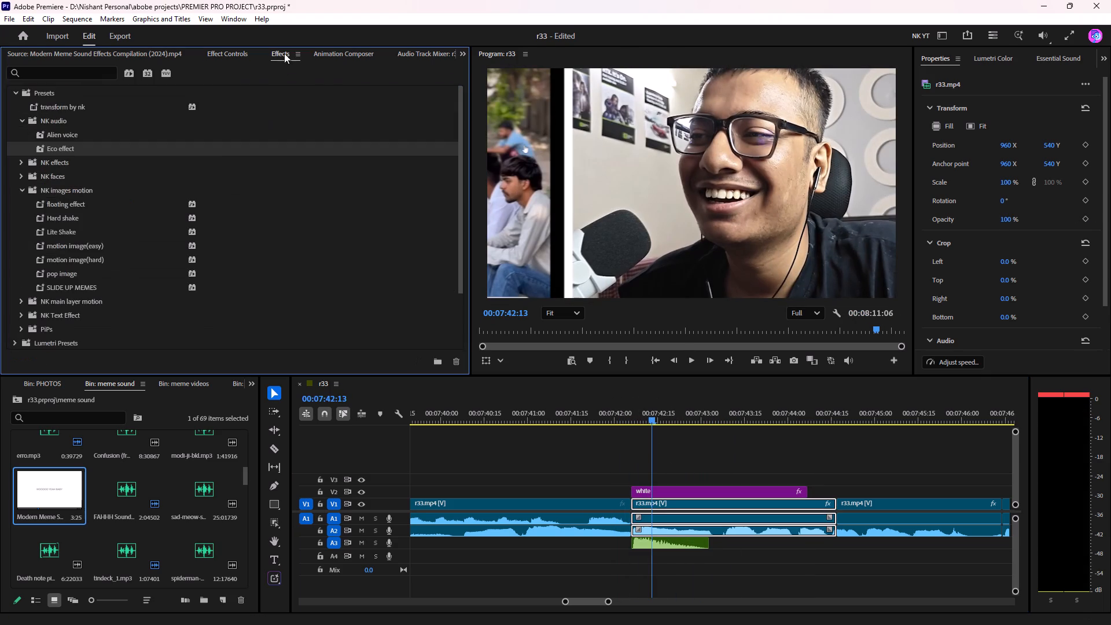
left_click(69, 73)
type("tin")
left_click_drag(51, 232, 557, 362)
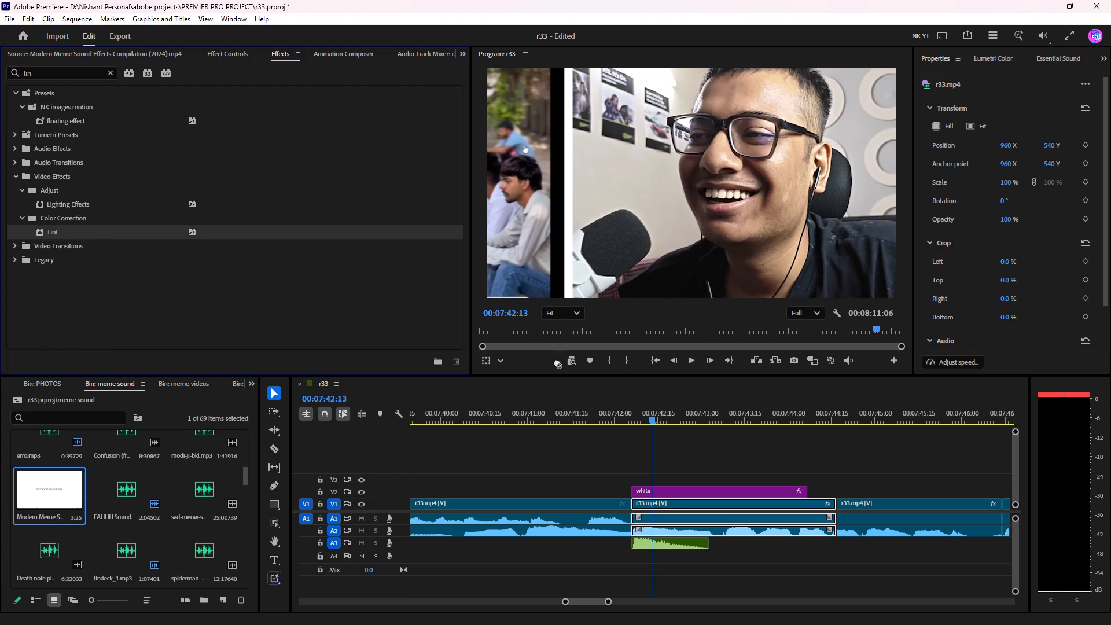
left_click_drag(557, 362, 668, 503)
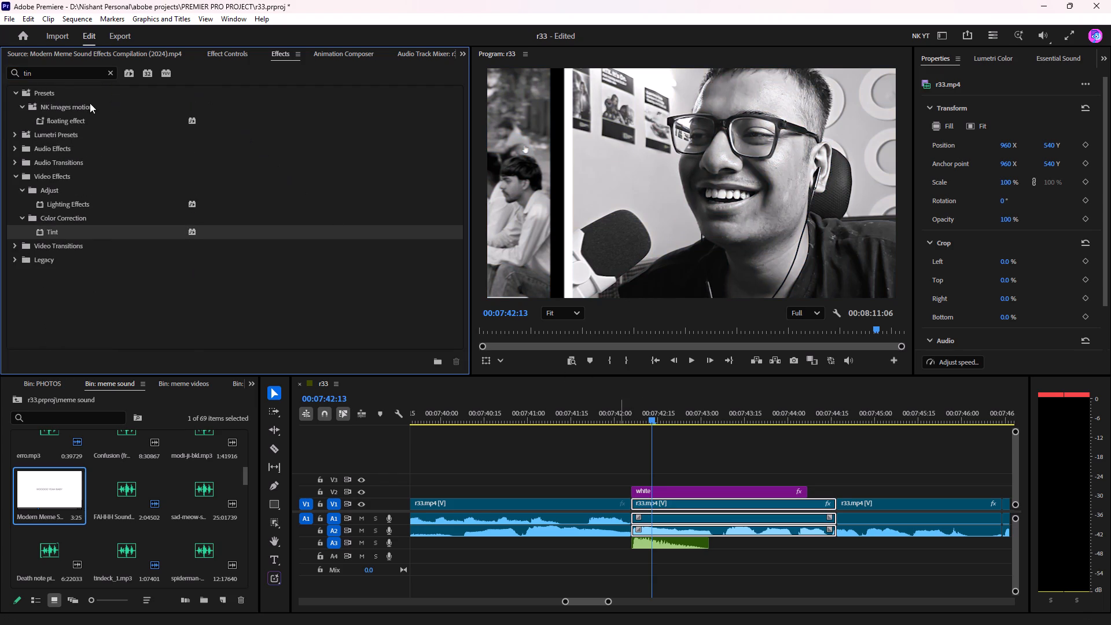
Add the Lite Shake preset and the Camera Shake effect to the same tinted clip.
triple_click(62, 69)
type("shak")
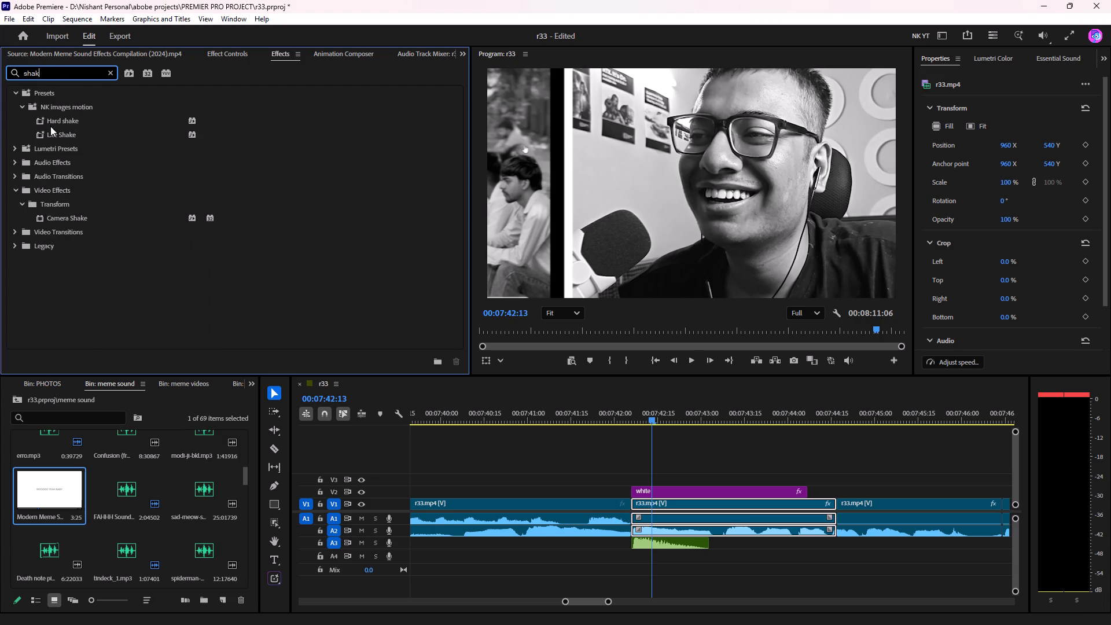
left_click_drag(55, 135, 675, 502)
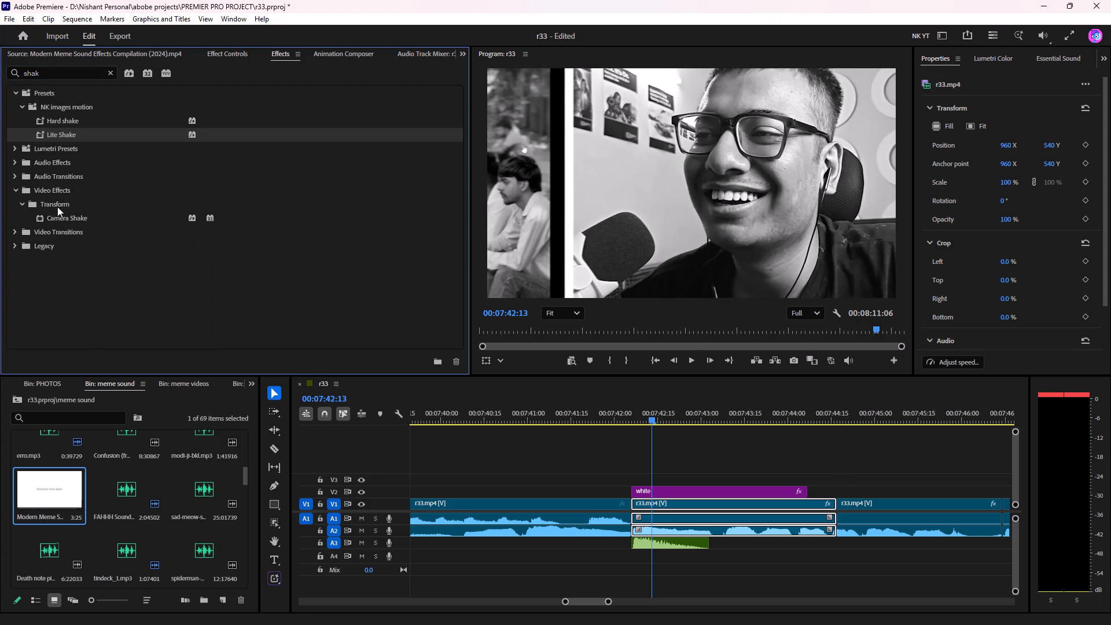
left_click_drag(64, 216, 660, 502)
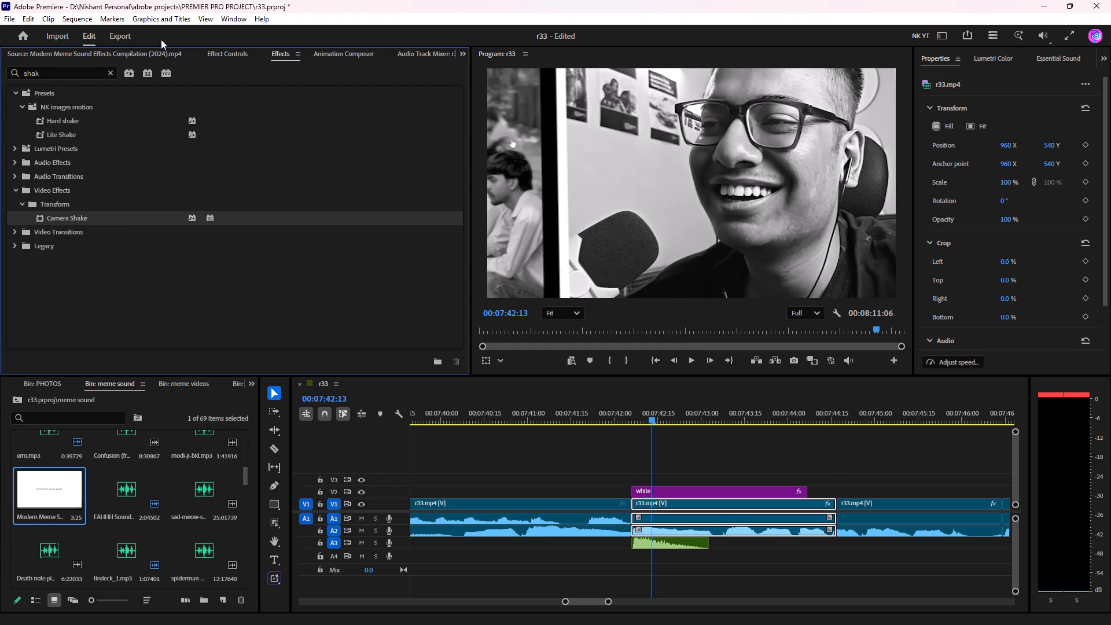
Set the Roll of the Camera Shake effect on the tinted reaction clip to 3%.
left_click(232, 55)
scroll(93, 161, "down", 16)
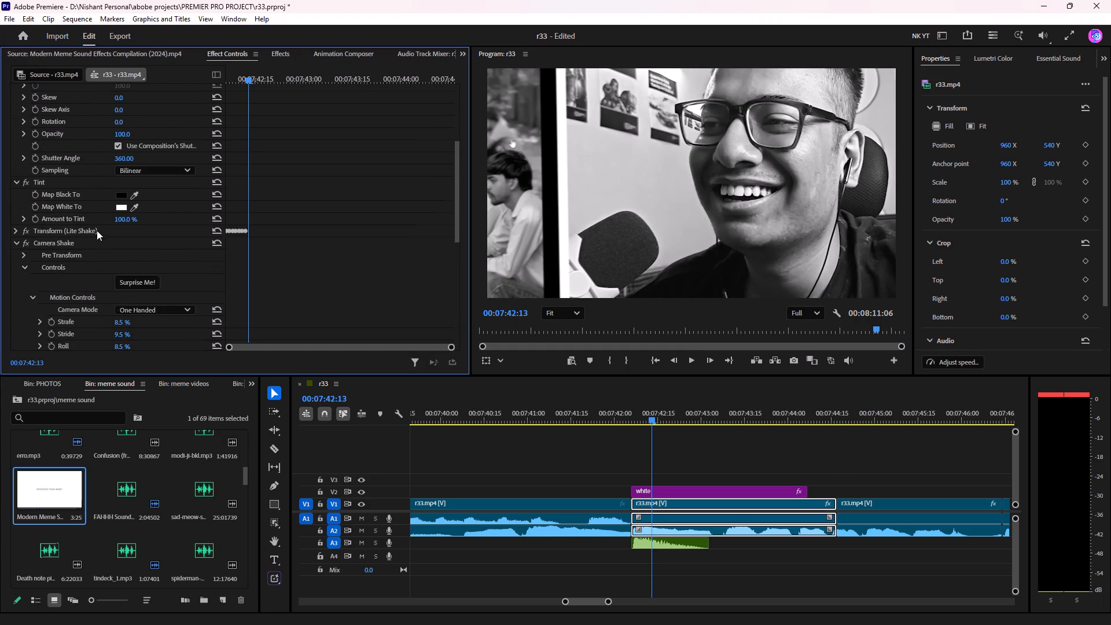
scroll(97, 230, "down", 2)
left_click(123, 289)
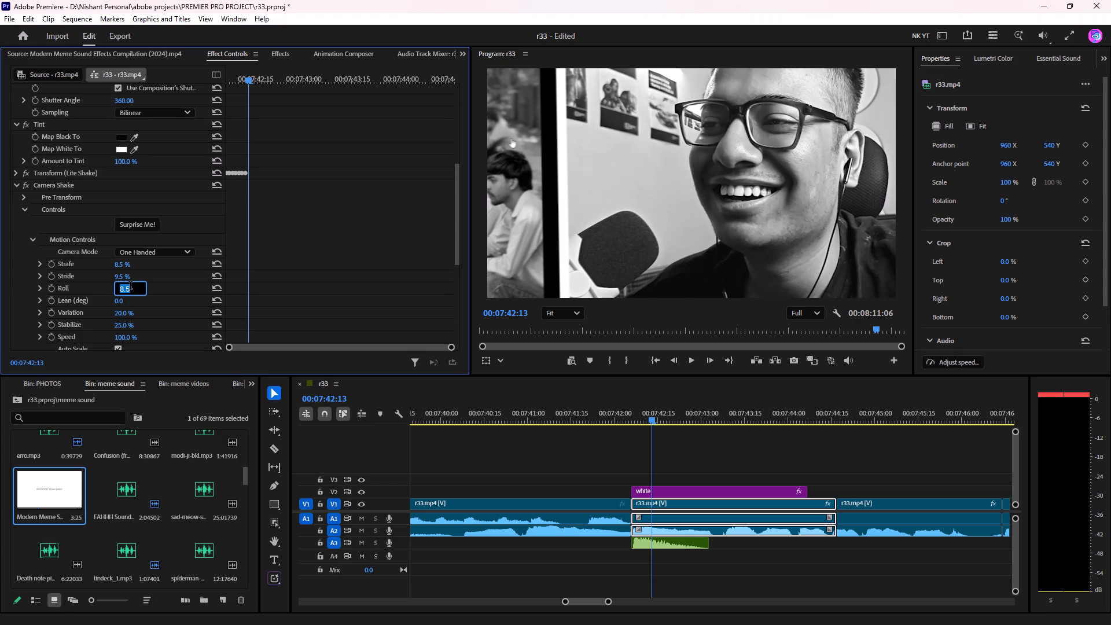
key("3")
left_click(179, 292)
Play the shaken reaction from 00:07:42:02, replay it from about 00:07:41:00, and continue through the following clips to 00:07:48:07.
left_click(621, 410)
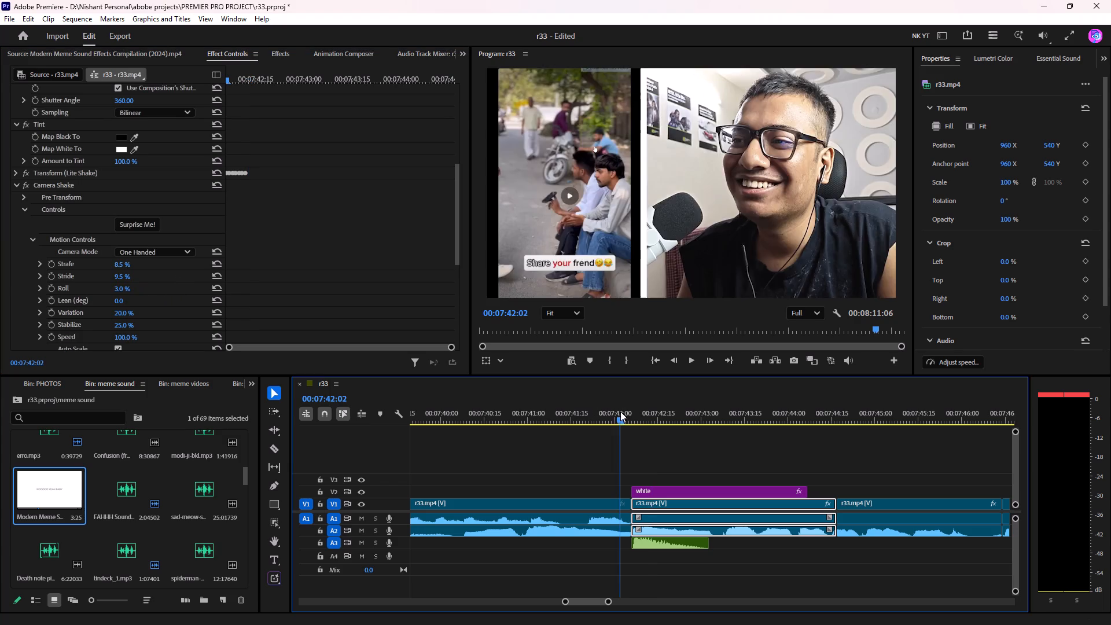
key("space")
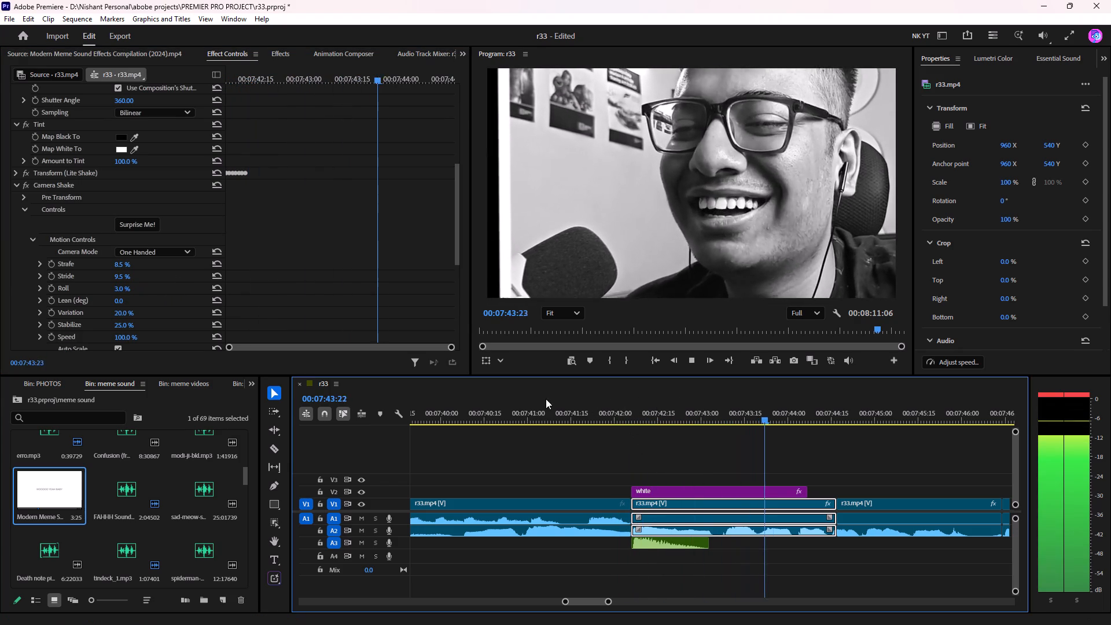
left_click(546, 399)
left_click(531, 413)
key("space")
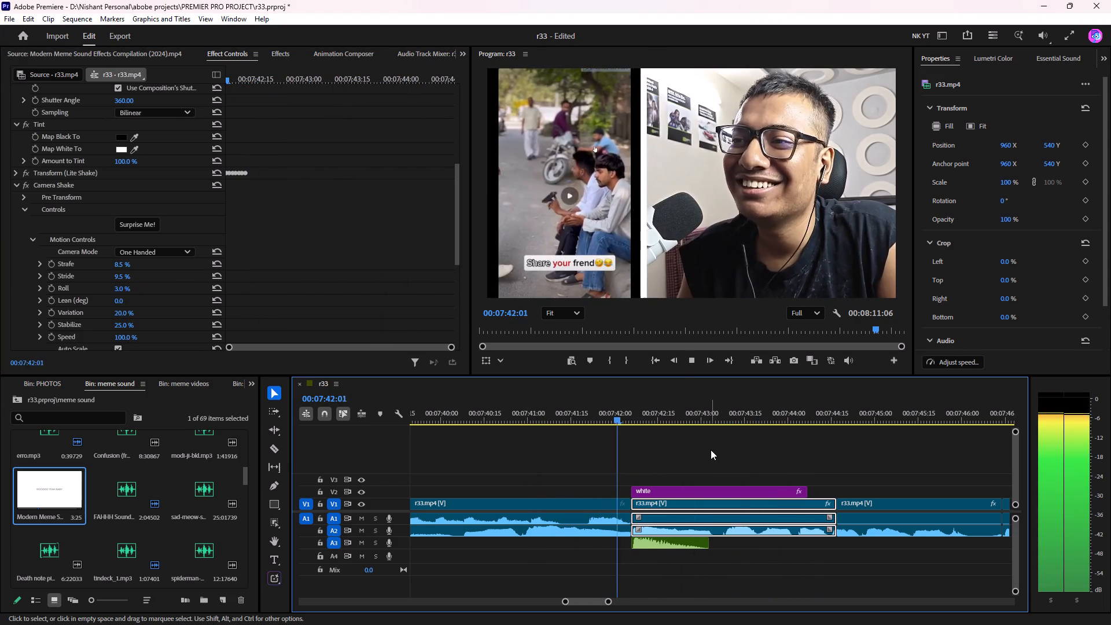
scroll(733, 443, "down", 12)
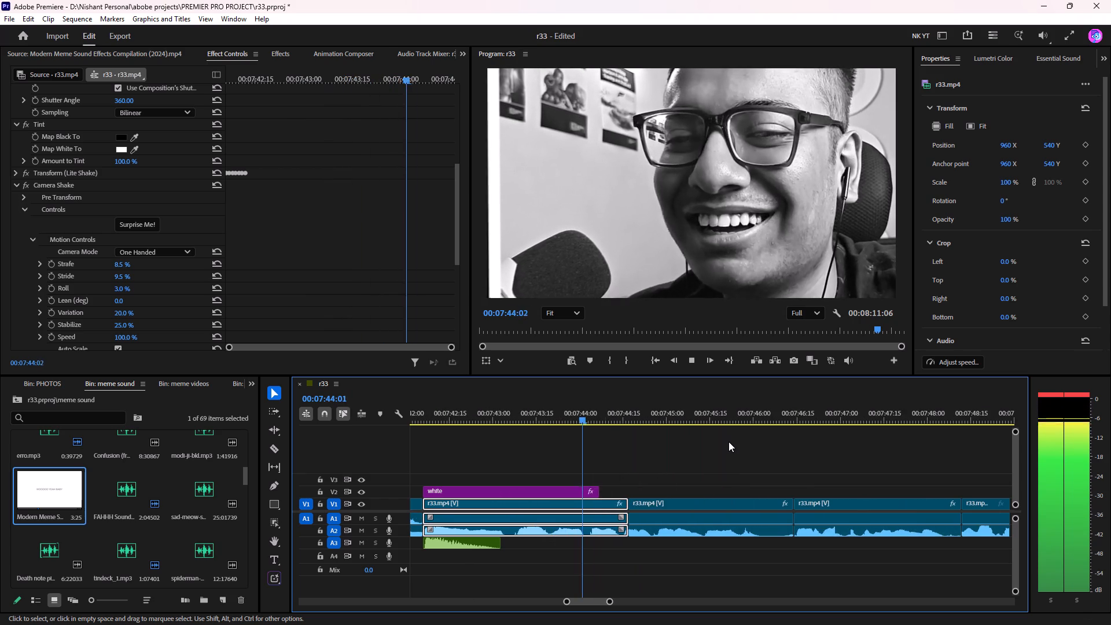
scroll(729, 449, "down", 3)
scroll(781, 489, "down", 3)
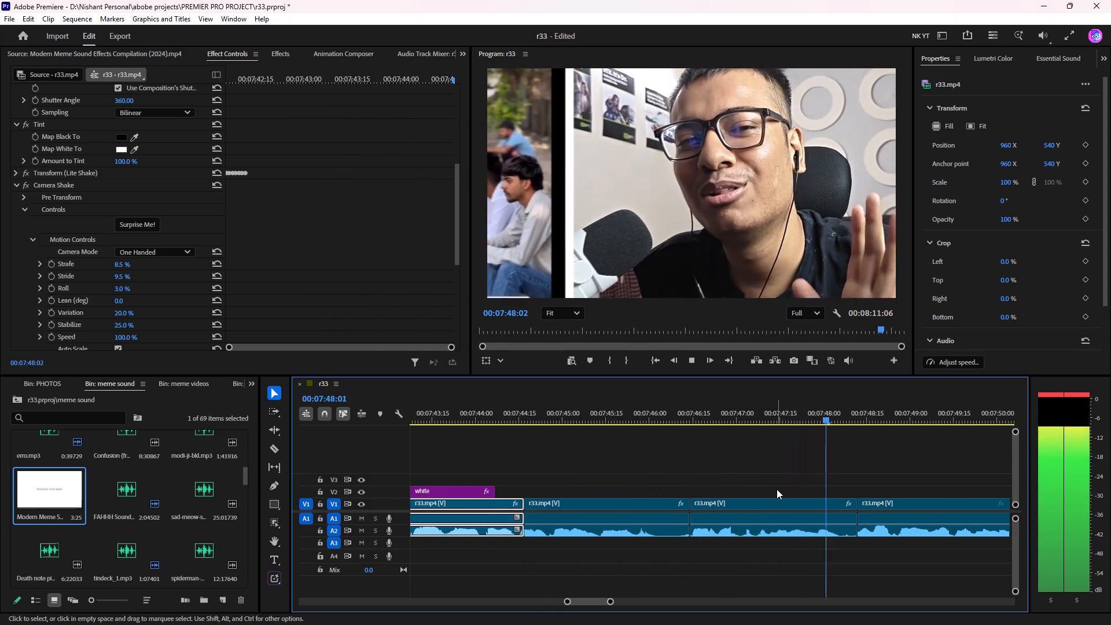
scroll(777, 489, "down", 3)
key("space")
scroll(642, 458, "down", 4)
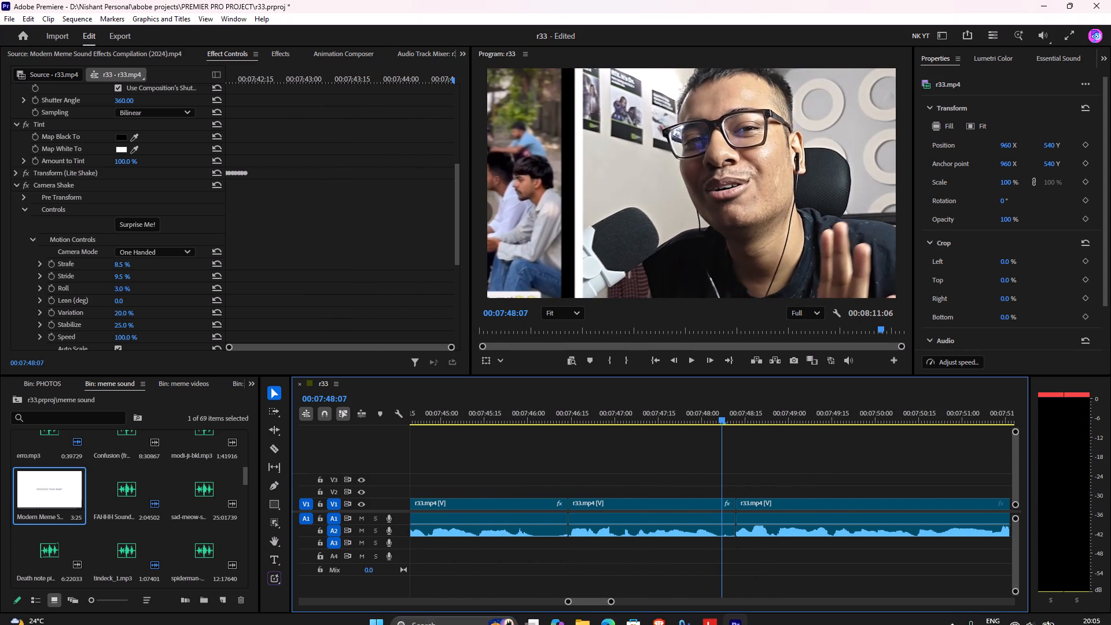
Switch to the YouTube page in Brave and search for "bear byceps meme template".
left_click(657, 619)
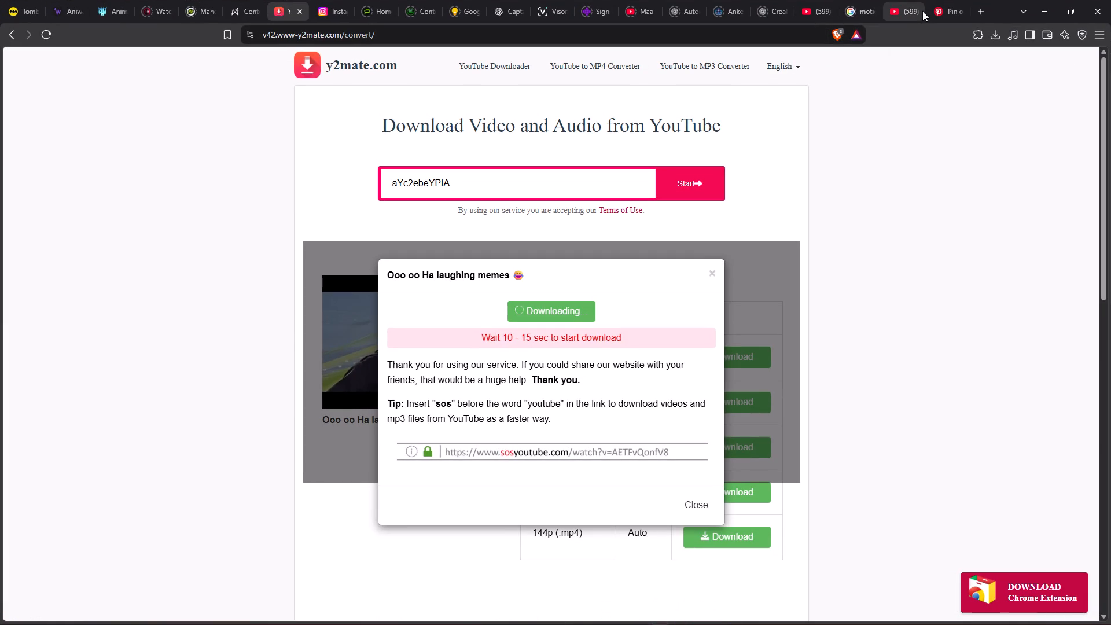
left_click(900, 6)
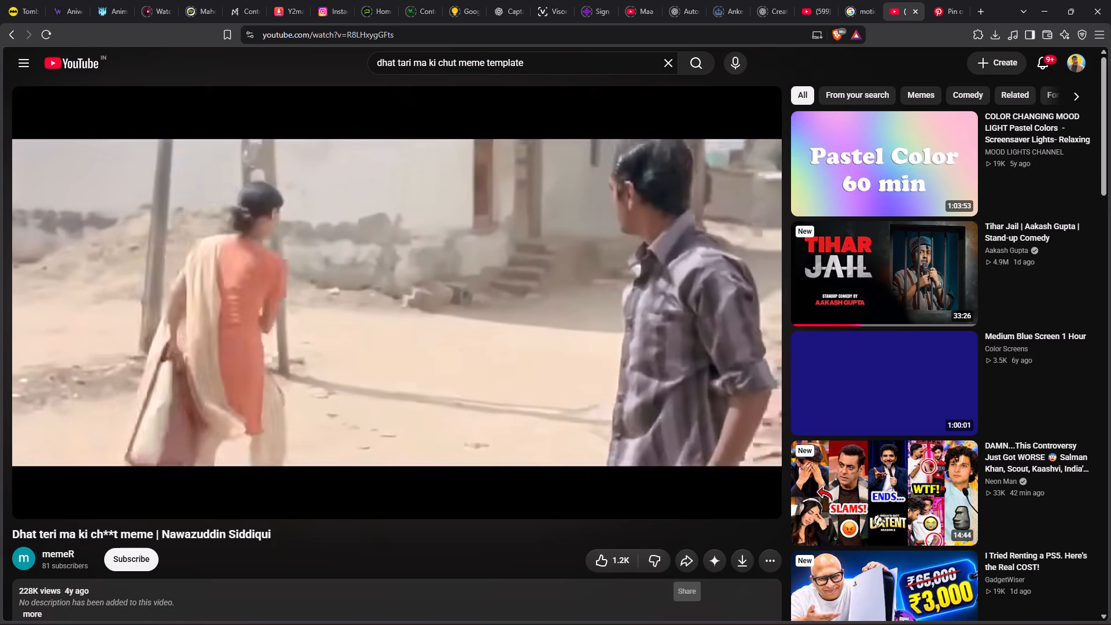
left_click_drag(455, 62, 275, 47)
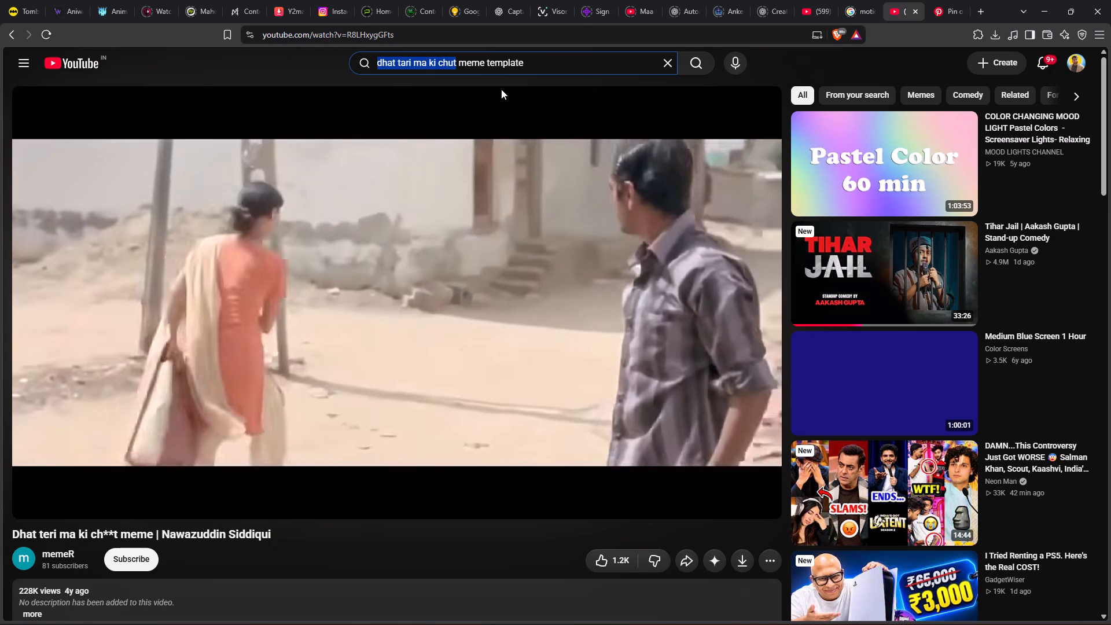
type("bear")
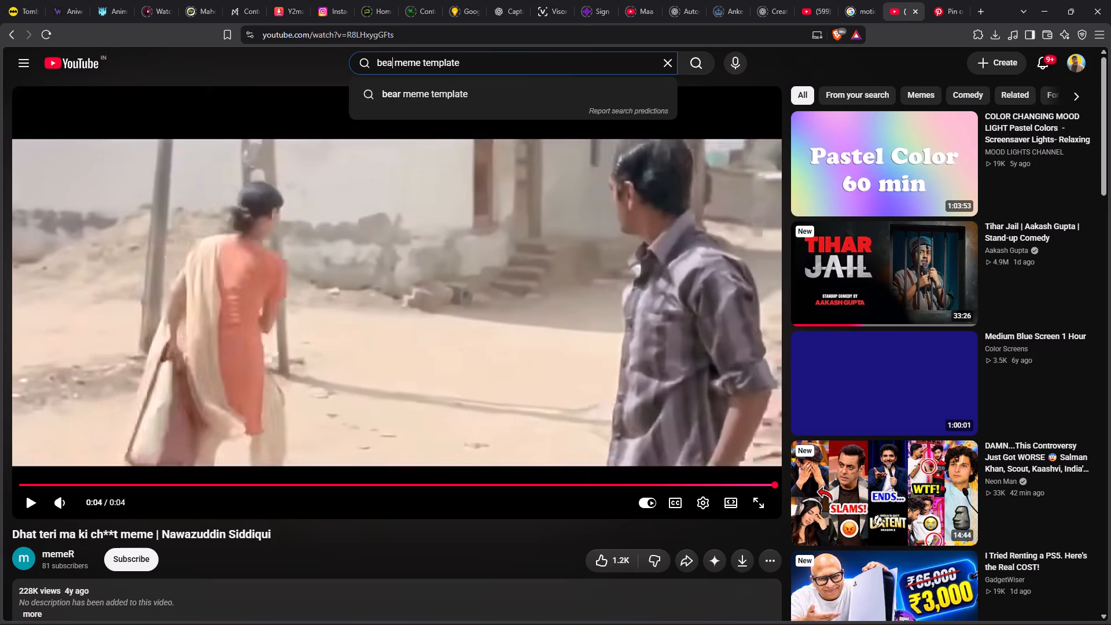
key("space")
type("by")
type("cee")
key("BackSpace")
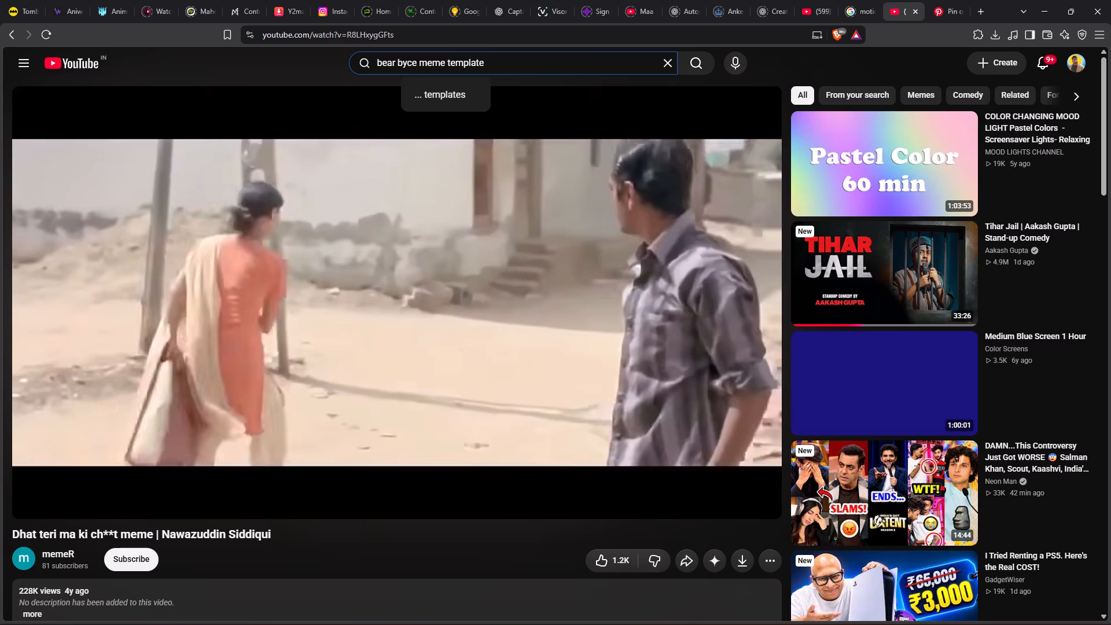
type("ps")
key("Return")
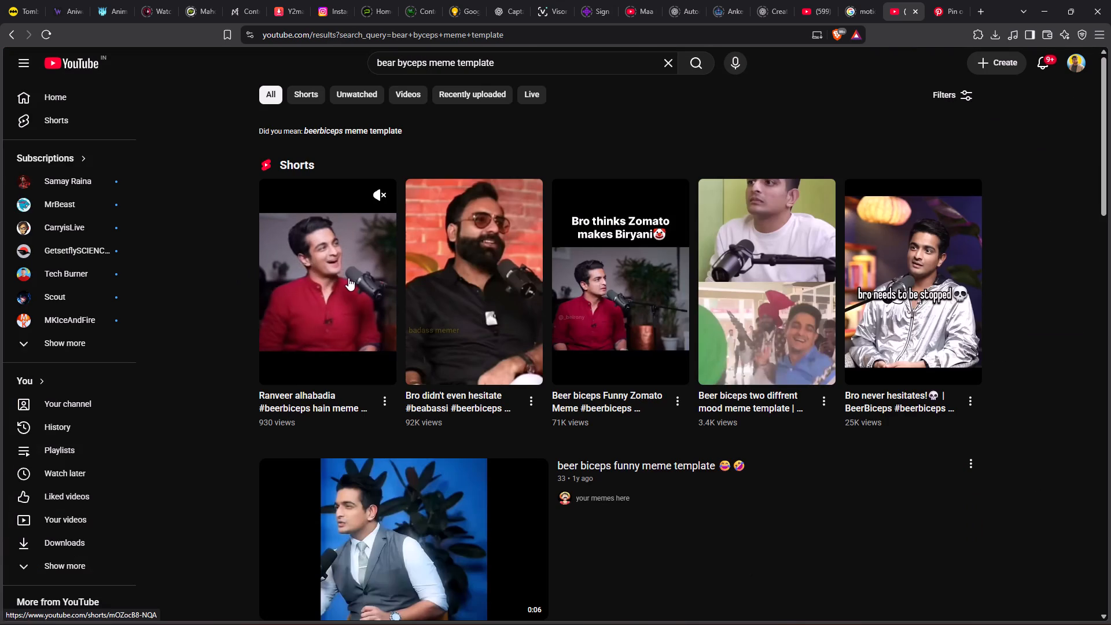
Preview the "beer biceps funny meme template" video with sound and return to the search results.
scroll(332, 269, "down", 3)
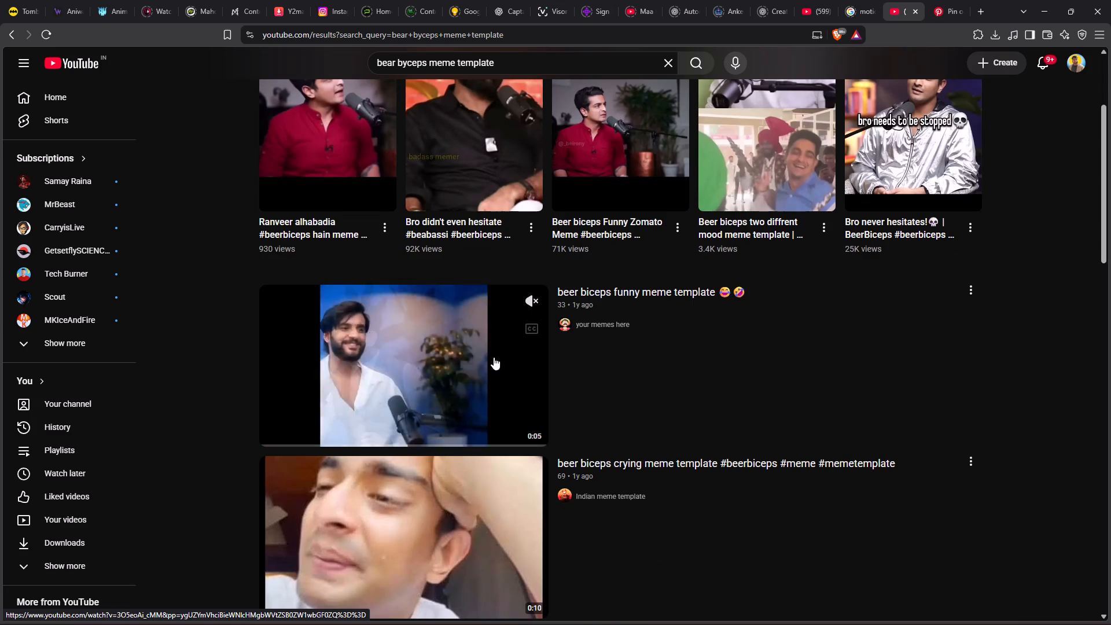
left_click(531, 303)
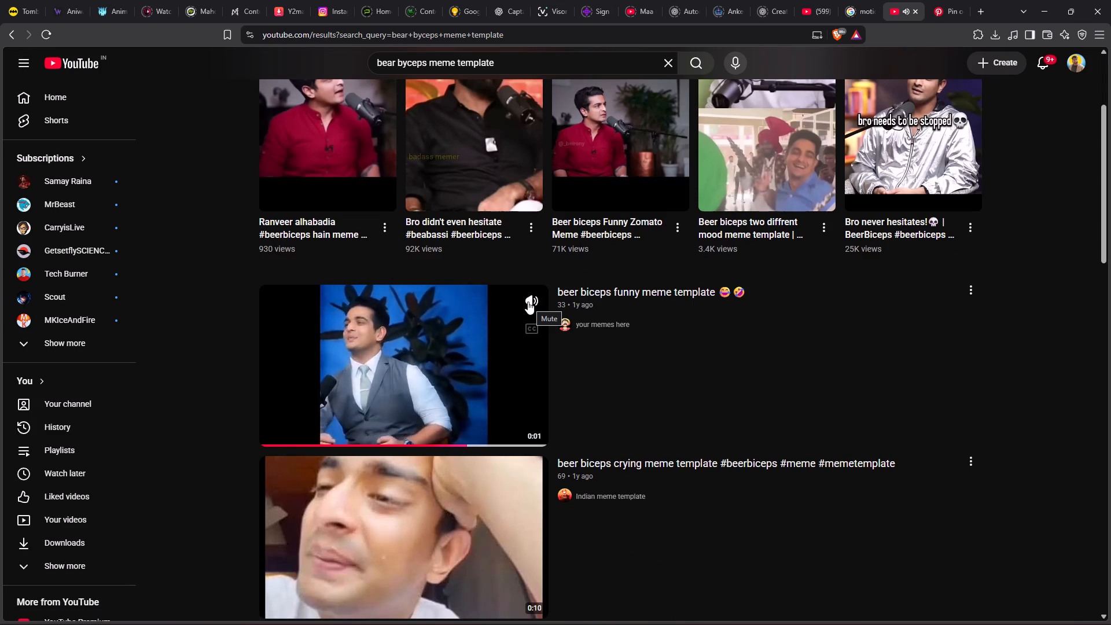
left_click(528, 303)
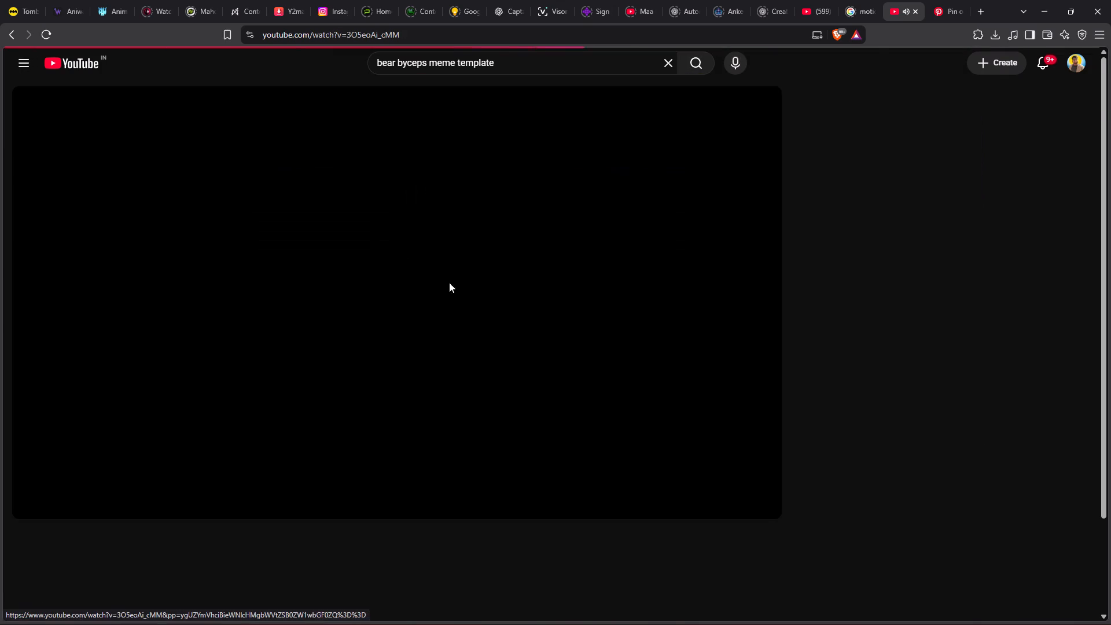
left_click(11, 32)
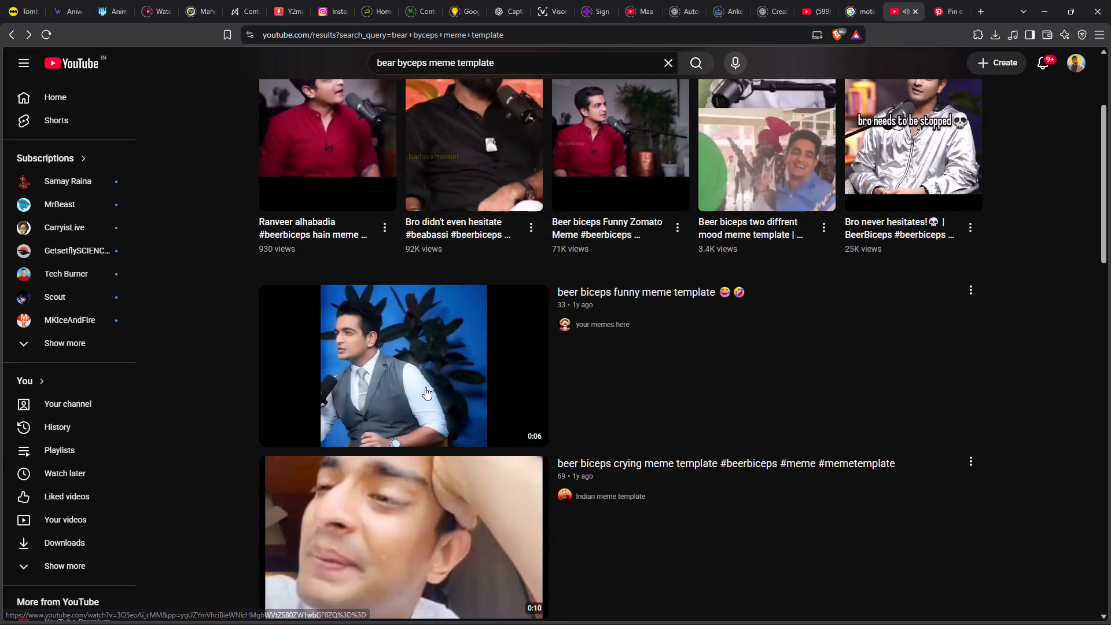
Look through the videos and Shorts in the search results for a suitable Beer Biceps meme clip.
scroll(425, 387, "up", 4)
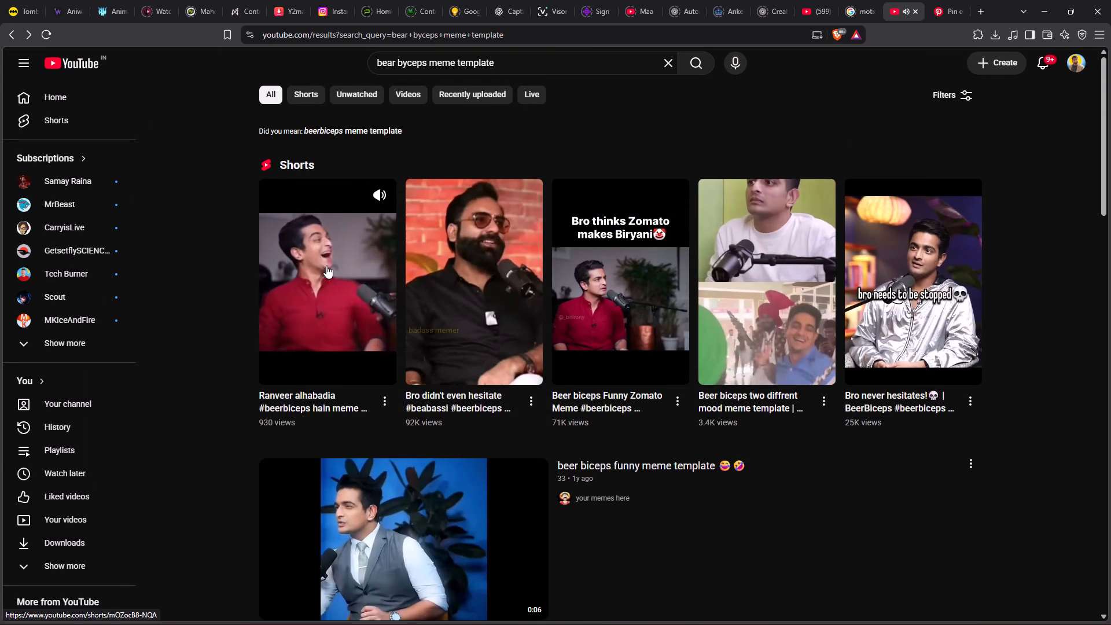
scroll(494, 281, "down", 5)
scroll(110, 433, "down", 3)
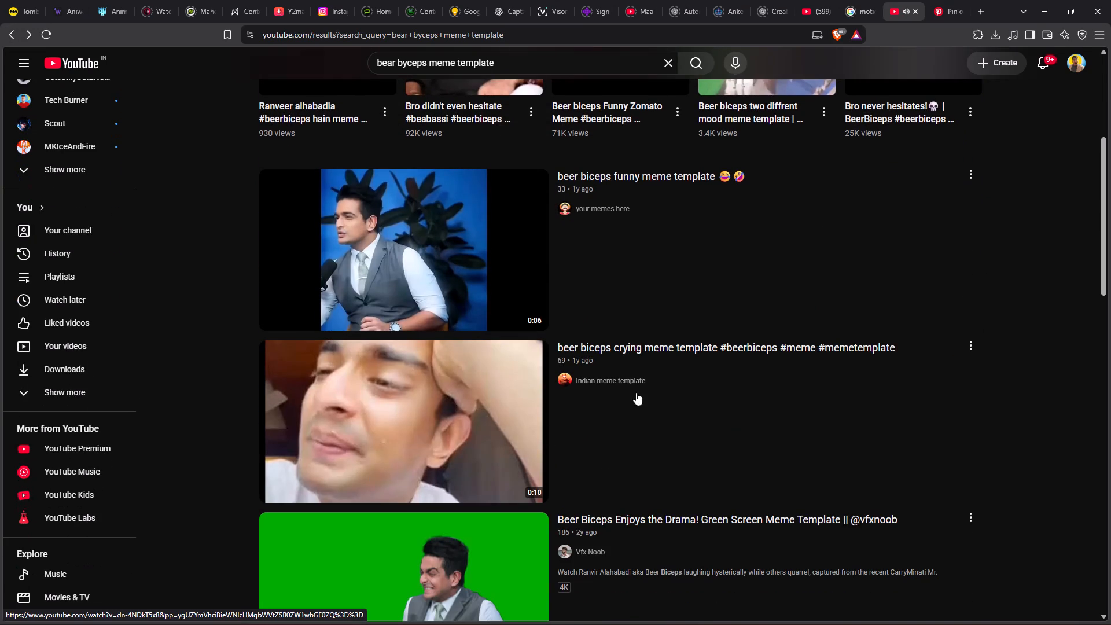
scroll(496, 423, "down", 4)
scroll(452, 253, "down", 4)
scroll(336, 347, "down", 5)
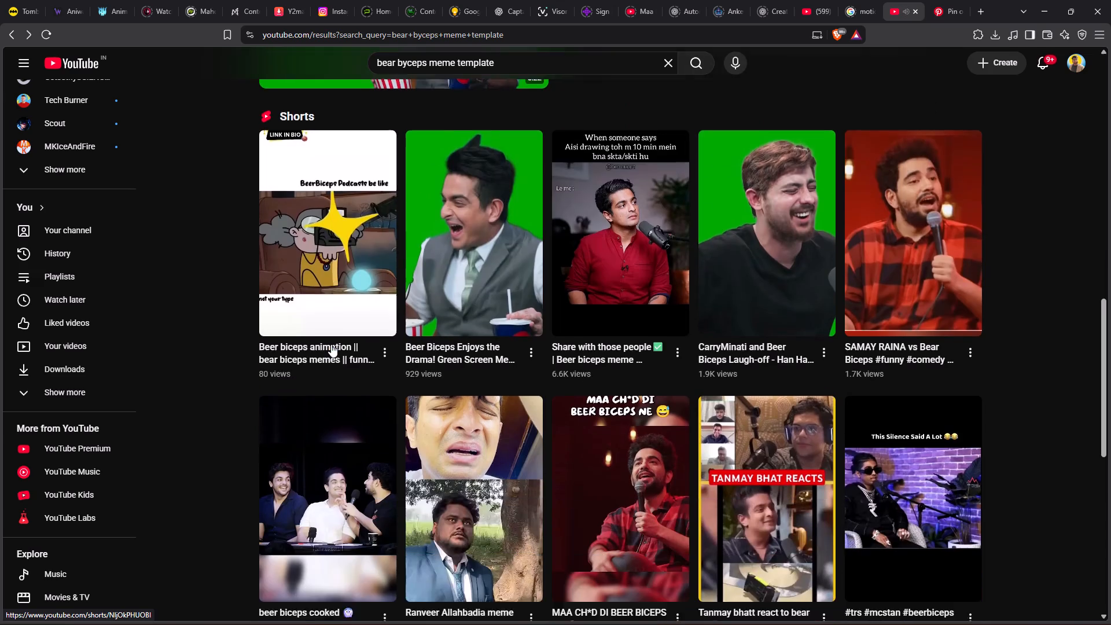
scroll(336, 345, "down", 4)
scroll(462, 402, "down", 2)
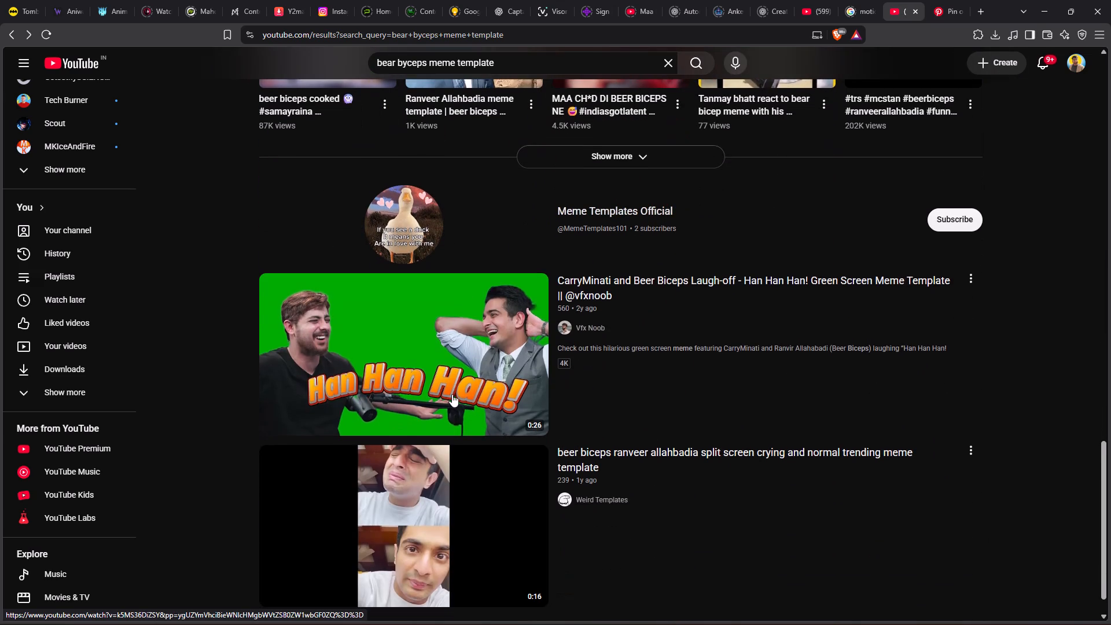
scroll(451, 393, "down", 2)
scroll(417, 462, "down", 4)
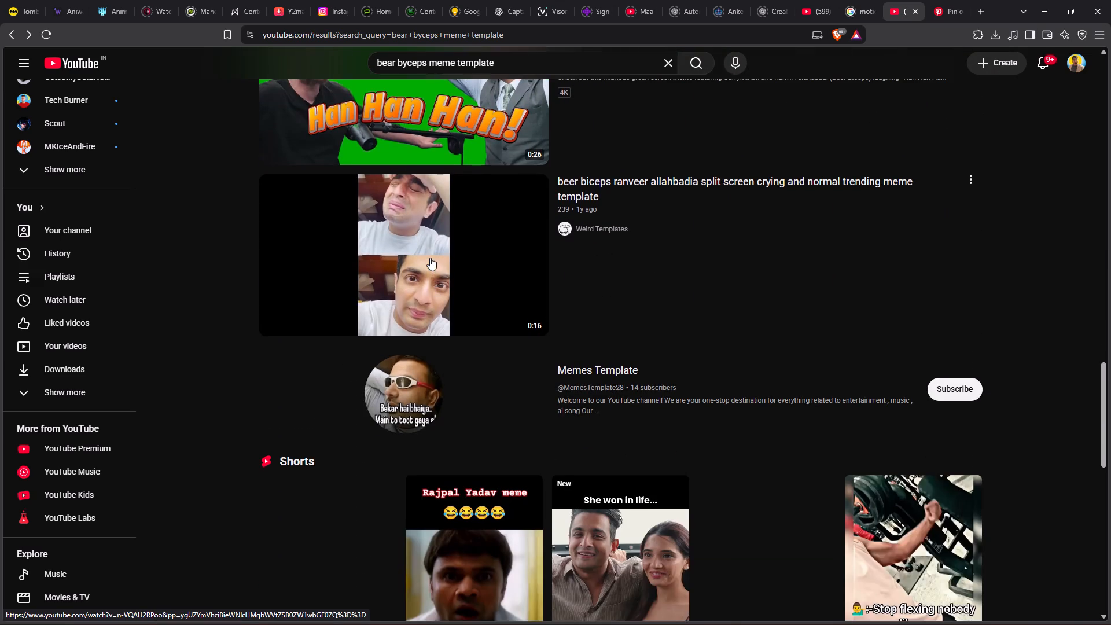
scroll(430, 258, "down", 5)
scroll(321, 270, "down", 4)
scroll(336, 361, "down", 4)
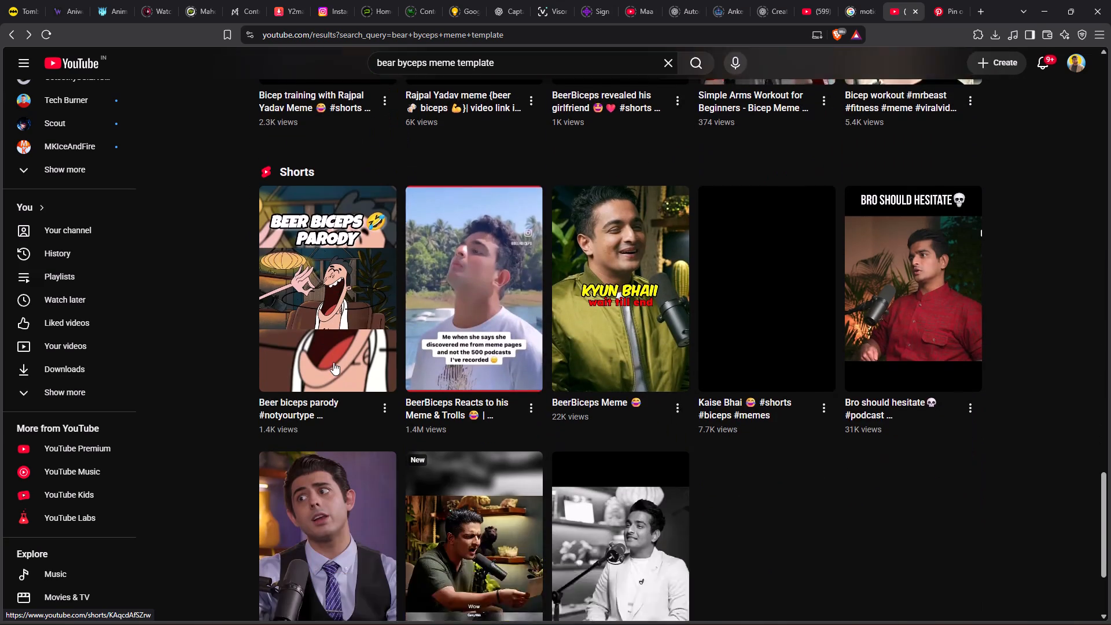
scroll(384, 362, "down", 5)
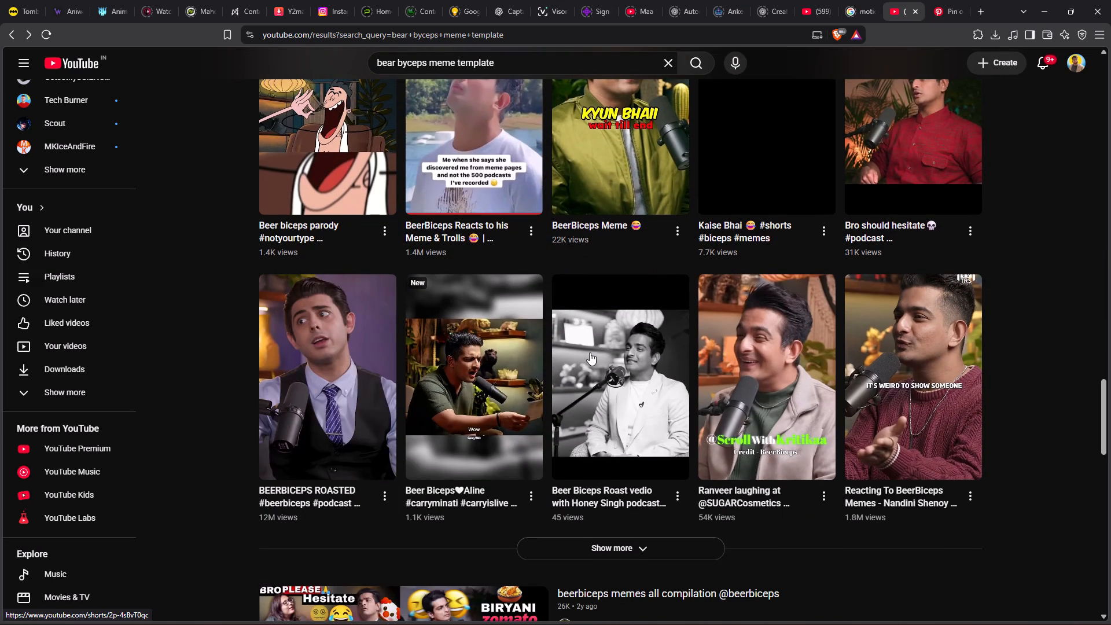
scroll(649, 367, "down", 2)
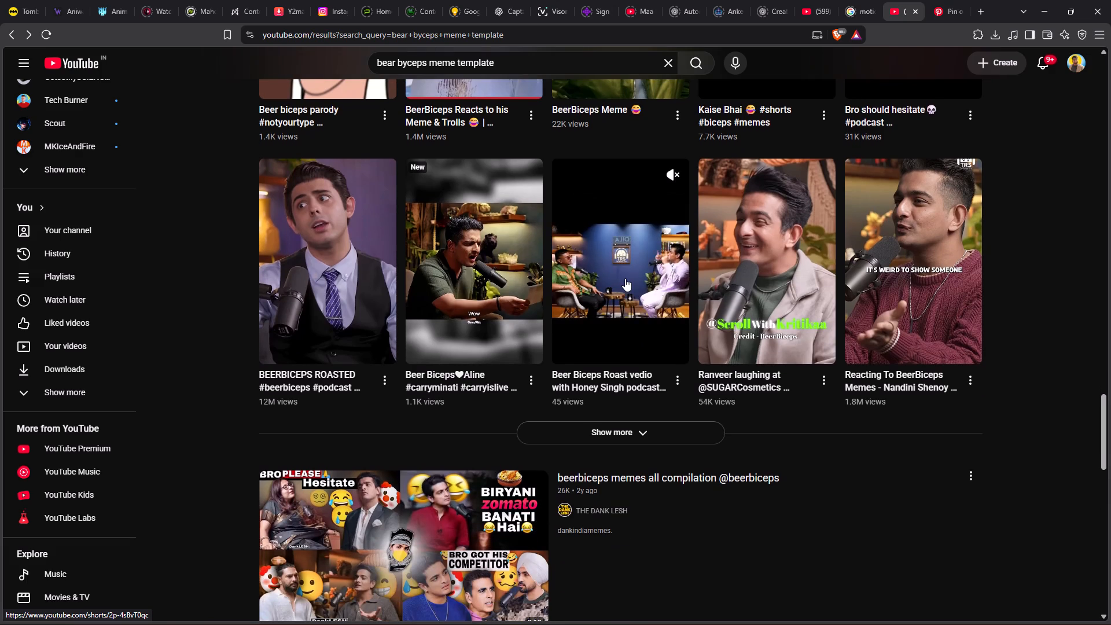
scroll(627, 277, "down", 5)
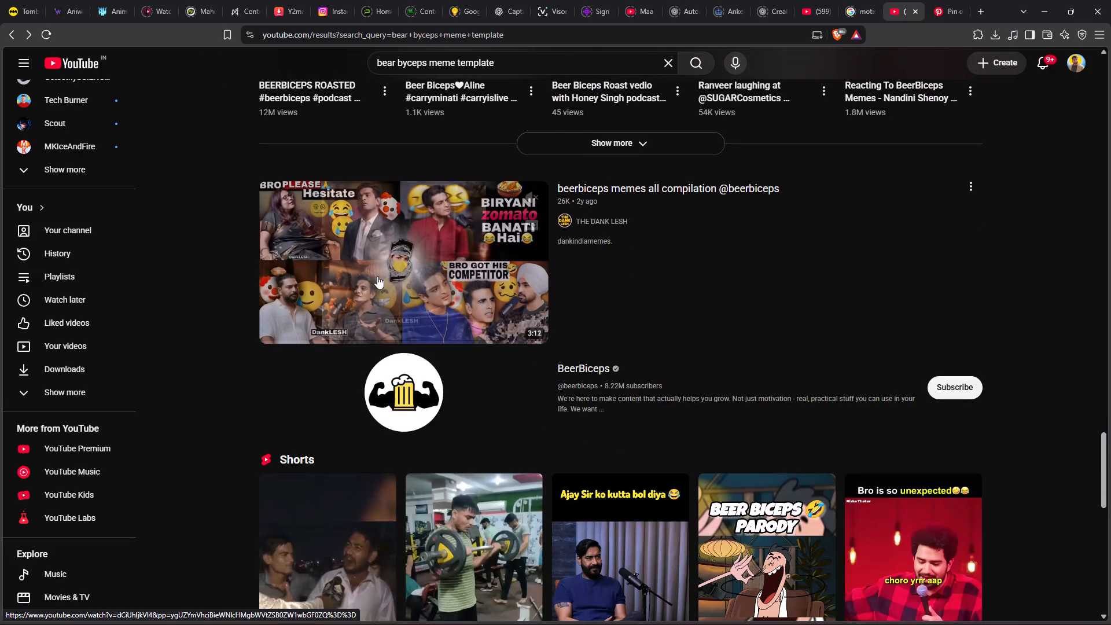
scroll(382, 277, "up", 5)
scroll(382, 276, "down", 6)
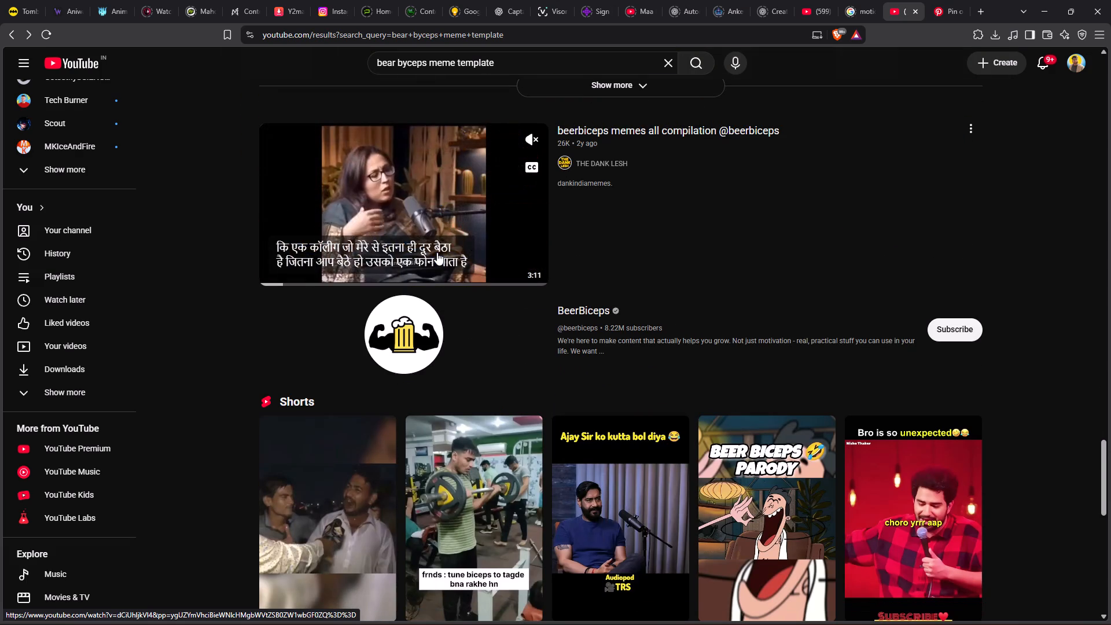
scroll(437, 252, "down", 5)
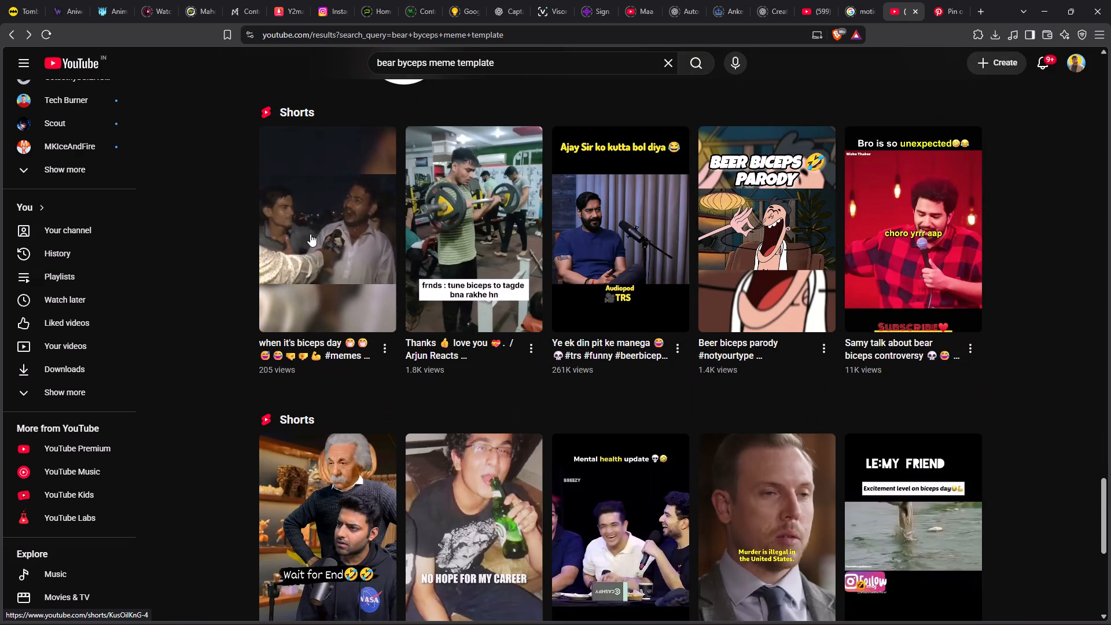
scroll(607, 222, "up", 20)
scroll(607, 222, "up", 13)
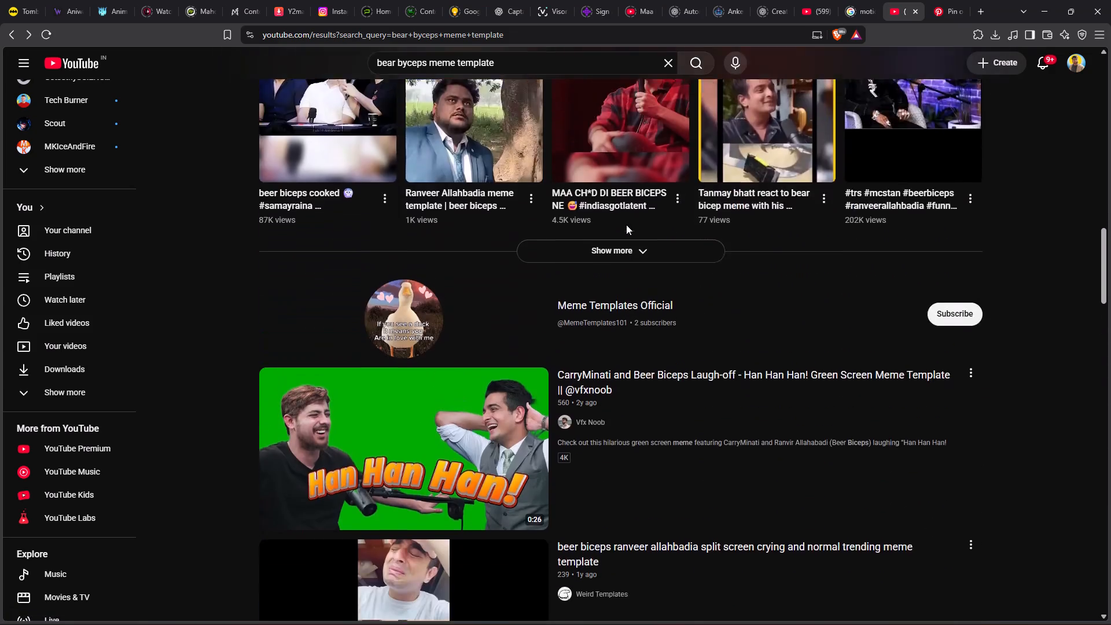
scroll(626, 225, "up", 20)
scroll(626, 225, "up", 6)
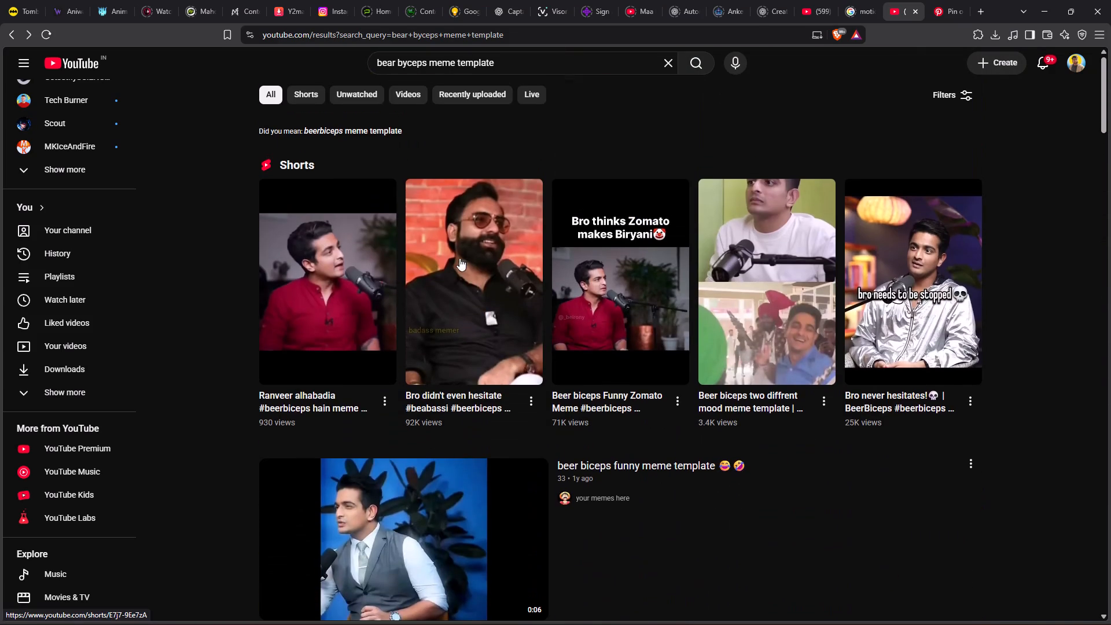
Preview the "Bro didn't even hesitate", "Ranveer alhabadia" and "Beer biceps Funny Zomato Meme" Shorts with sound in the search results.
left_click(532, 194)
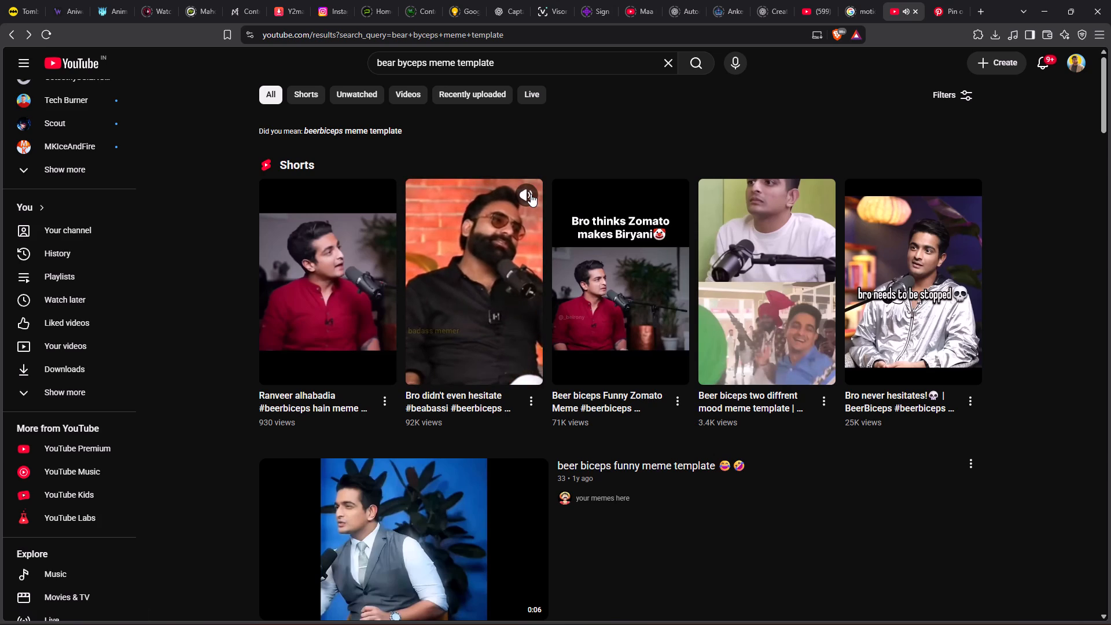
left_click(531, 194)
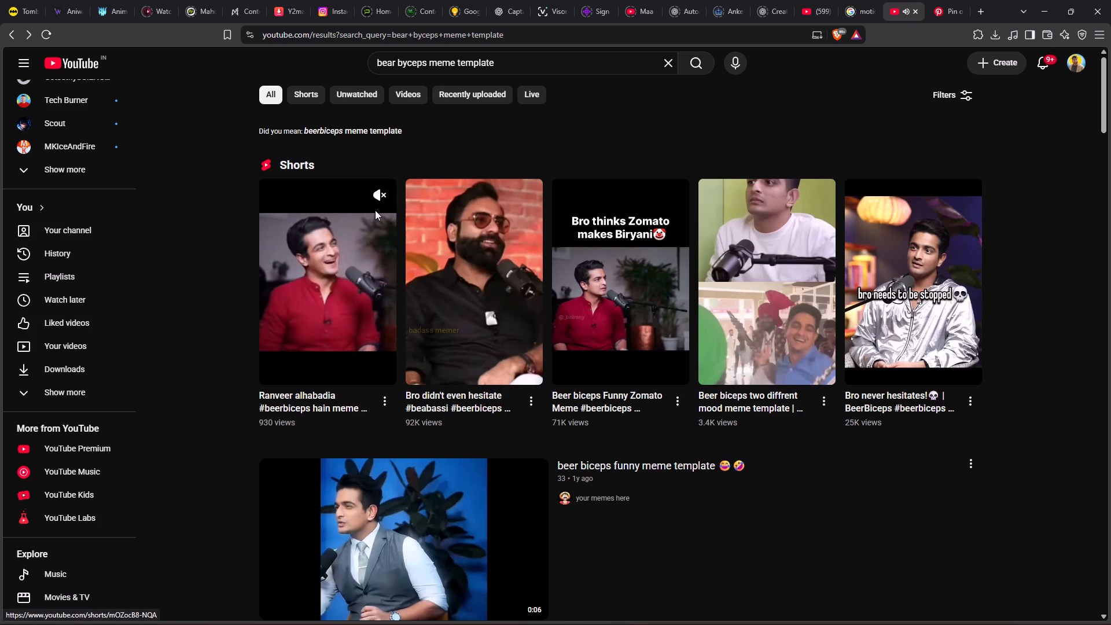
left_click(377, 197)
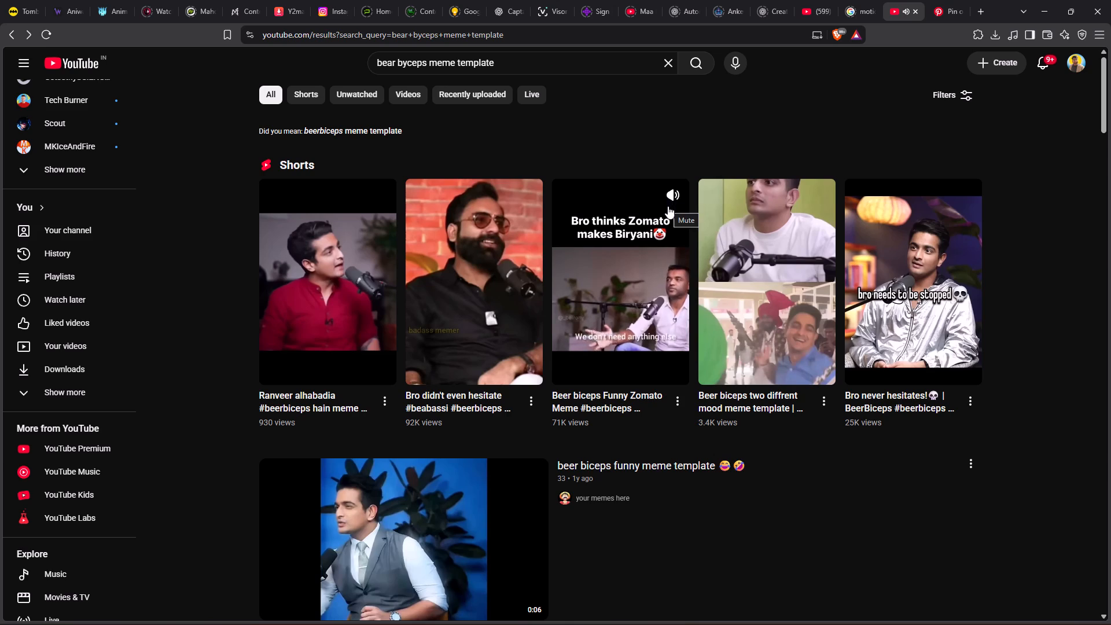
key("space")
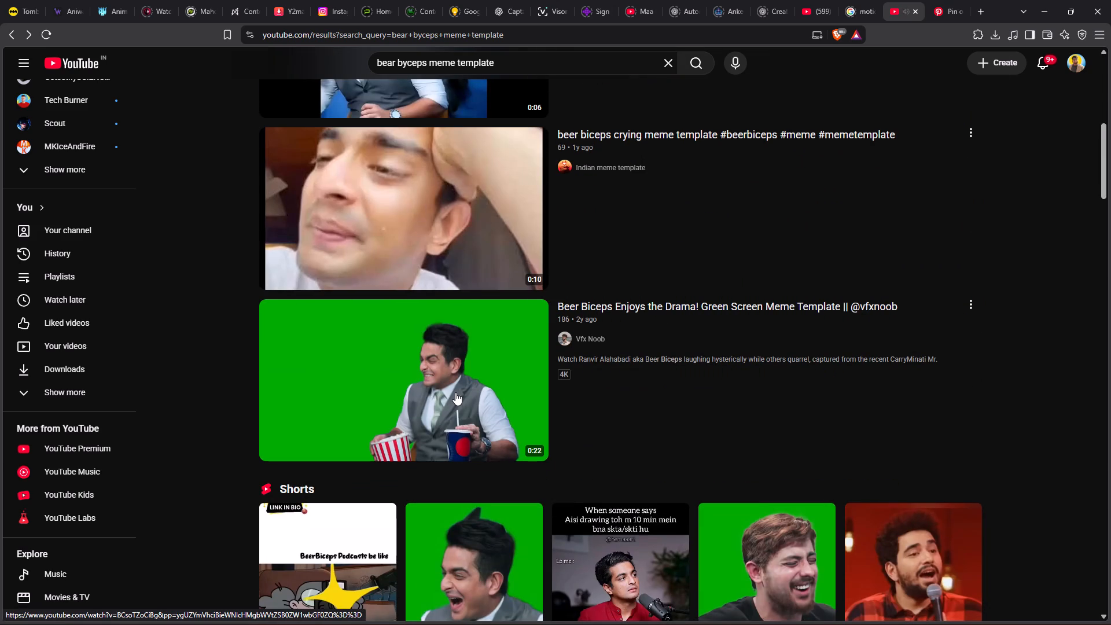
Preview the "Share with those people", "beer biceps cooked" and "This Silence Said A Lot" Shorts with sound further down the results.
scroll(455, 381, "down", 2)
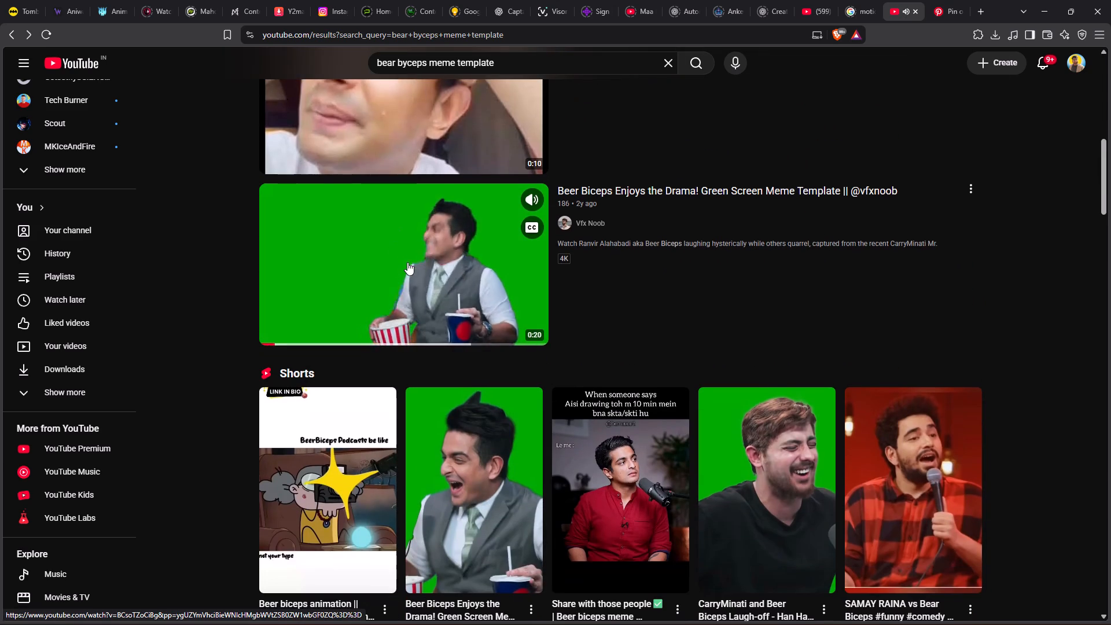
scroll(409, 262, "down", 4)
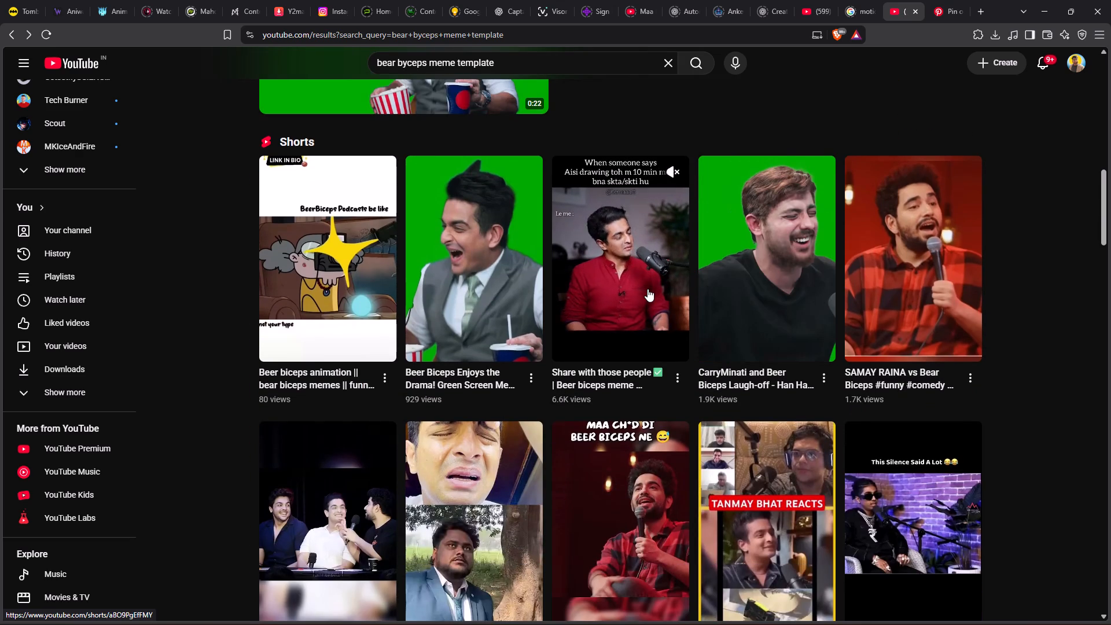
left_click(674, 171)
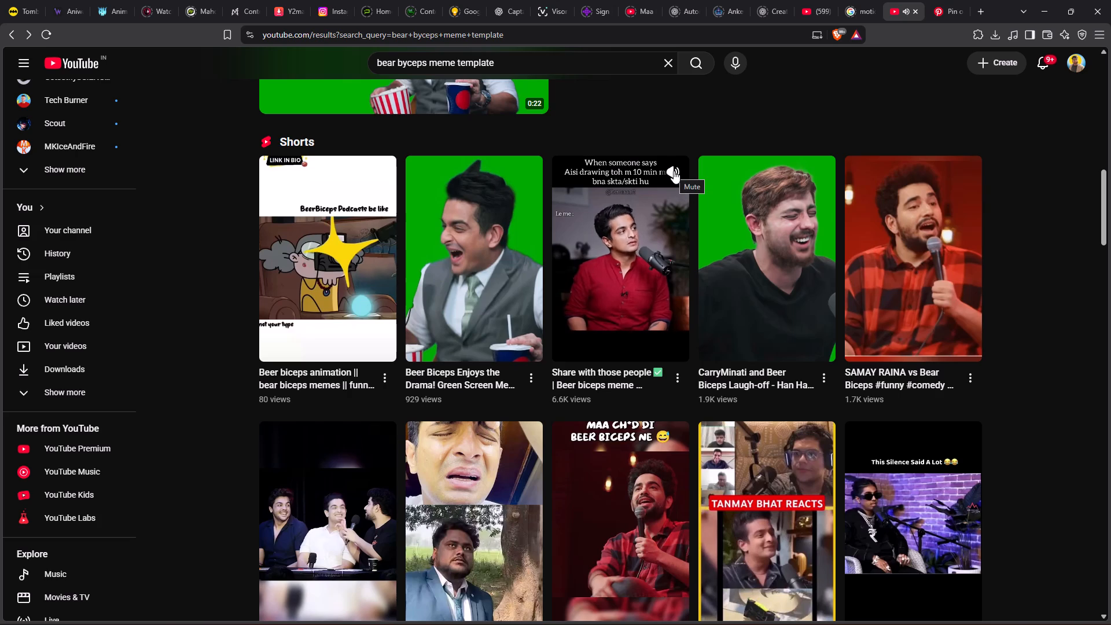
left_click(674, 172)
scroll(593, 376, "down", 3)
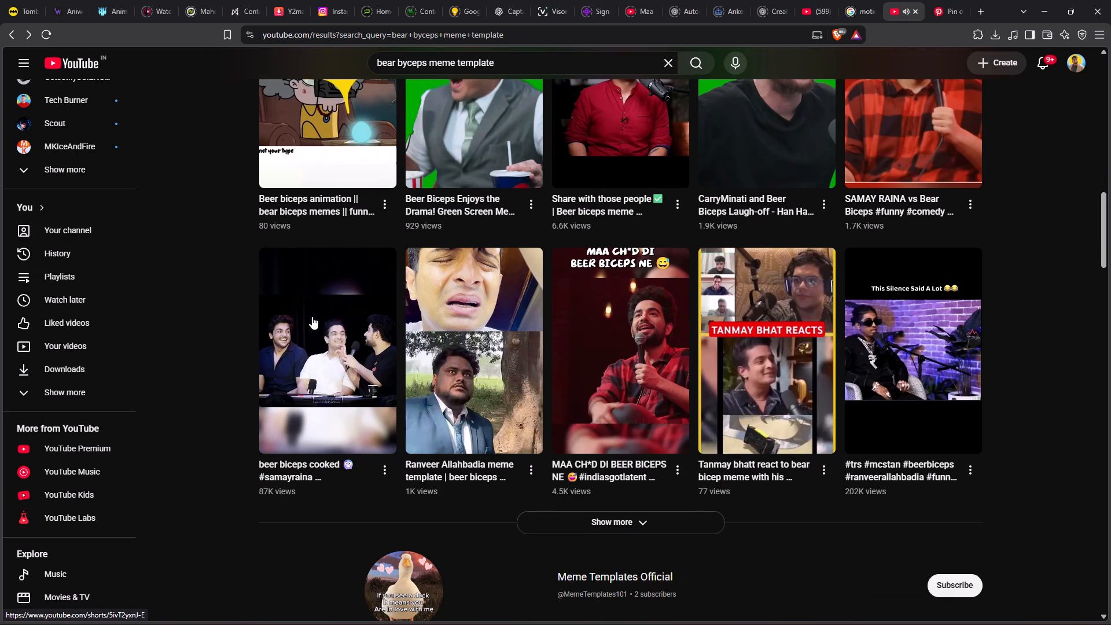
left_click(381, 269)
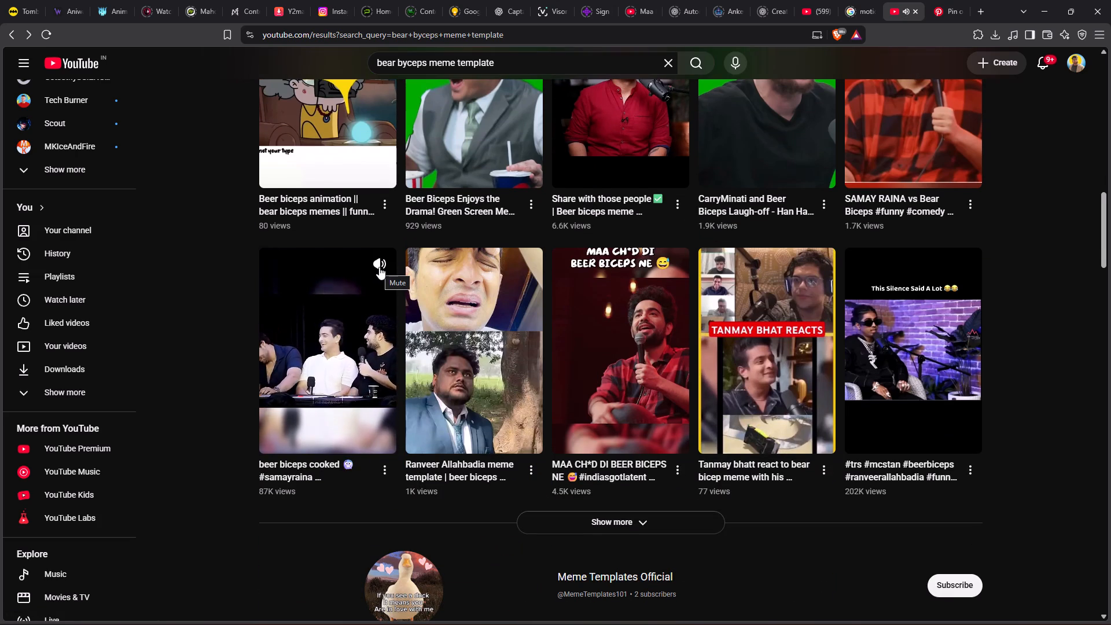
left_click(379, 268)
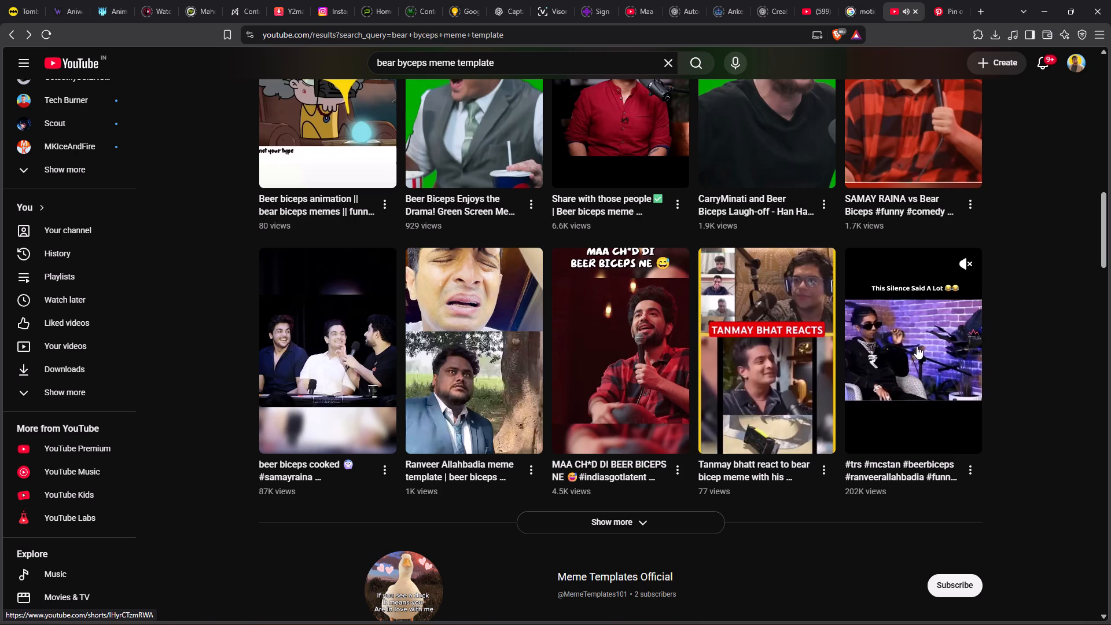
left_click(964, 274)
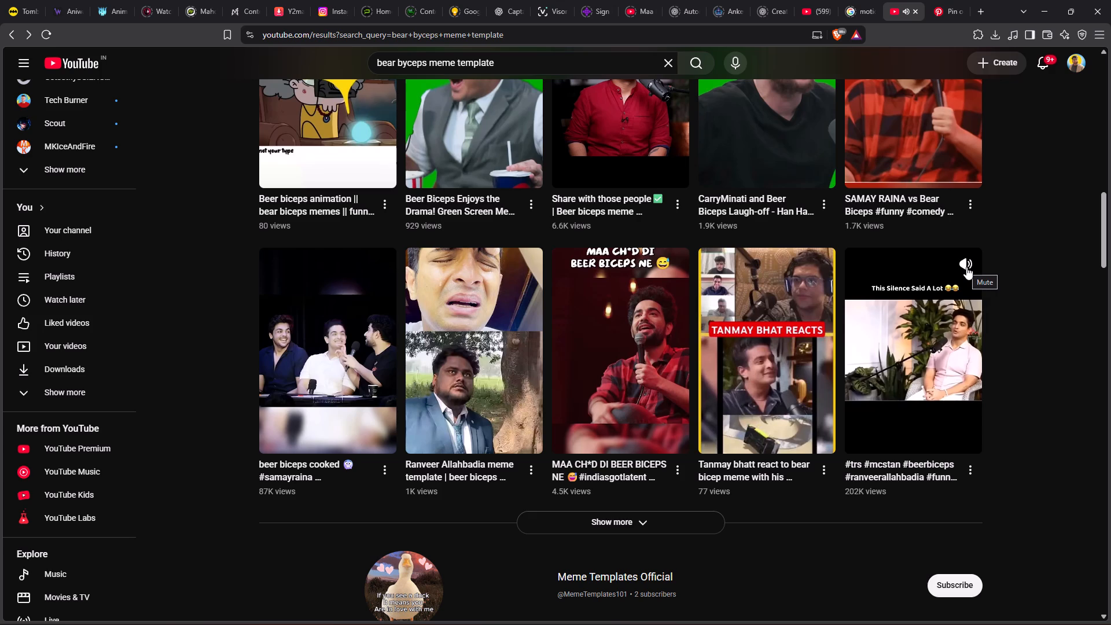
left_click(967, 268)
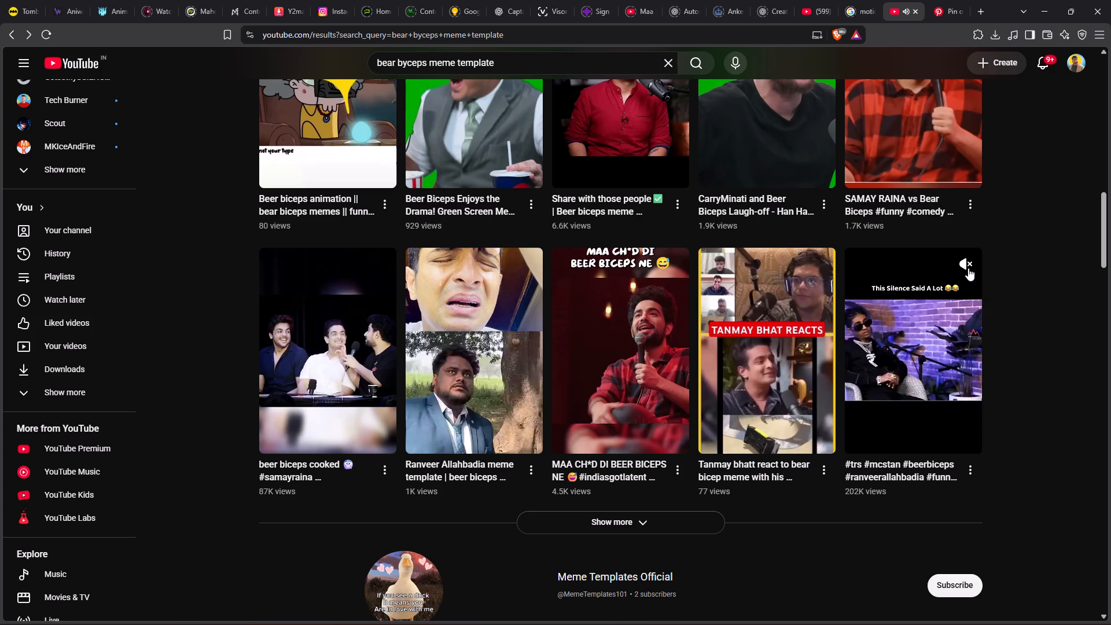
Watch the "Beer biceps parody", "Bro should hesitate" and "Beer Biceps Roast" Honey Singh Shorts, returning to the search results after each.
scroll(855, 318, "down", 9)
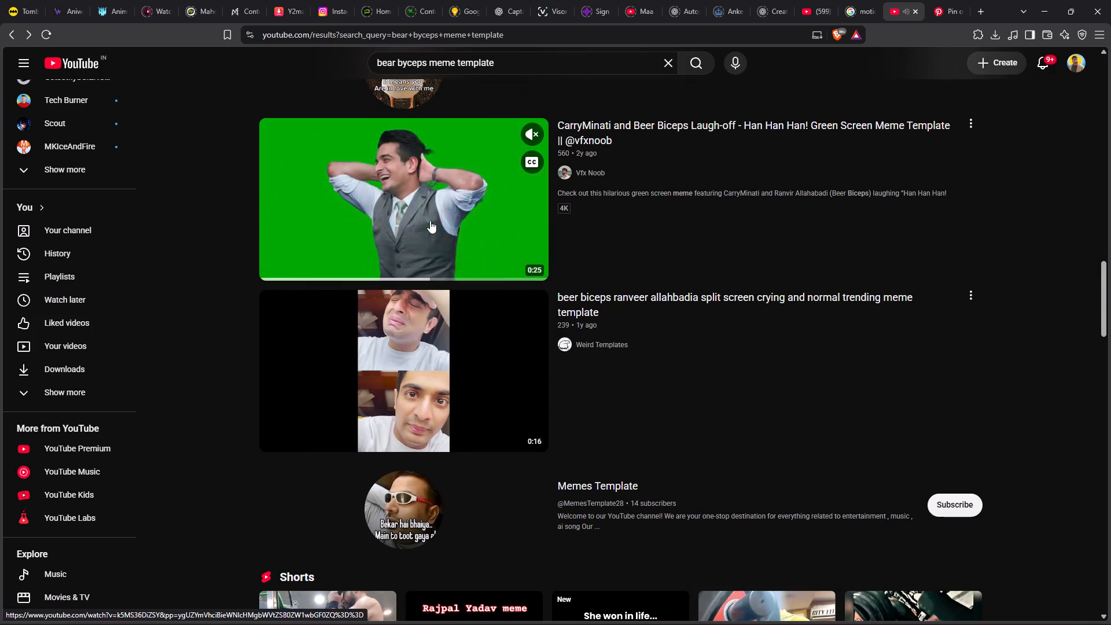
scroll(409, 240, "down", 3)
scroll(441, 197, "down", 4)
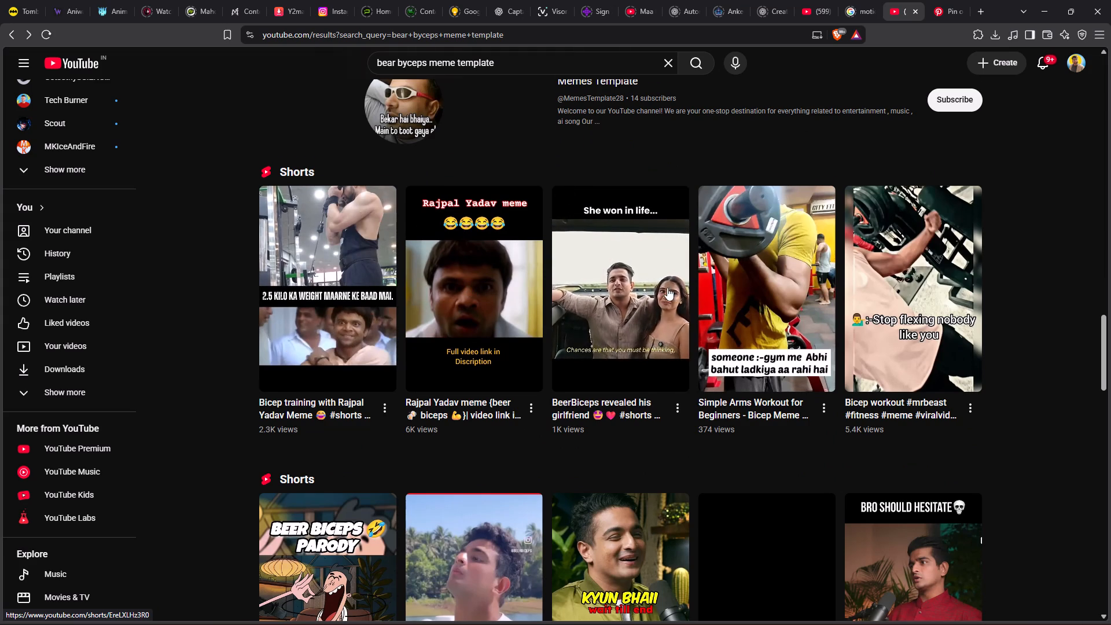
scroll(667, 288, "down", 4)
scroll(441, 307, "down", 2)
scroll(326, 263, "down", 3)
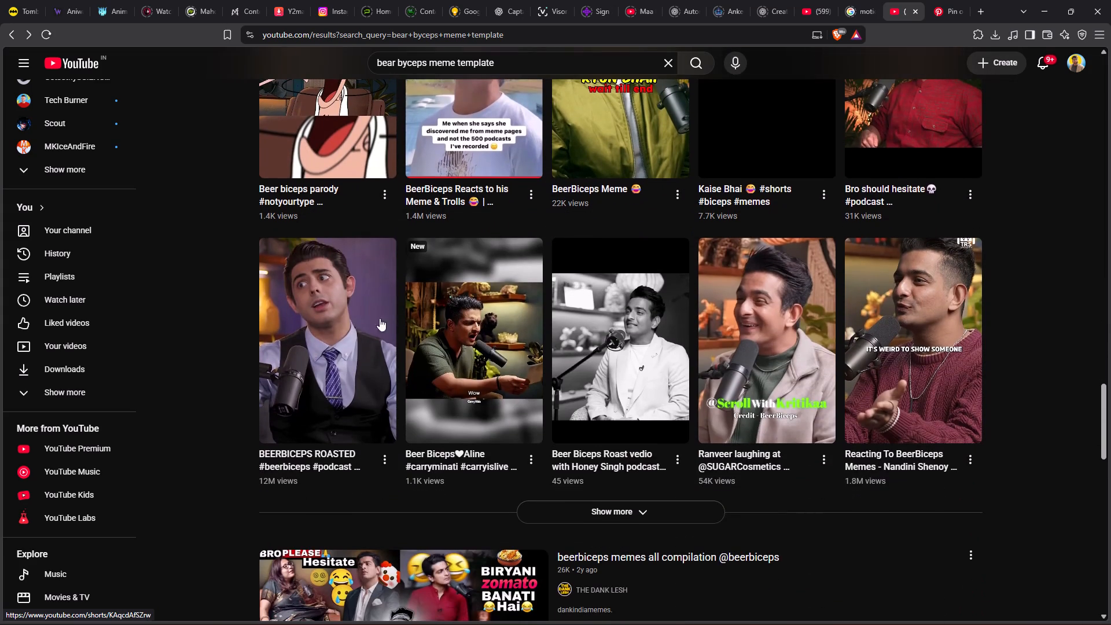
scroll(345, 263, "up", 2)
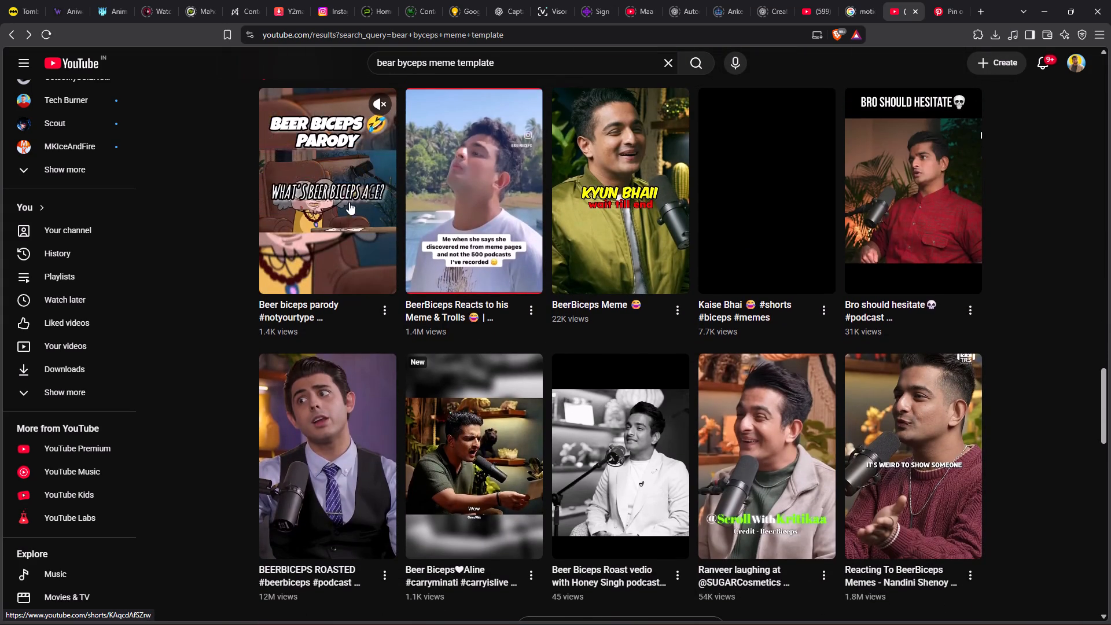
left_click(343, 224)
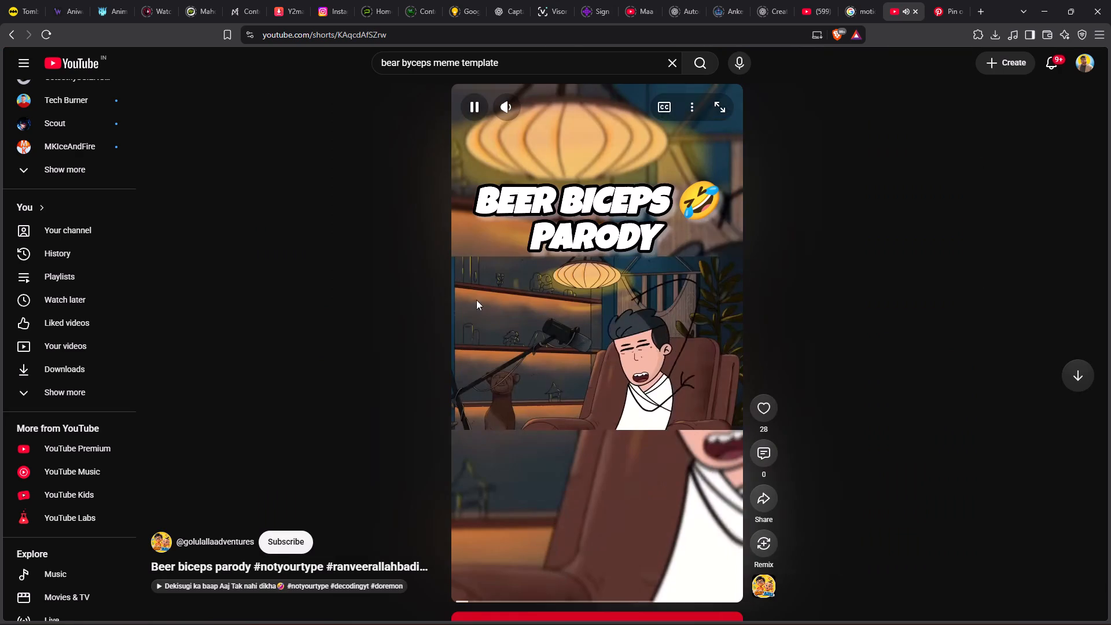
left_click(10, 32)
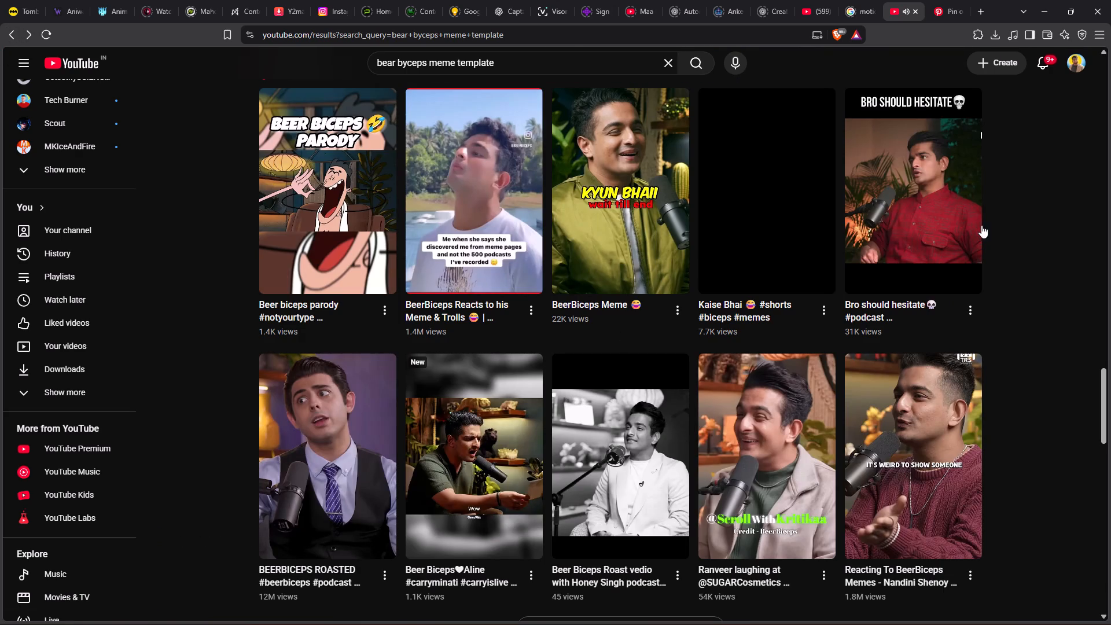
left_click(939, 215)
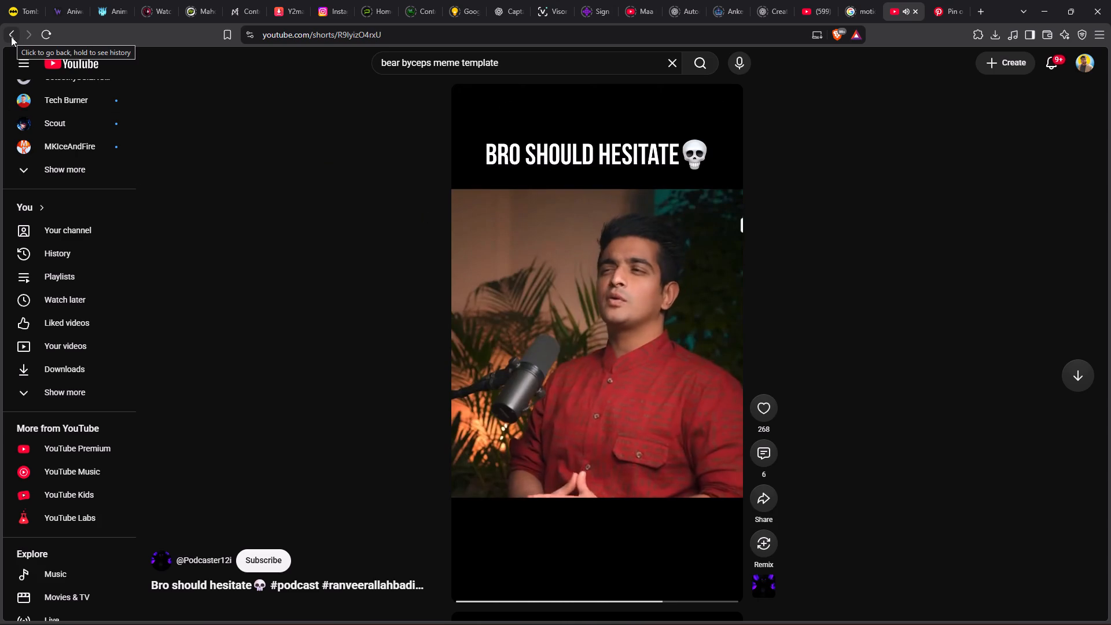
left_click(11, 36)
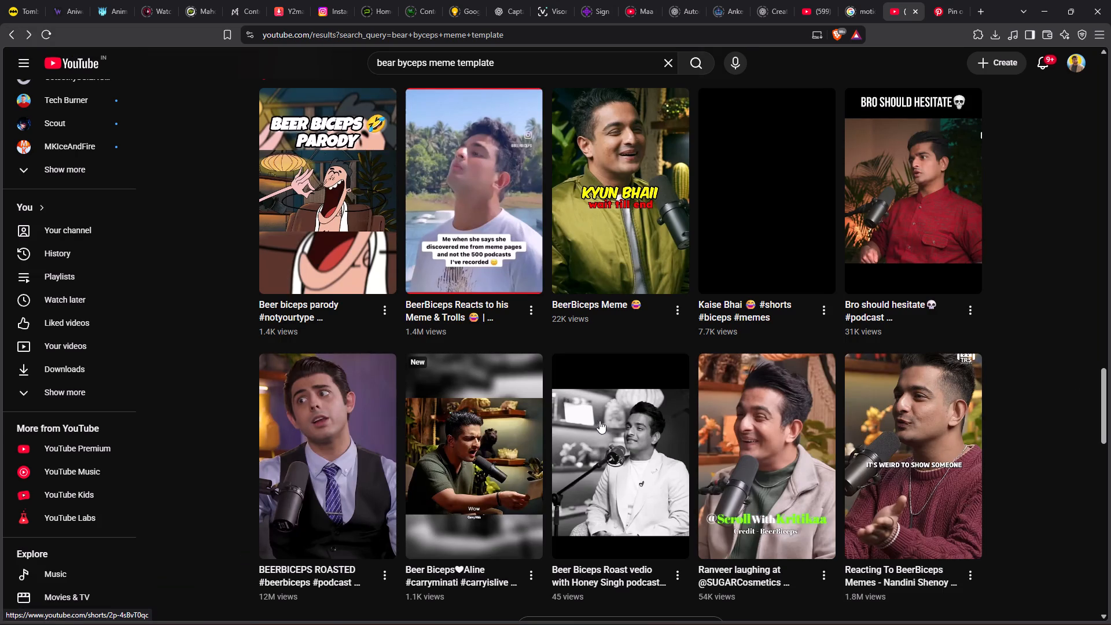
left_click(608, 475)
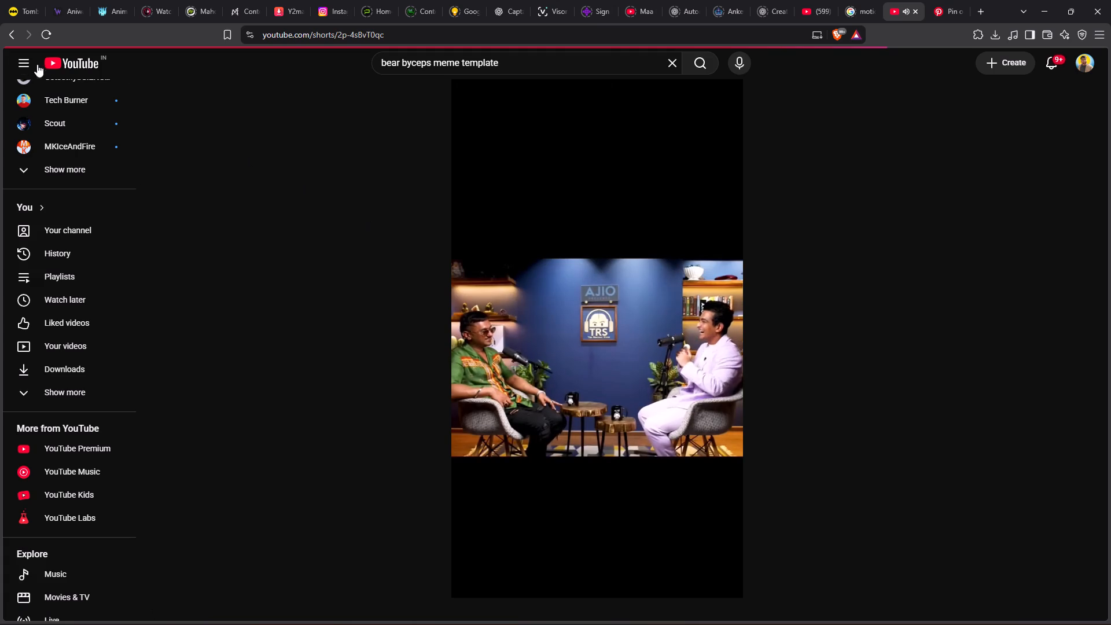
left_click(12, 37)
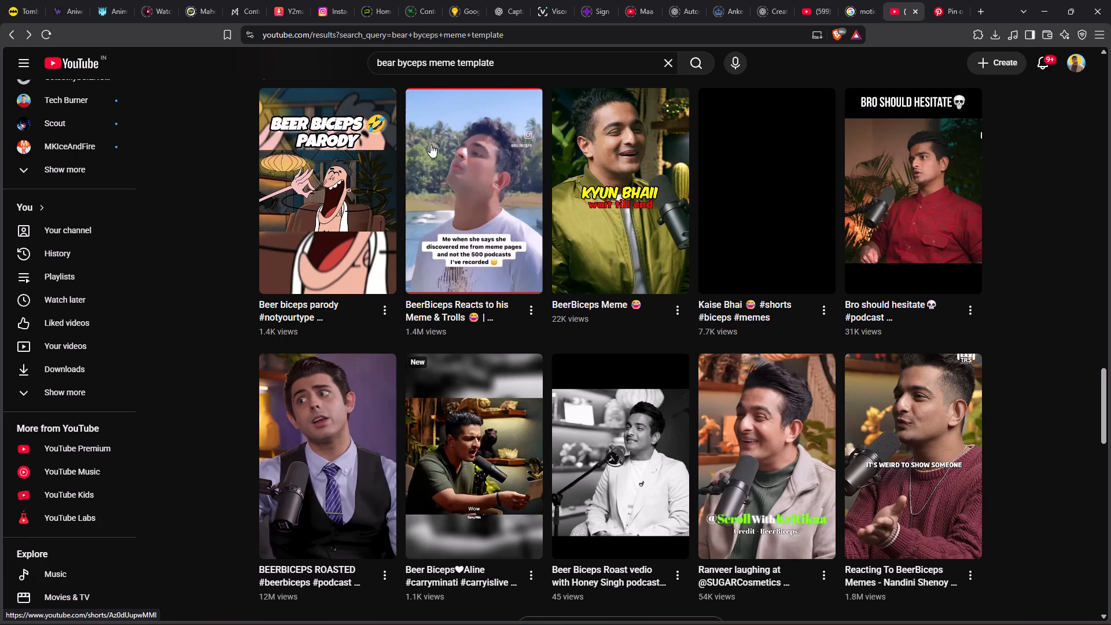
Watch the "Ye ek din pit ke manega" and "The New Law of Ranveer Allahbadia" Shorts, returning to the search results after each.
scroll(568, 278, "down", 9)
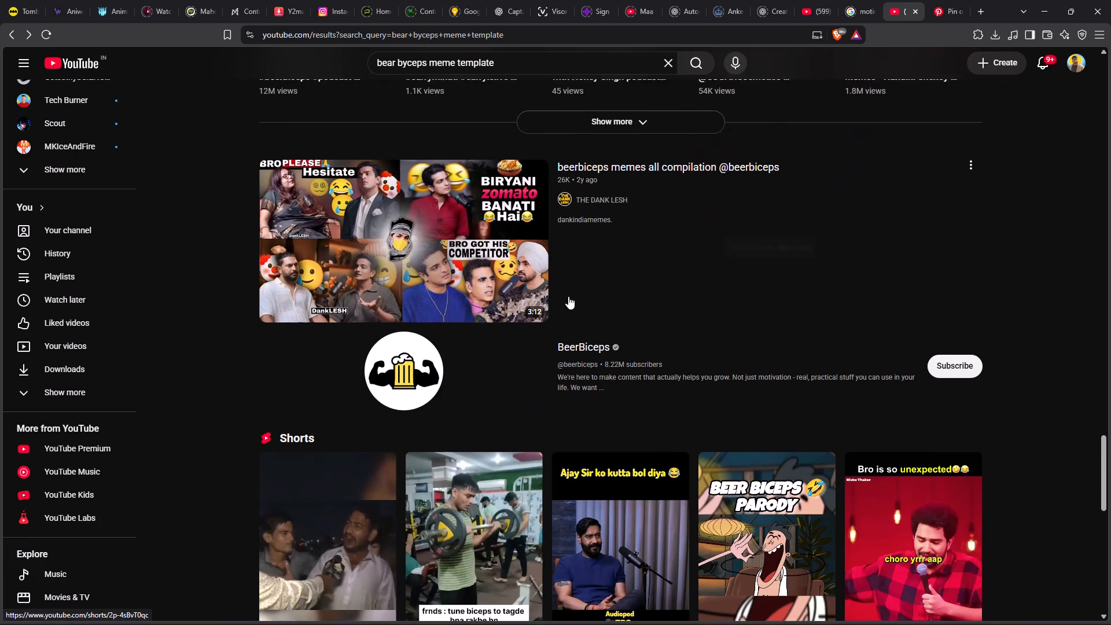
scroll(458, 363, "down", 4)
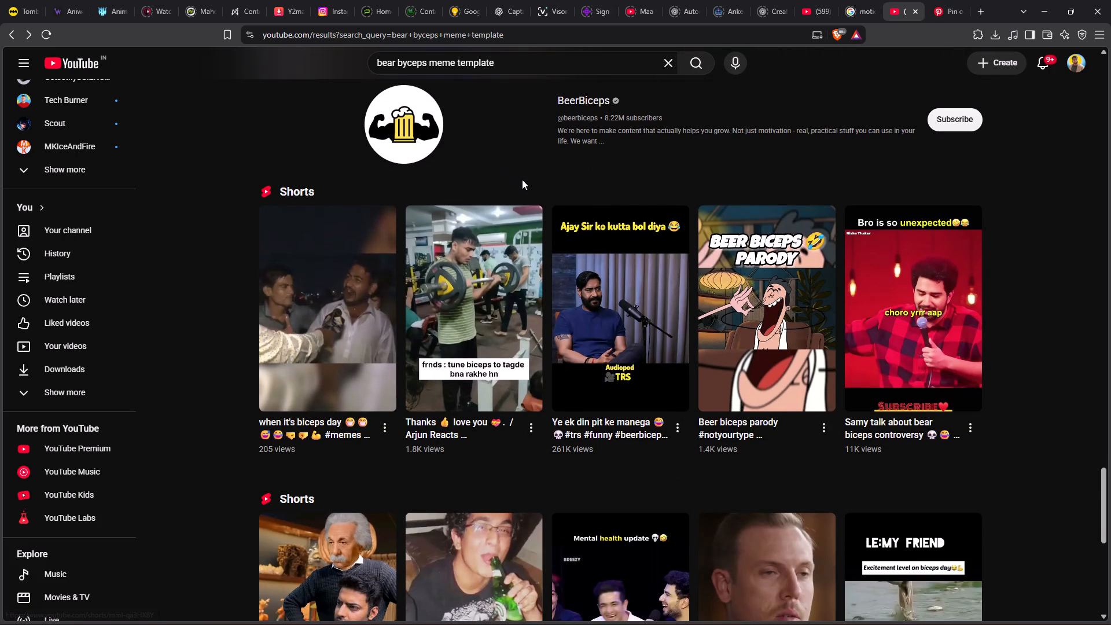
left_click(658, 328)
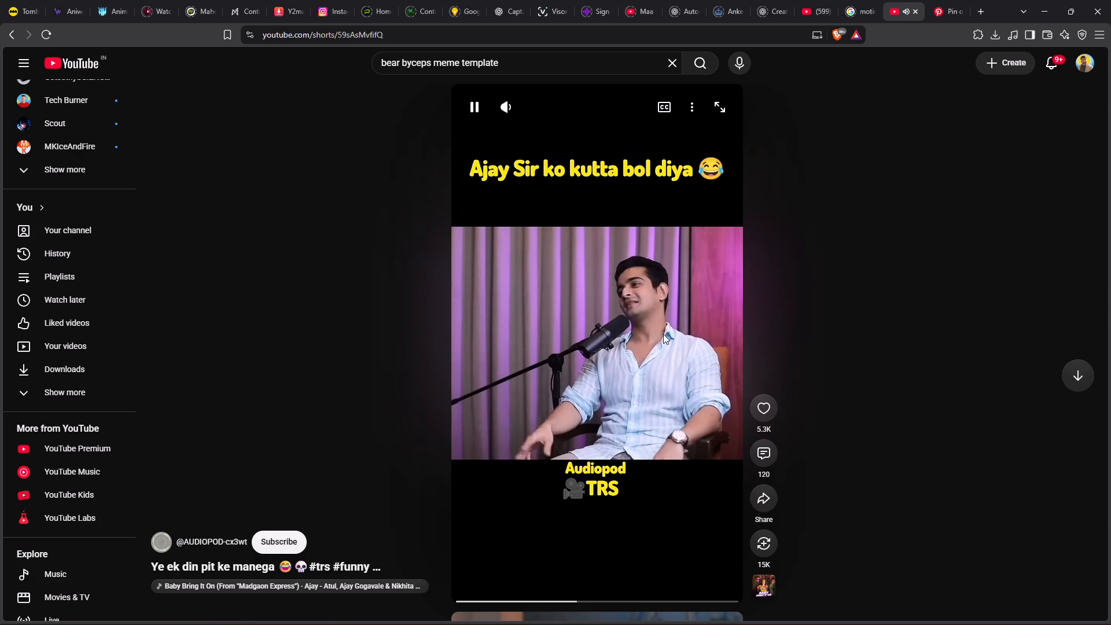
left_click(10, 34)
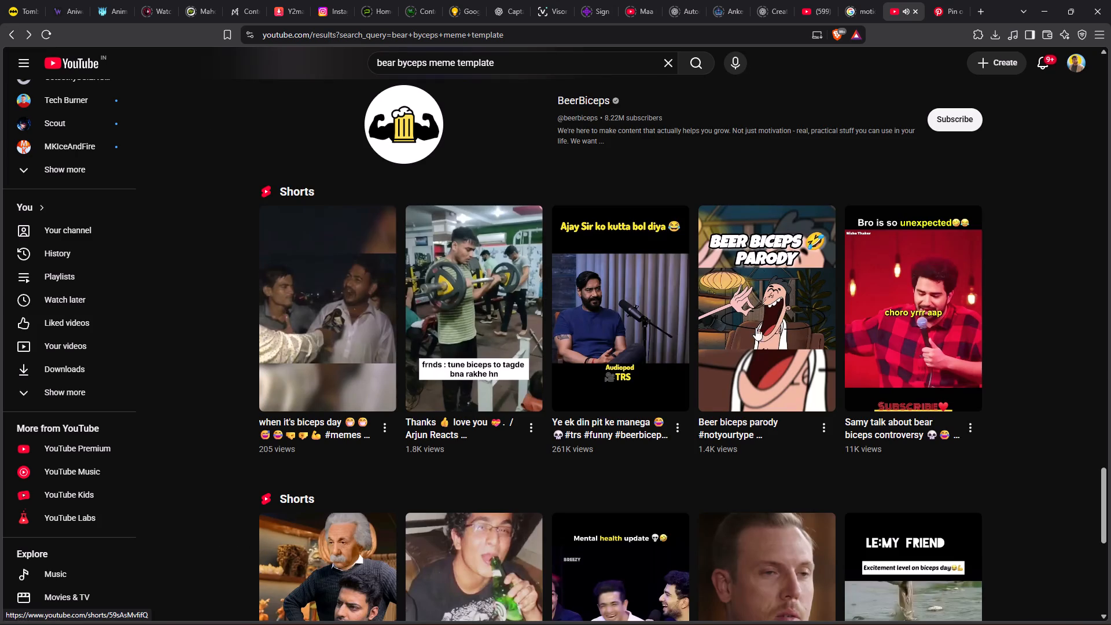
scroll(913, 336, "down", 4)
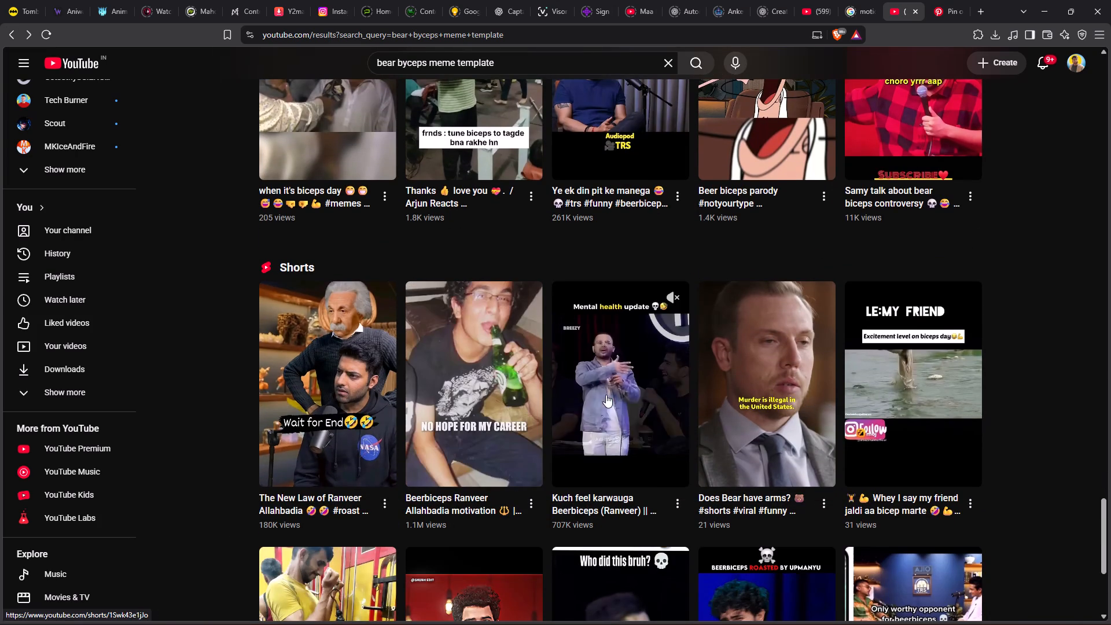
left_click(344, 386)
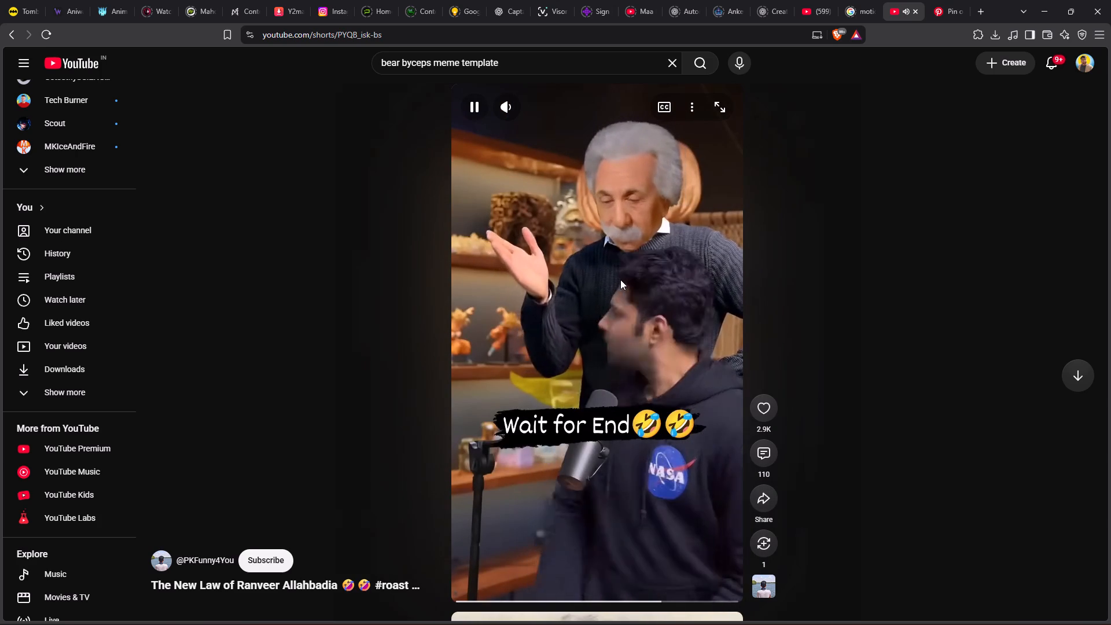
left_click(16, 37)
Look through the remaining Shorts and meme template videos in the results for a suitable clip.
scroll(417, 292, "down", 4)
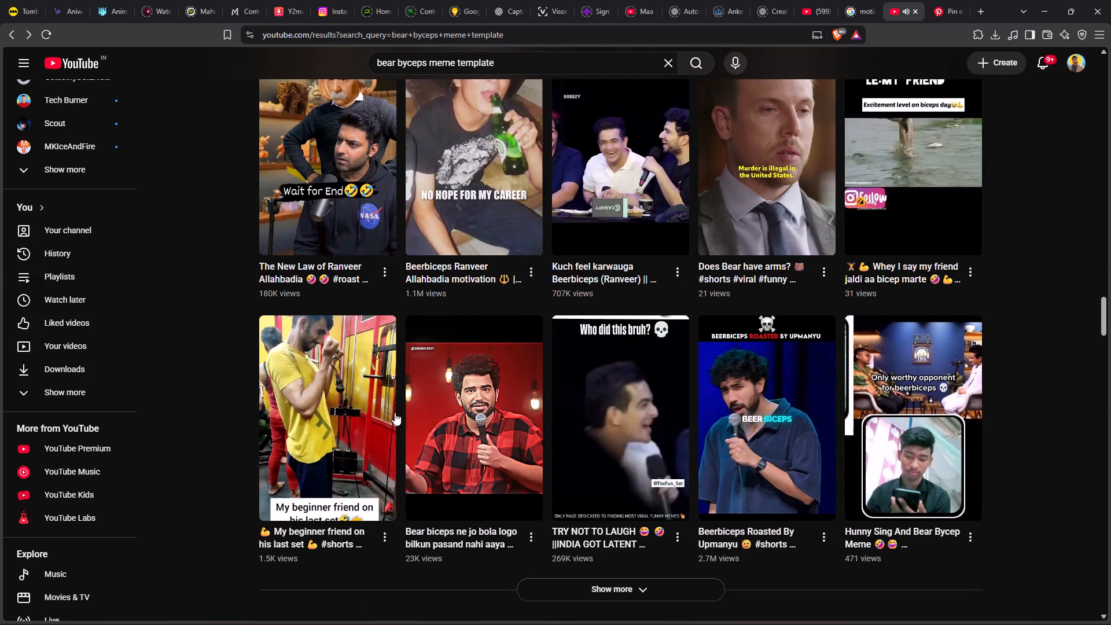
scroll(672, 399, "down", 3)
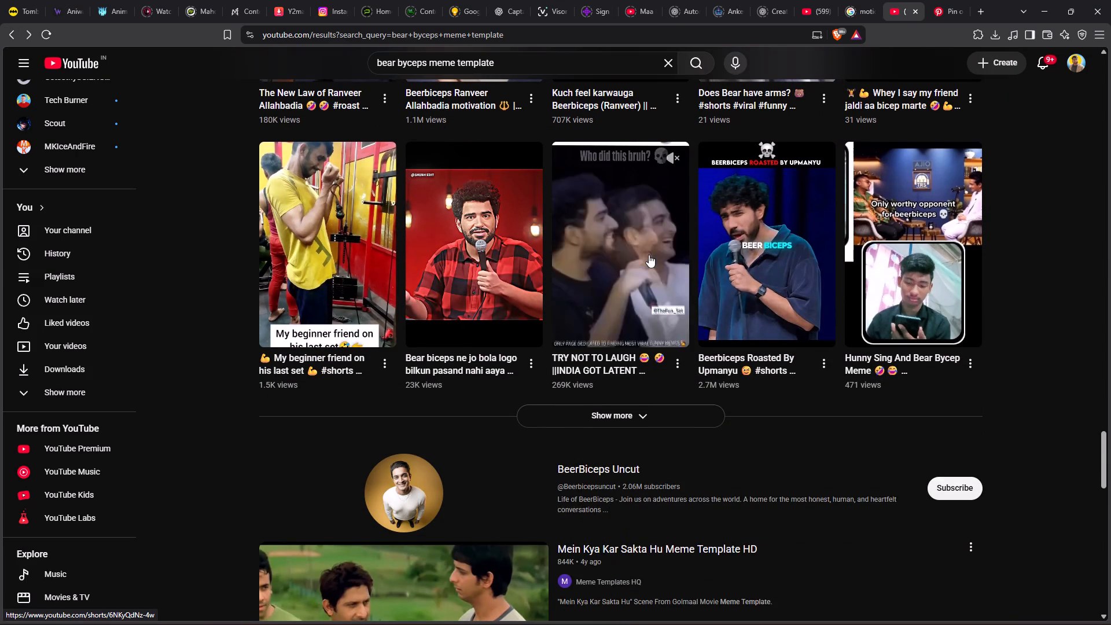
scroll(649, 255, "down", 4)
scroll(439, 388, "down", 5)
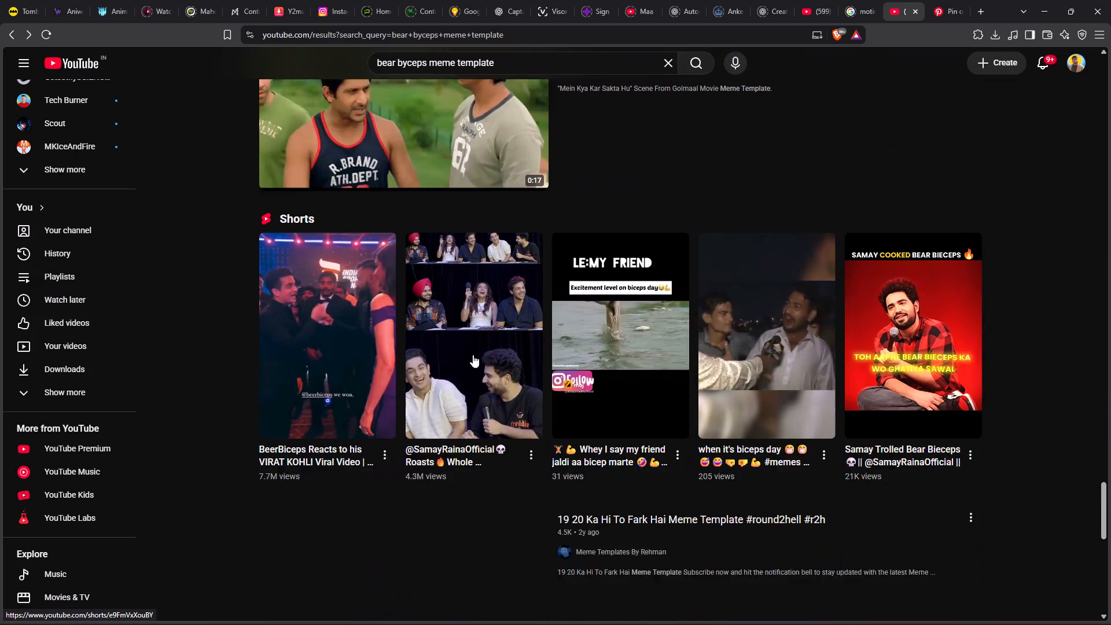
scroll(545, 362, "down", 4)
scroll(404, 352, "up", 4)
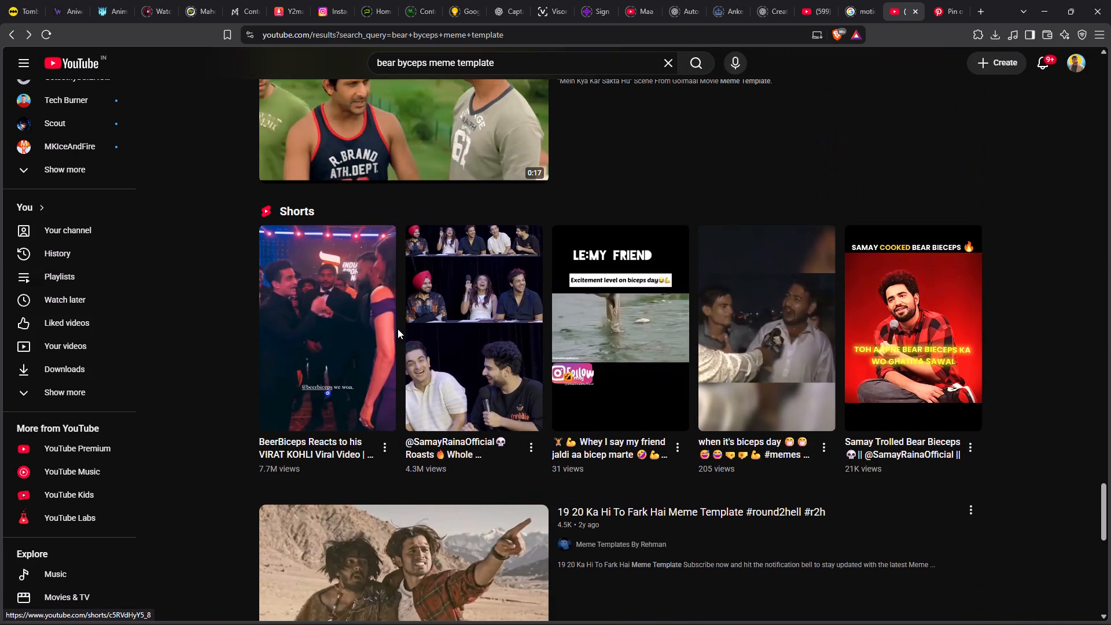
scroll(398, 329, "up", 9)
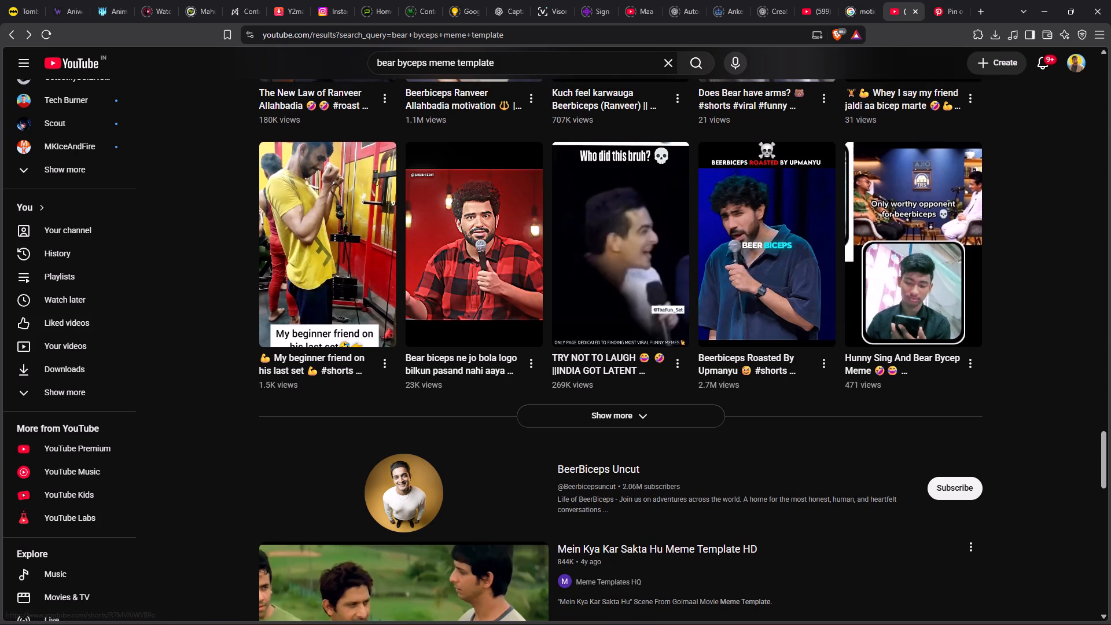
Change the YouTube search to "podcast meme template" and run it.
left_click_drag(426, 62, 294, 68)
type("podcast")
key("Return")
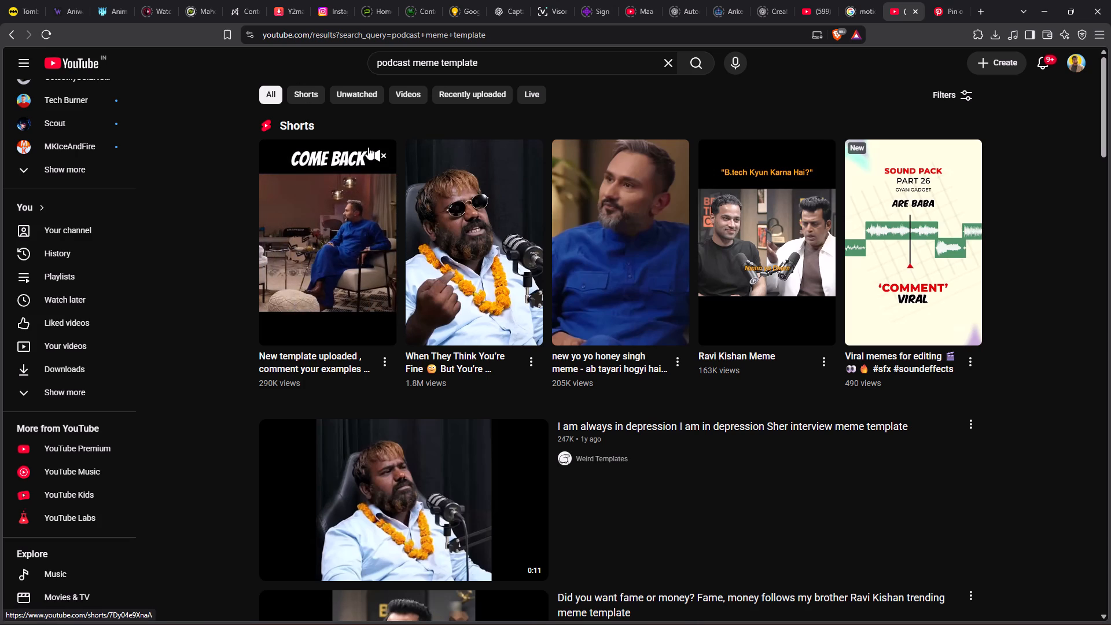
Preview the "COME BACK" Short, the Podcast Fight MEME Template and the Ravi Kishan "fame or money" template with sound in the results.
left_click(382, 151)
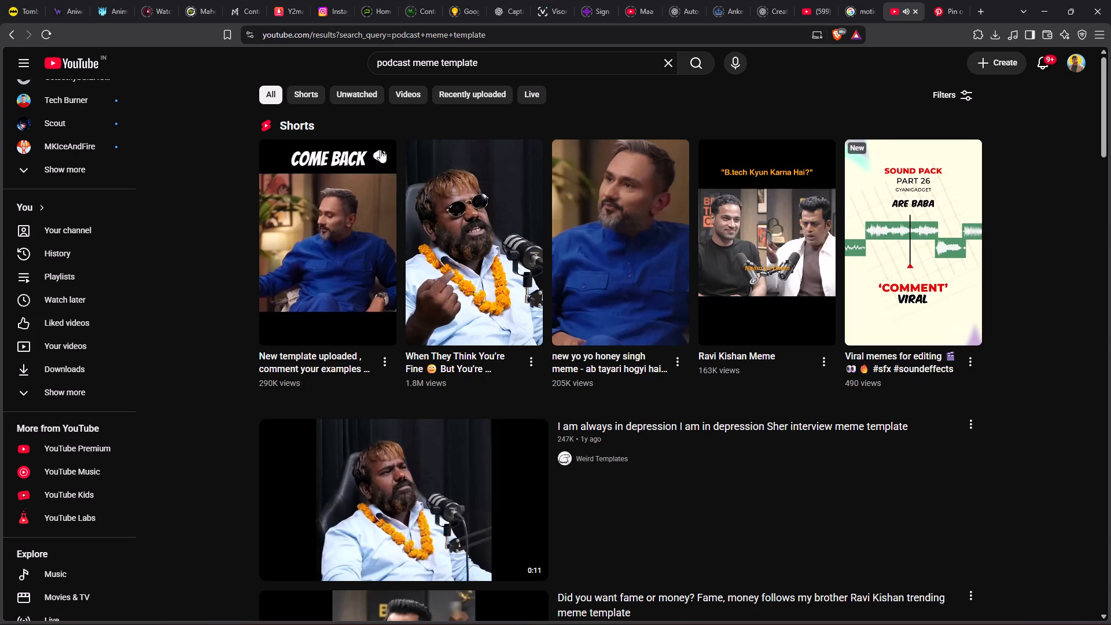
left_click(380, 148)
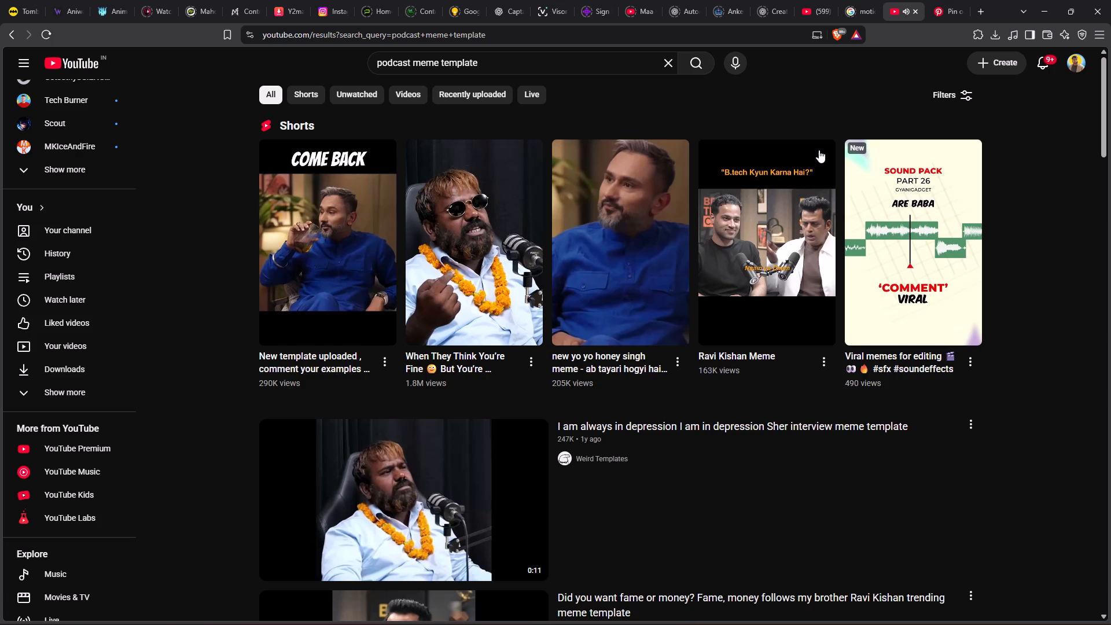
scroll(394, 245, "down", 5)
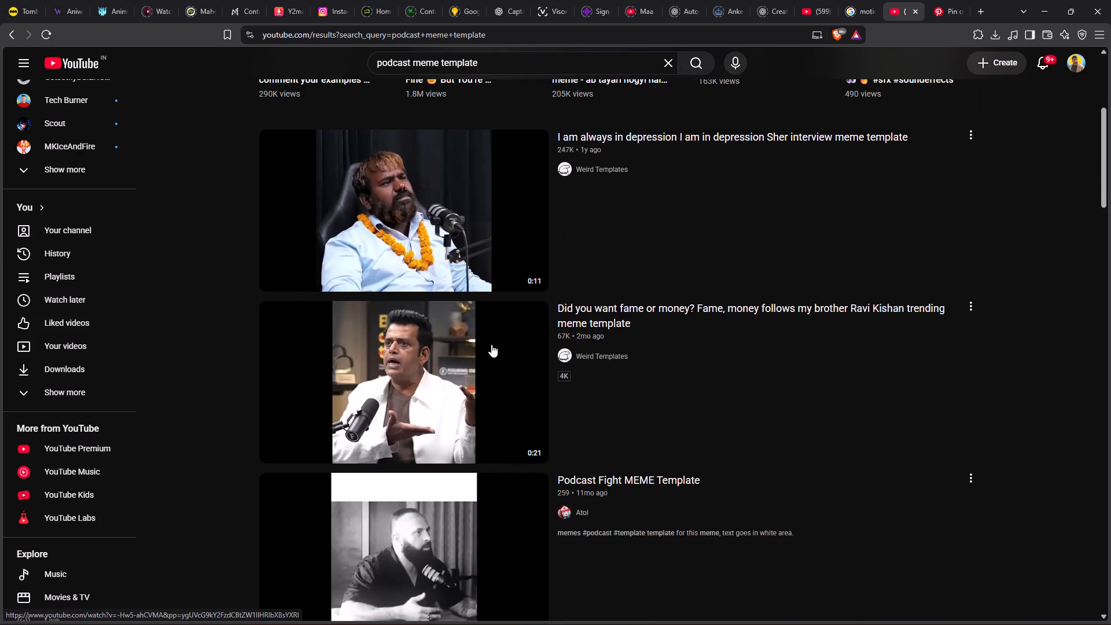
scroll(496, 507, "down", 2)
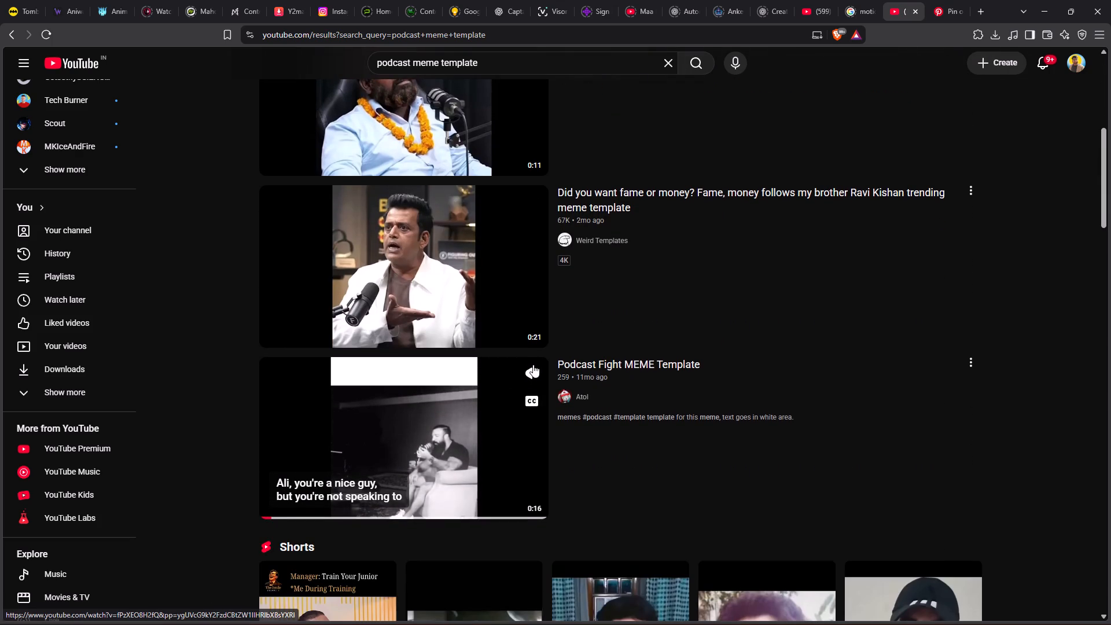
left_click(533, 365)
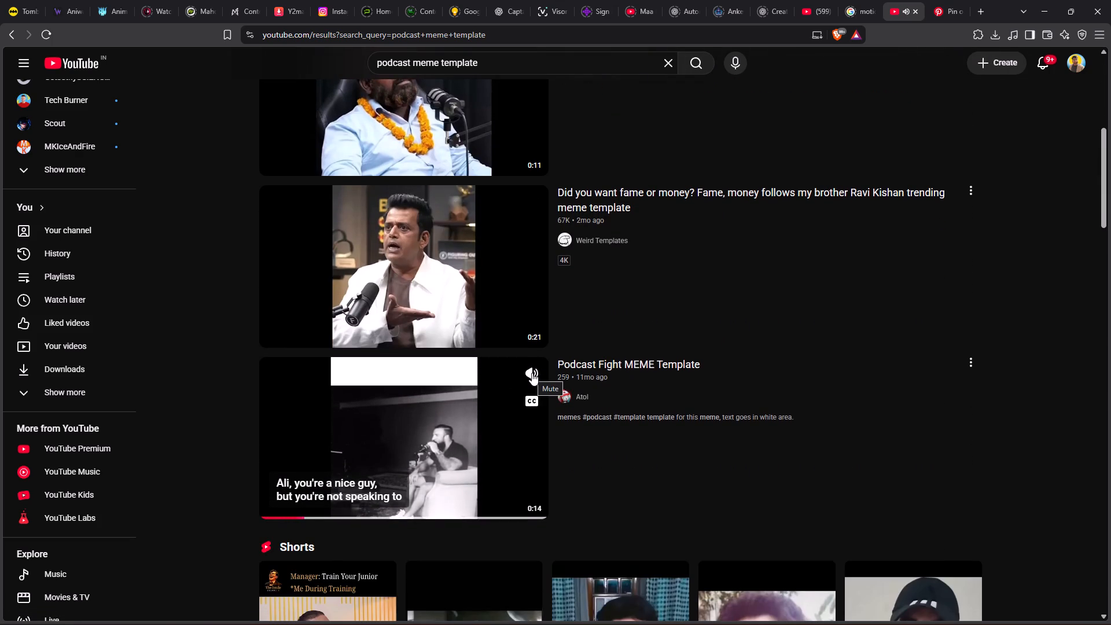
left_click(532, 373)
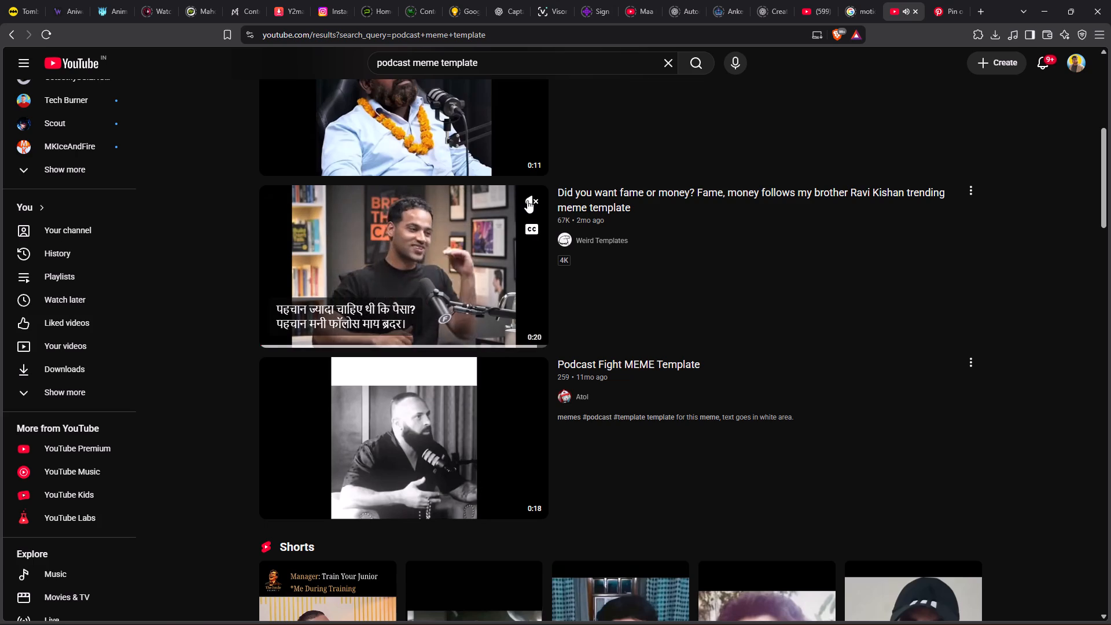
left_click(529, 197)
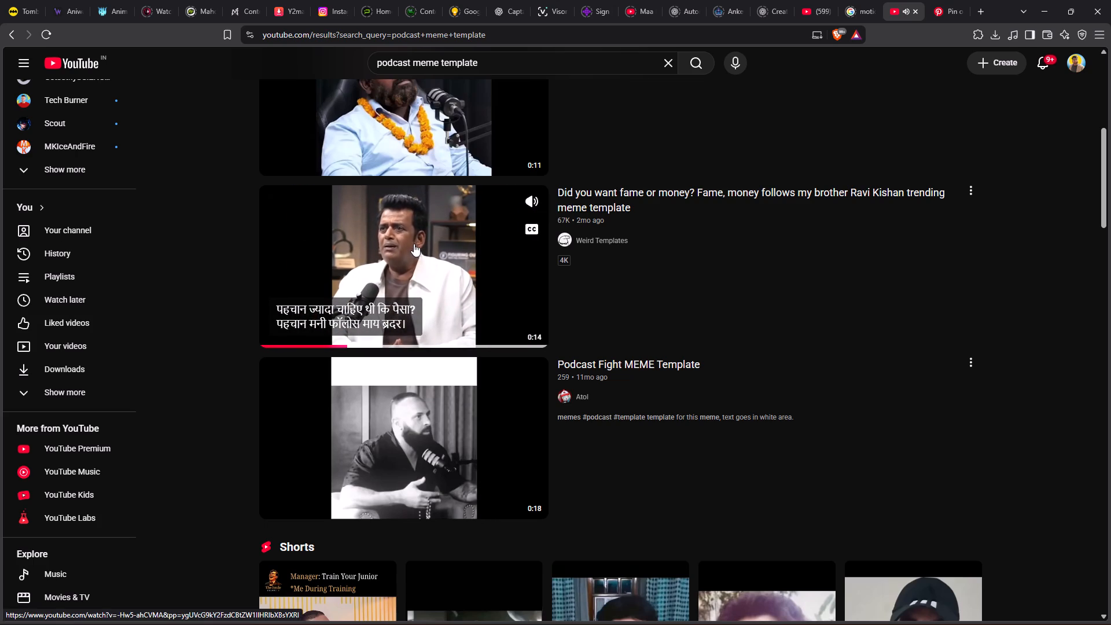
Open the Ravi Kishan "money follows my brother" meme template video, pause it and copy its share link.
left_click(430, 234)
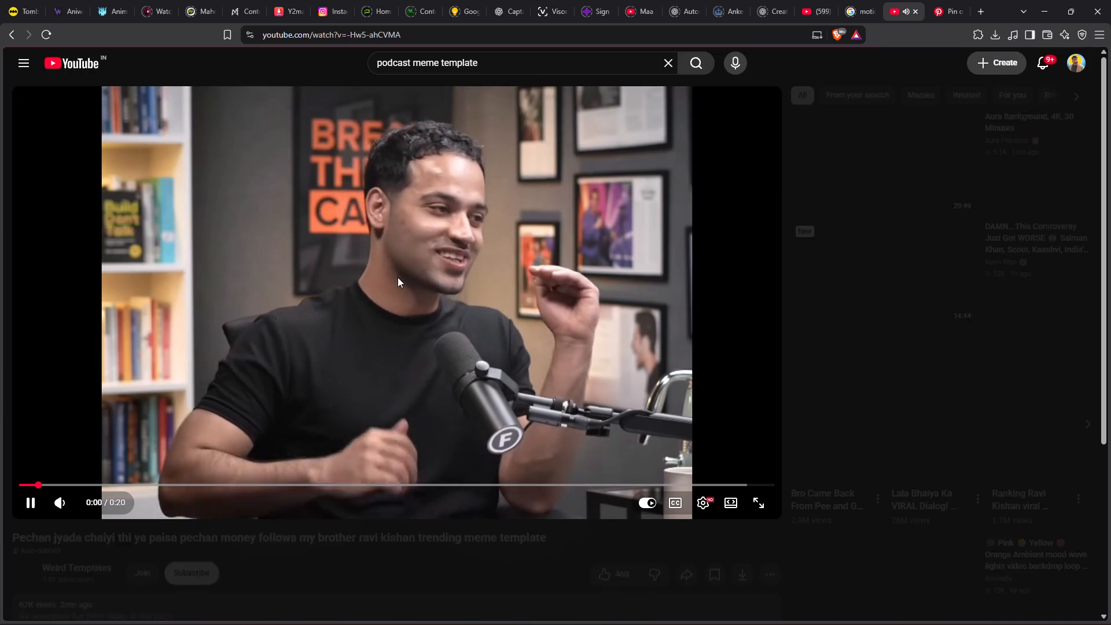
left_click(398, 277)
left_click(411, 270)
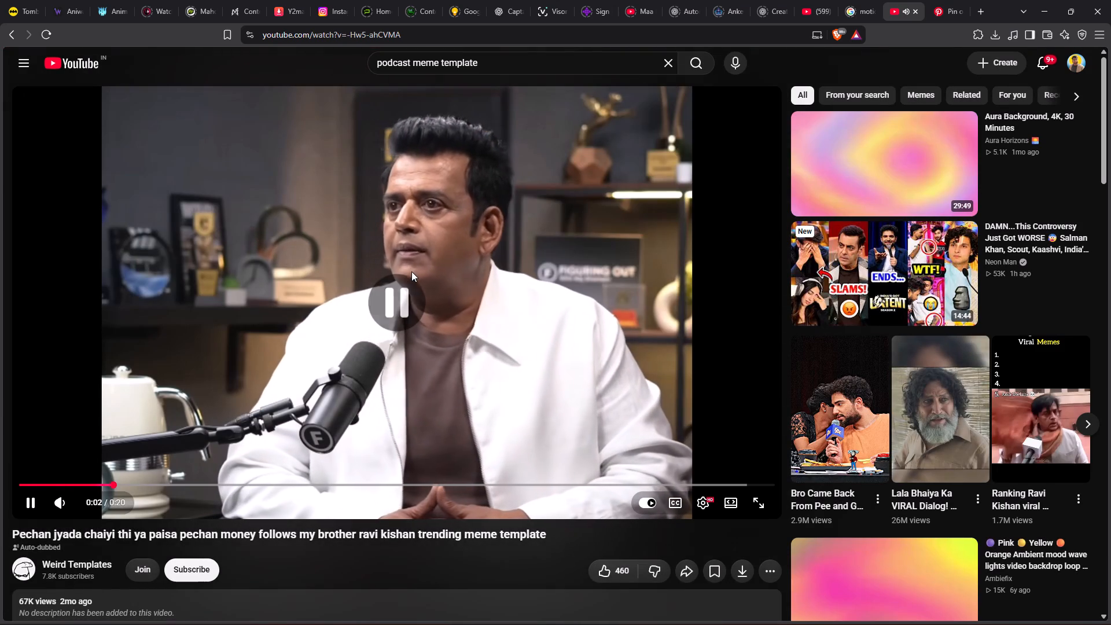
scroll(683, 264, "down", 5)
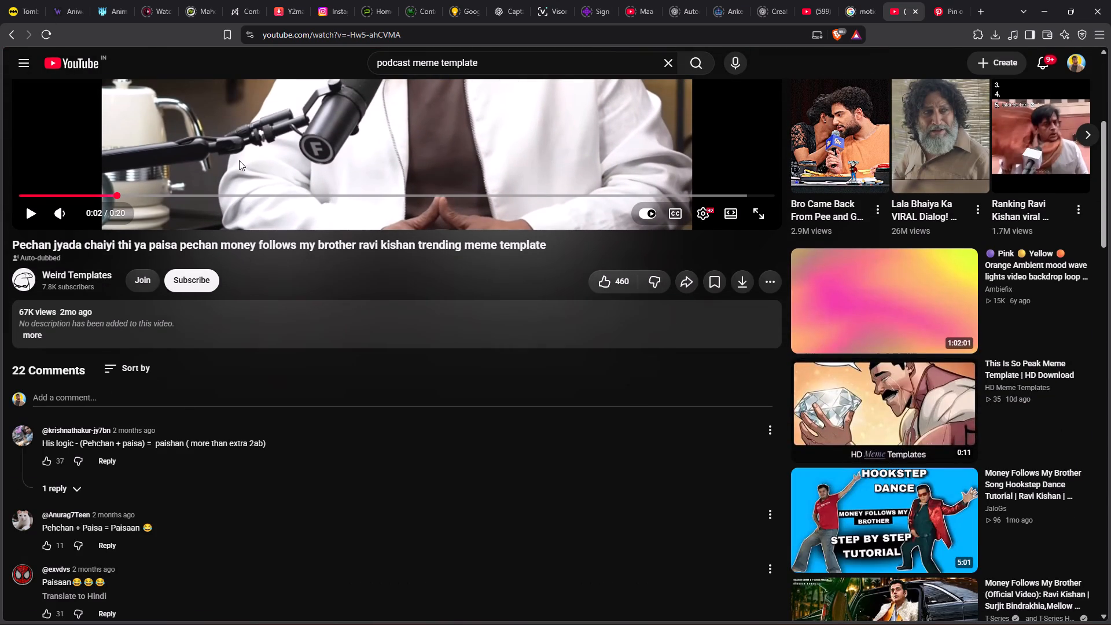
left_click(685, 280)
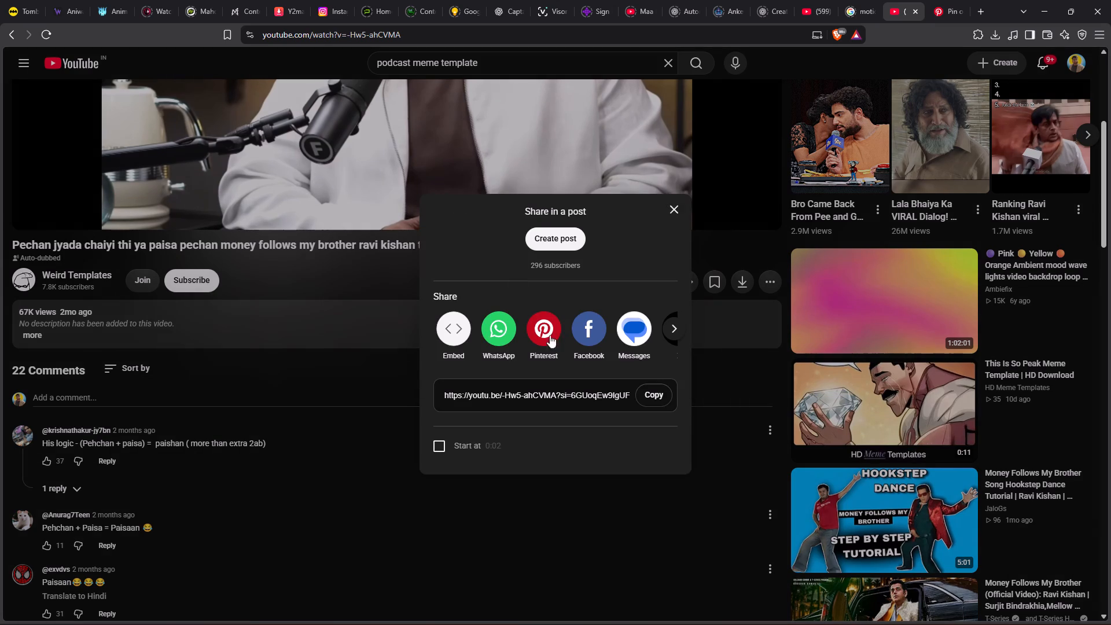
left_click(653, 393)
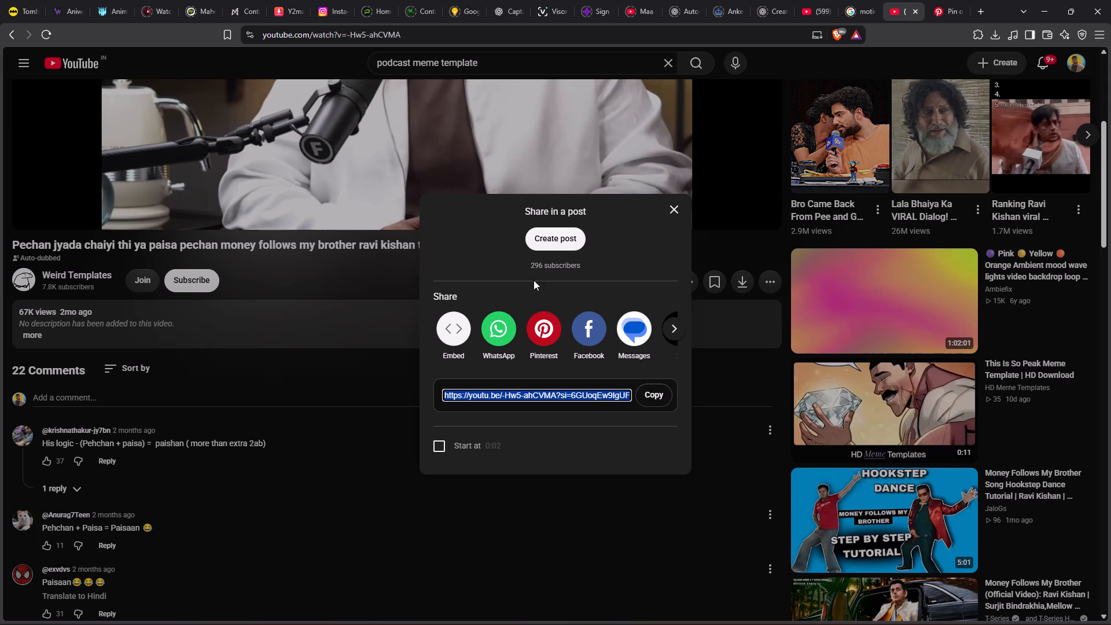
left_click(652, 393)
Convert the copied video link on y2mate and start the 1080p MP4 download.
left_click(284, 17)
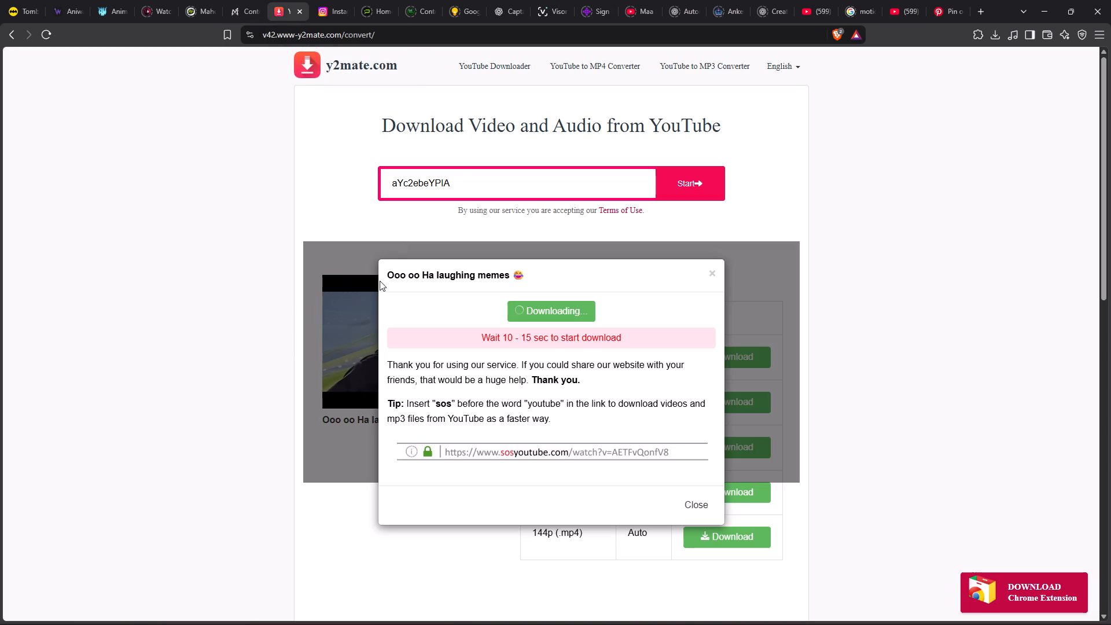
triple_click(470, 183)
key("ctrl+v")
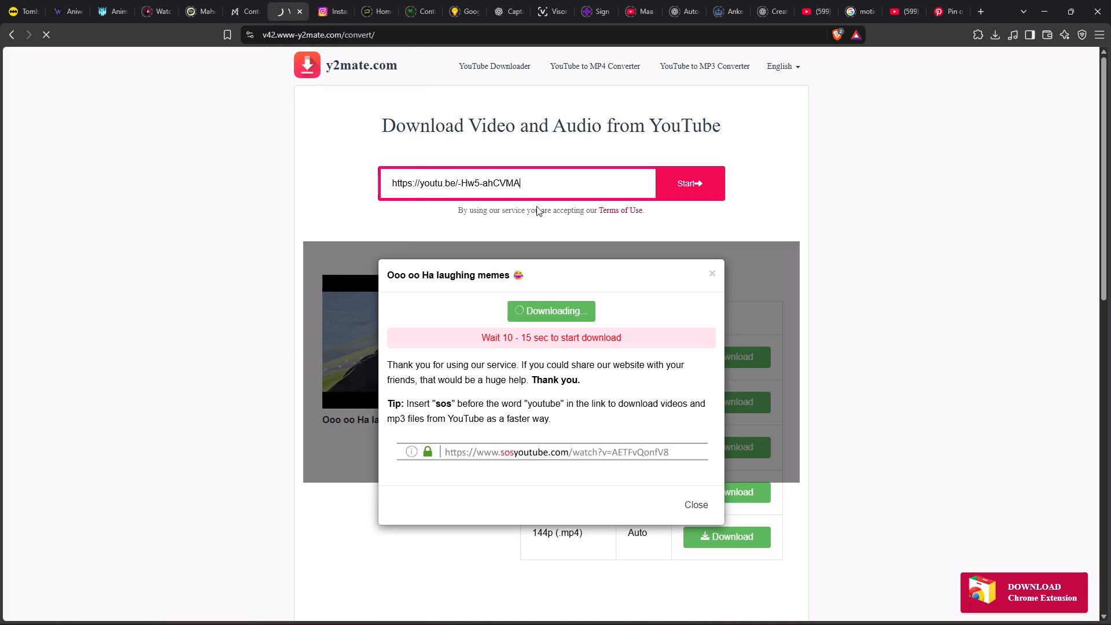
left_click(695, 191)
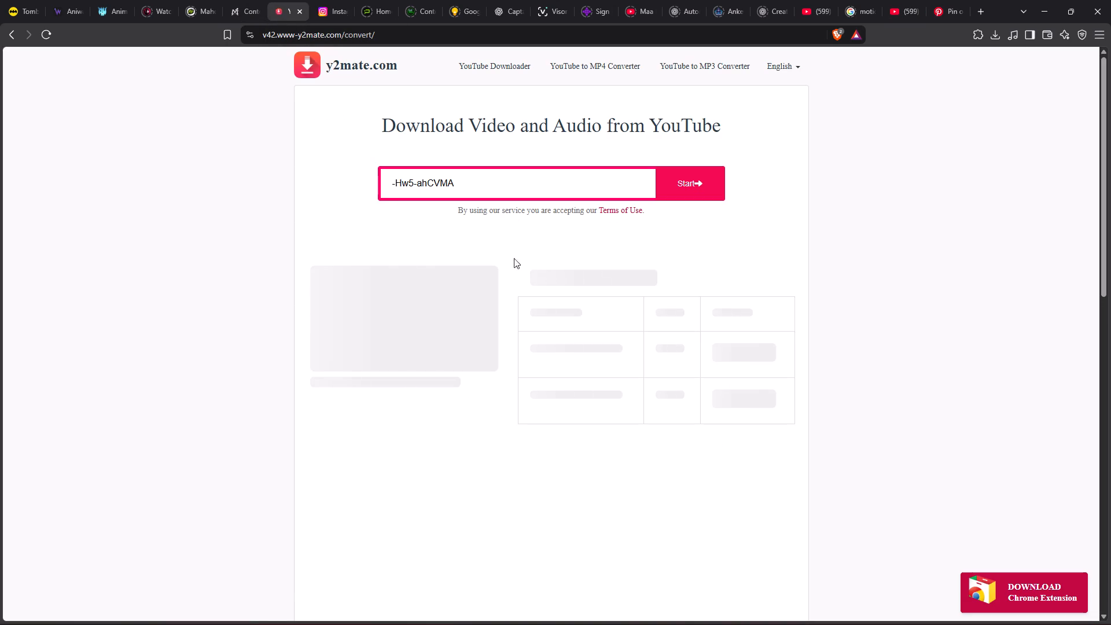
left_click(611, 289)
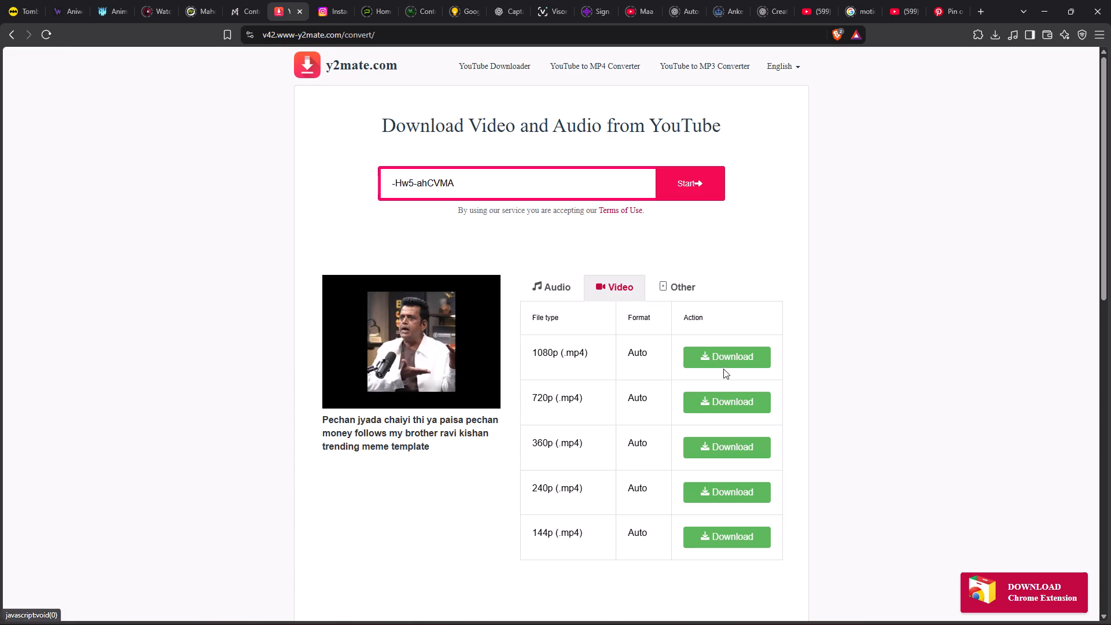
left_click(729, 357)
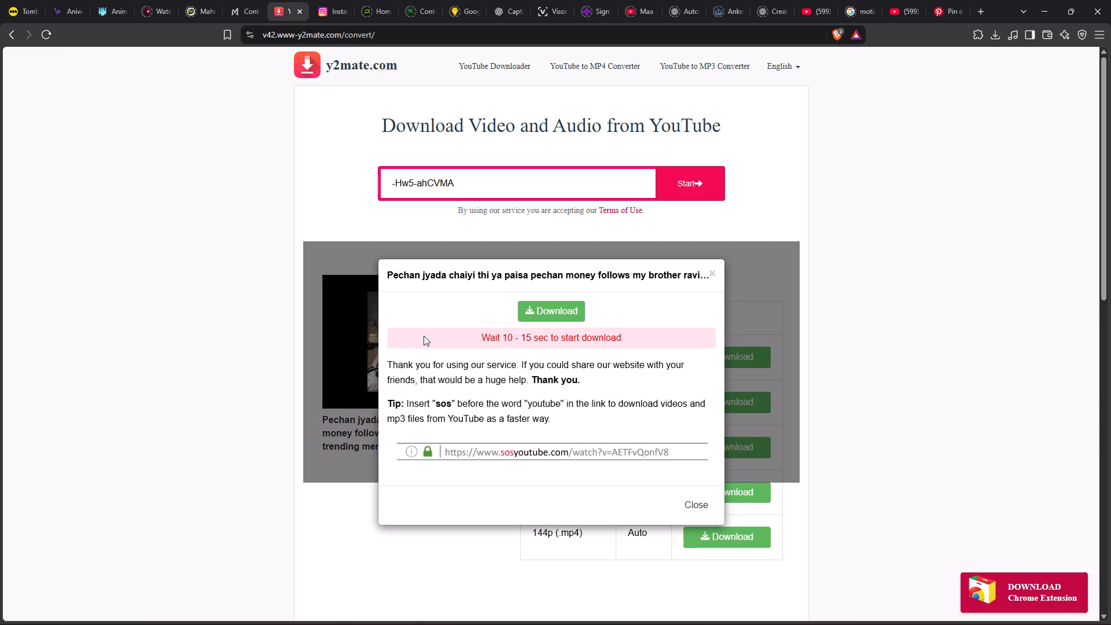
left_click(539, 312)
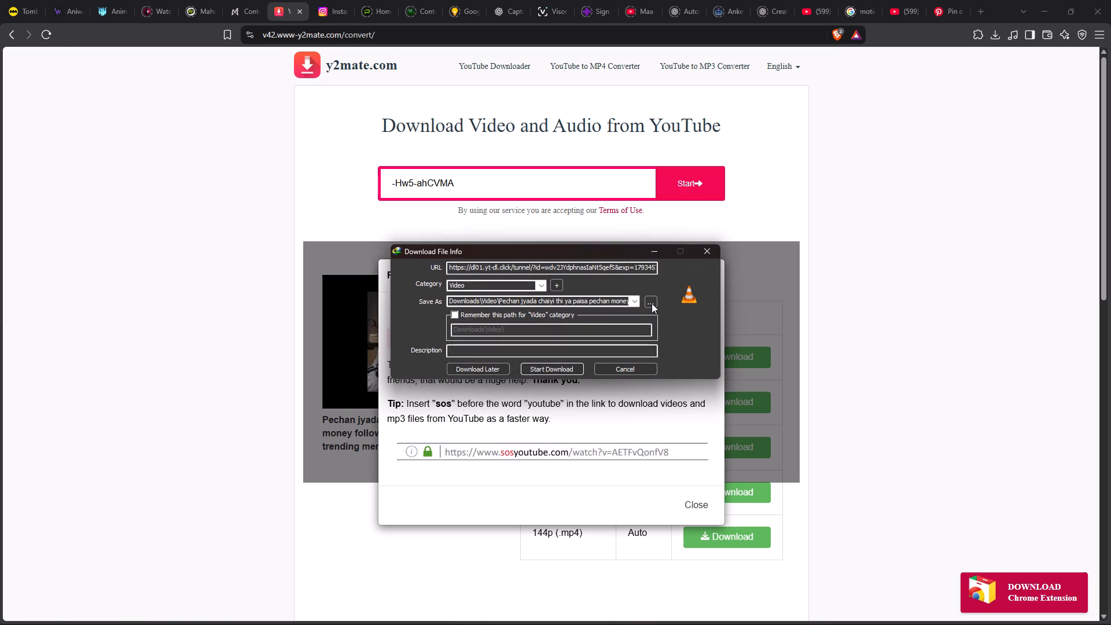
Choose a custom save location for the download, shorten its file name to "money follows my brother" and copy the name.
left_click(651, 303)
scroll(440, 337, "down", 5)
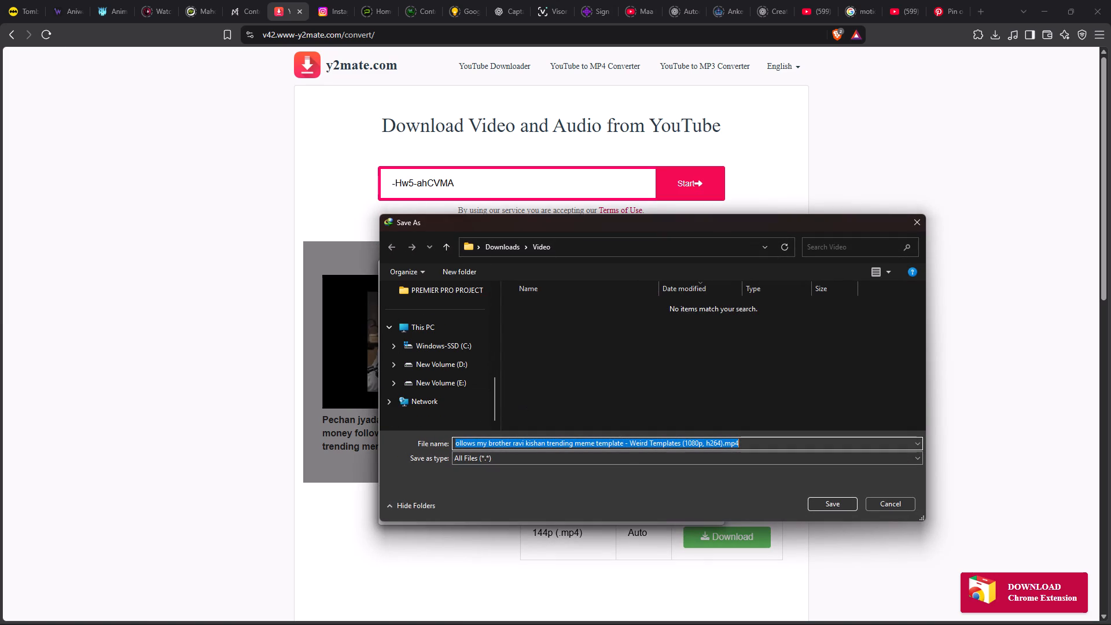
left_click(764, 444)
key("BackSpace")
key("BackSpace")
key("BackSpace")
key("BackSpace")
key("BackSpace")
key("BackSpace")
key("BackSpace")
key("BackSpace")
key("BackSpace")
key("BackSpace")
key("BackSpace")
key("BackSpace")
key("BackSpace")
key("BackSpace")
key("BackSpace")
key("BackSpace")
key("BackSpace")
key("BackSpace")
key("BackSpace")
key("BackSpace")
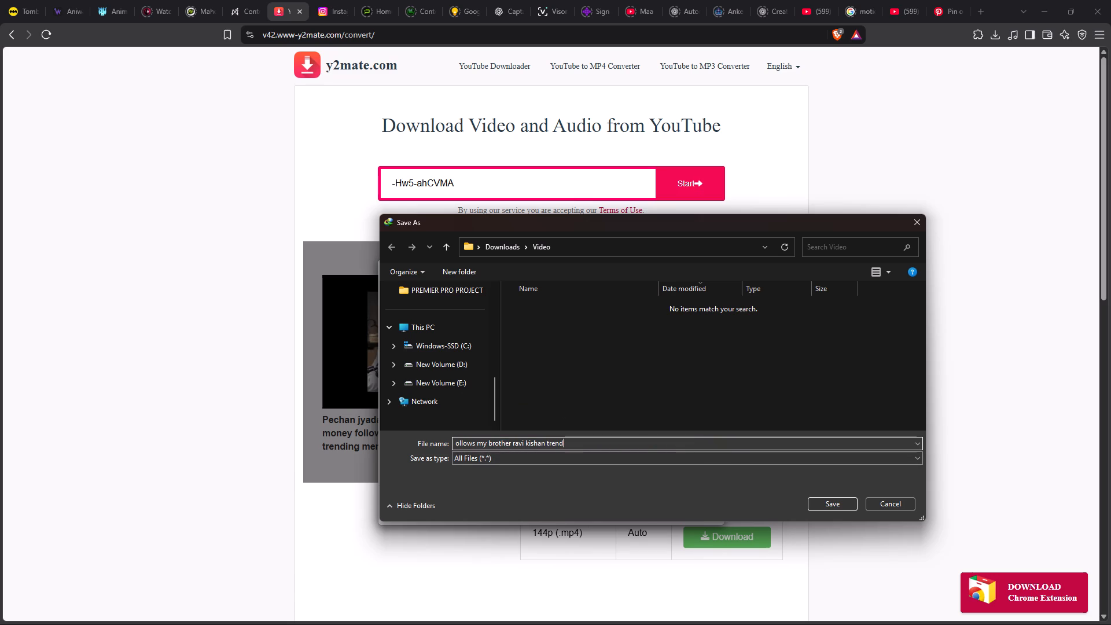
key("BackSpace")
key("BackSpace")
key("BackSpace")
key("BackSpace")
key("BackSpace")
left_click_drag(553, 447, 363, 419)
left_click(719, 448)
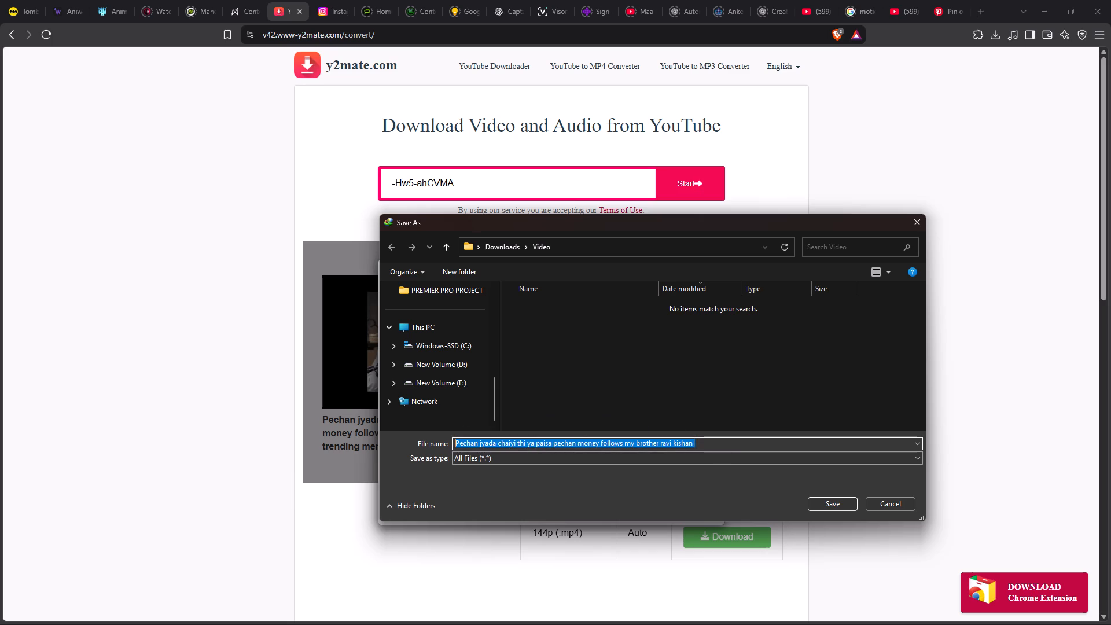
left_click(719, 441)
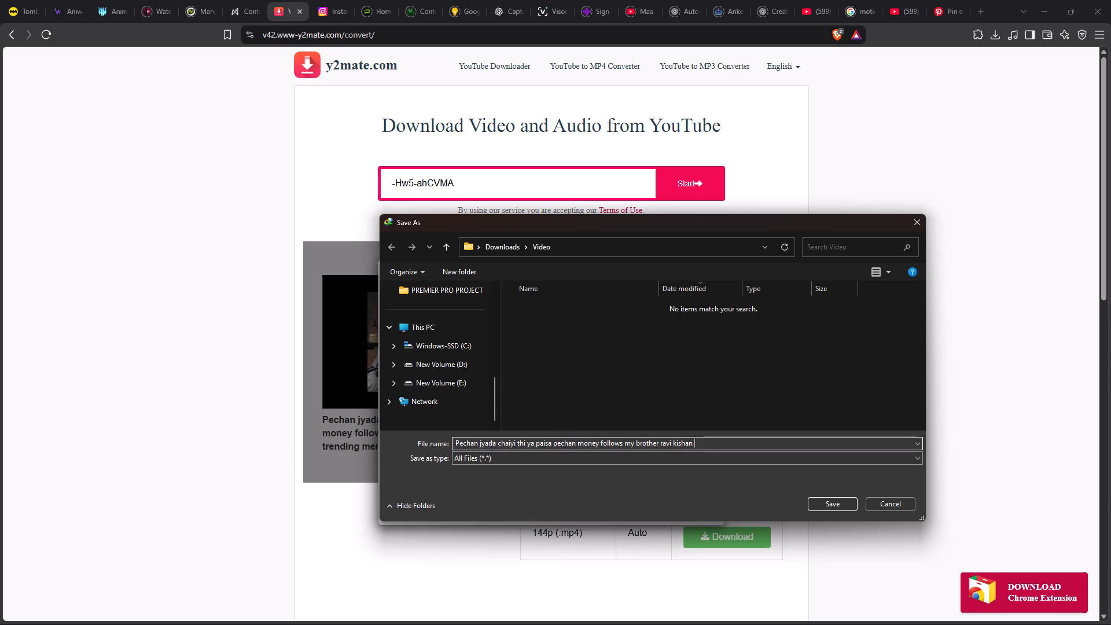
left_click(576, 443)
key("BackSpace")
key("BackSpace")
key("BackSpace")
key("BackSpace")
key("BackSpace")
key("BackSpace")
key("BackSpace")
key("BackSpace")
key("BackSpace")
key("BackSpace")
key("BackSpace")
key("BackSpace")
key("BackSpace")
key("BackSpace")
key("BackSpace")
key("BackSpace")
key("BackSpace")
key("BackSpace")
key("BackSpace")
key("BackSpace")
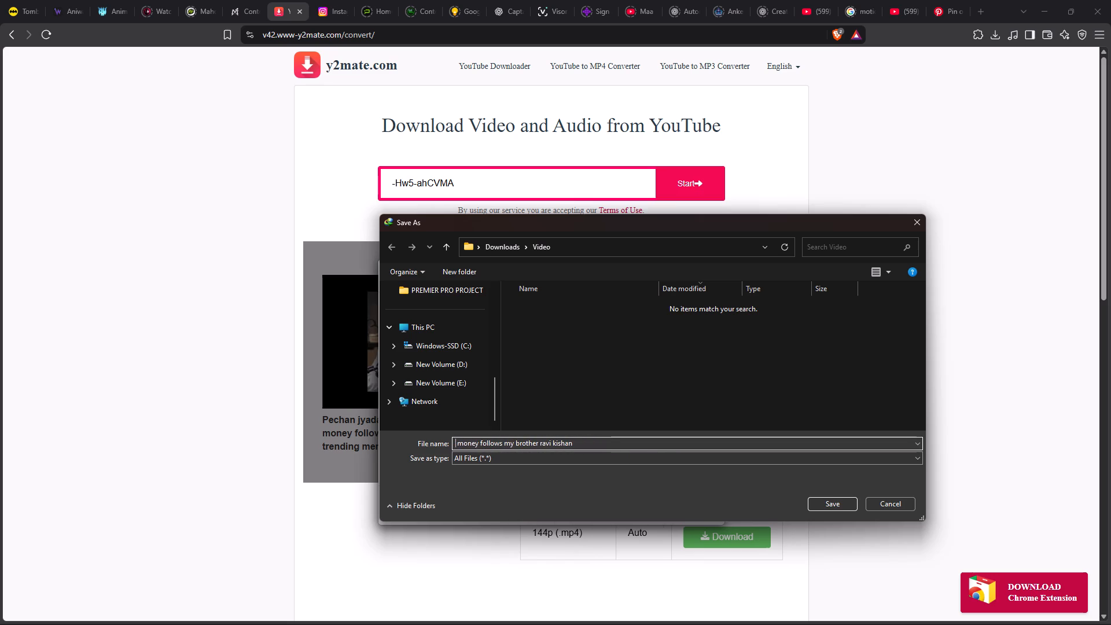
left_click(584, 446)
key("BackSpace")
key("BackSpace")
key("BackSpace")
key("BackSpace")
key("BackSpace")
key("BackSpace")
key("BackSpace")
key("BackSpace")
key("BackSpace")
key("BackSpace")
key("BackSpace")
key("BackSpace")
left_click_drag(542, 447, 448, 449)
key("ctrl+c")
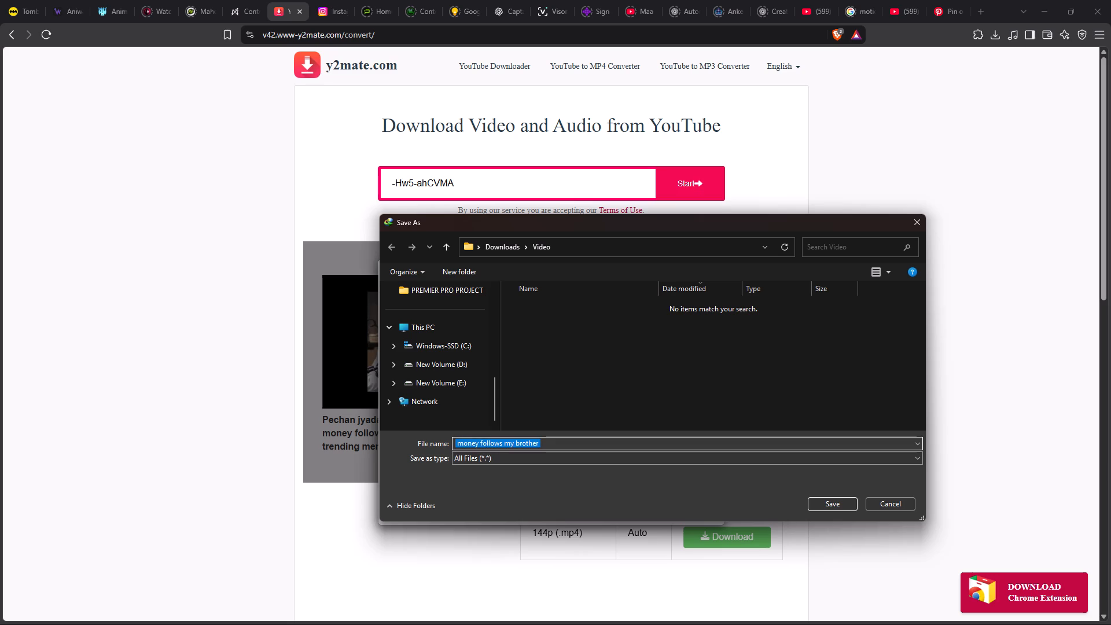
Save the "money follows my brother" download into the video assets folder on drive D and start the download.
scroll(430, 326, "down", 5)
scroll(440, 322, "up", 2)
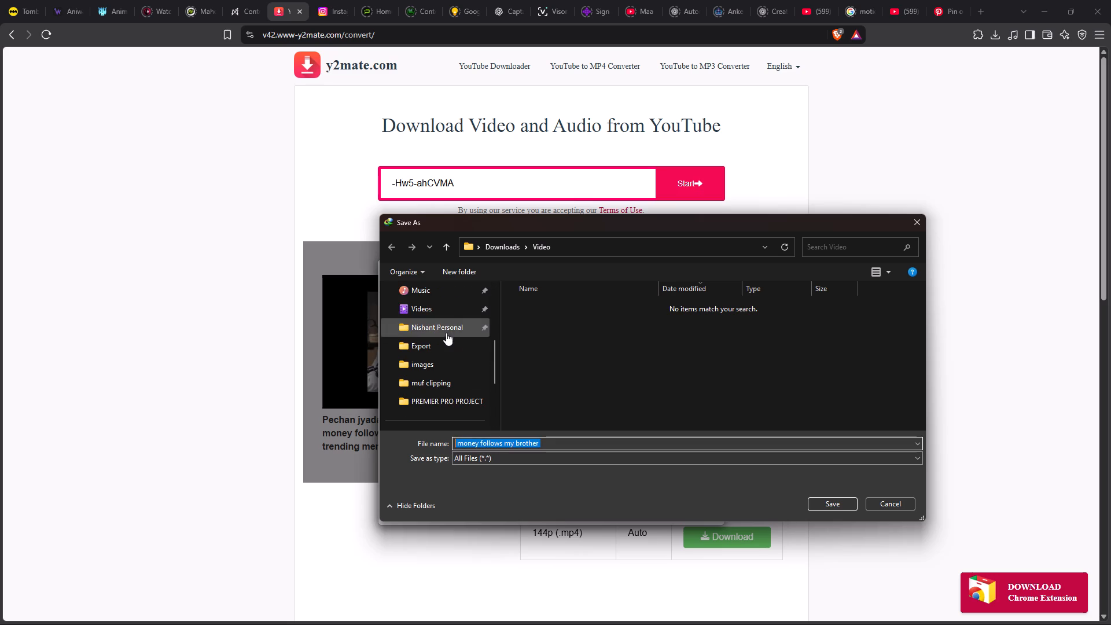
left_click(451, 331)
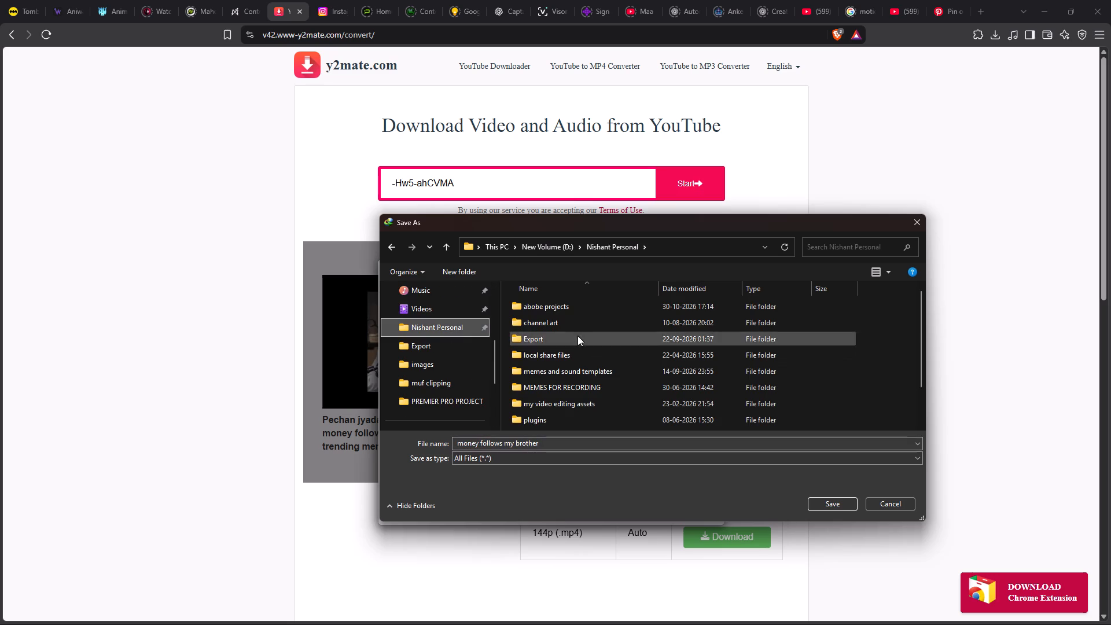
scroll(575, 404, "down", 4)
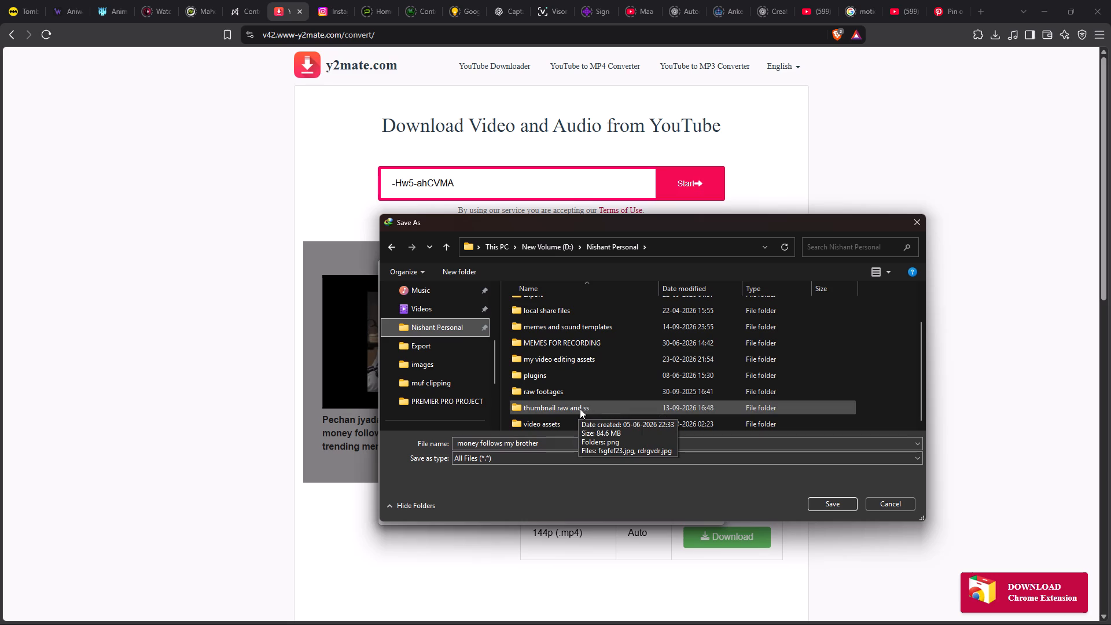
double_click(580, 409)
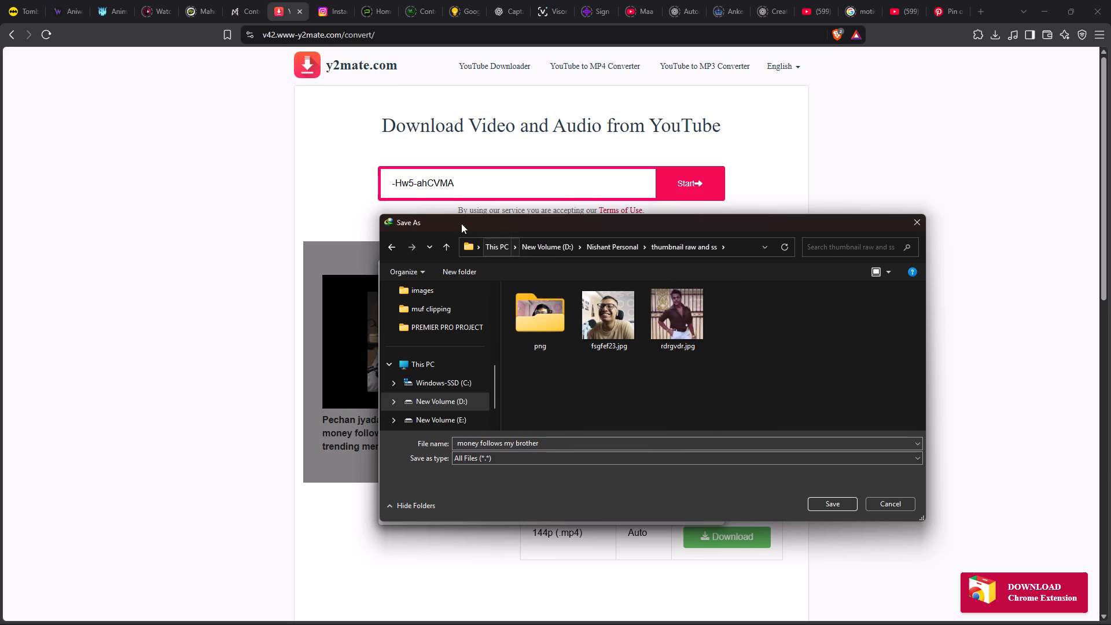
left_click(392, 245)
scroll(557, 351, "down", 4)
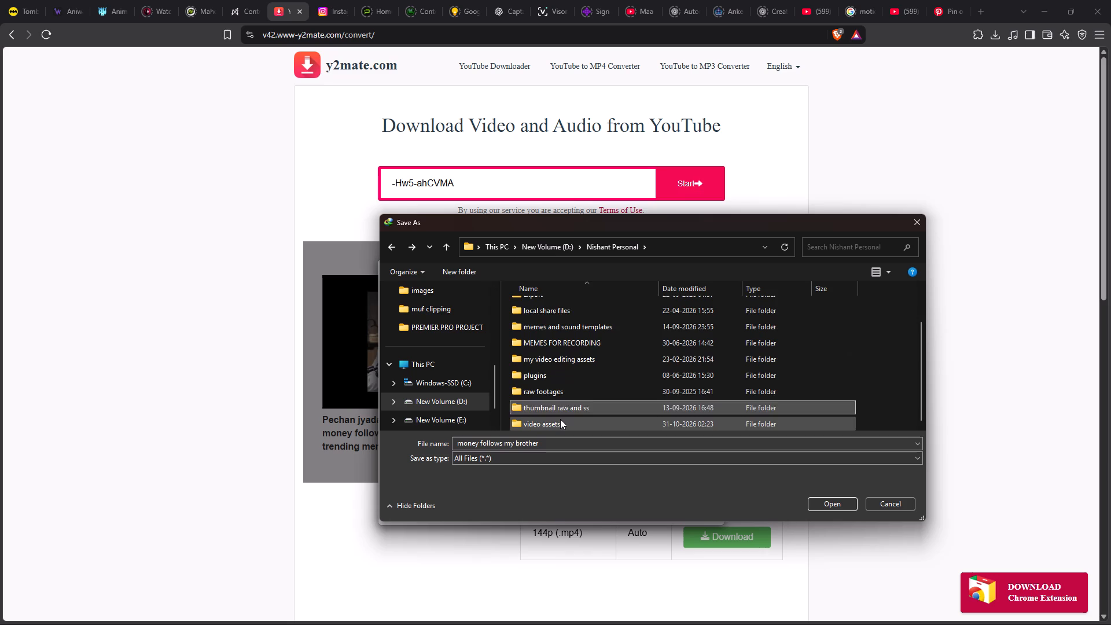
double_click(560, 419)
scroll(620, 345, "down", 4)
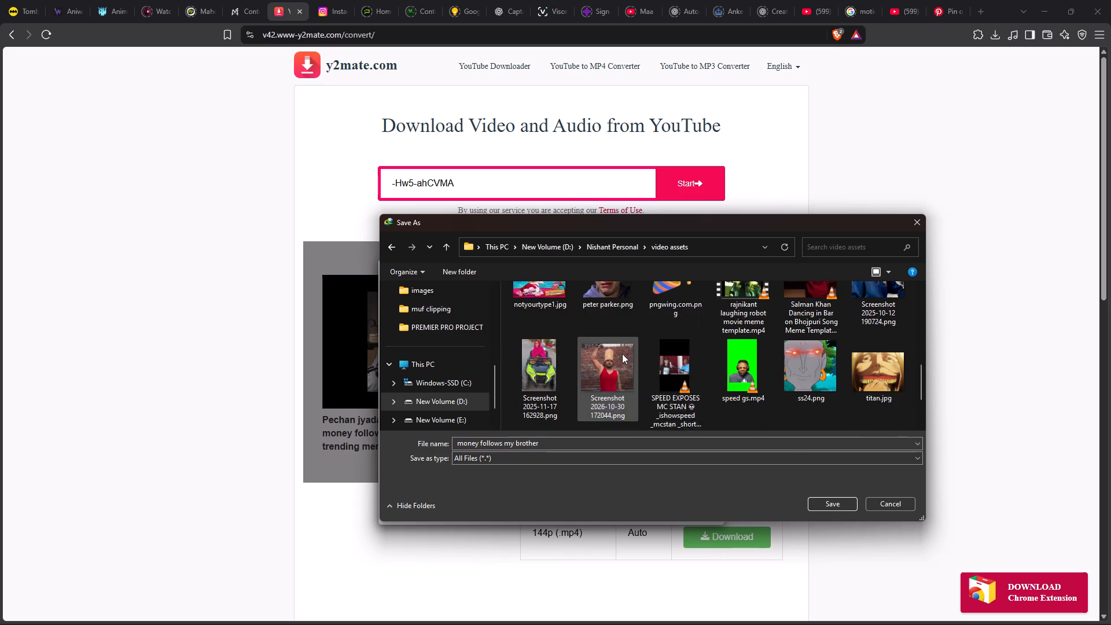
scroll(731, 334, "down", 5)
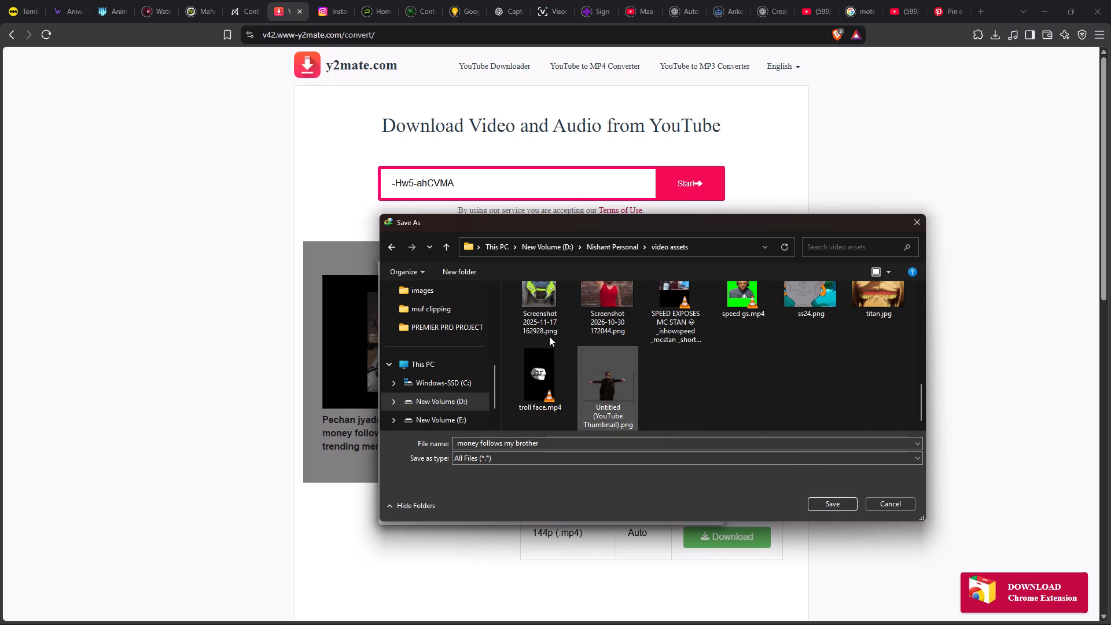
left_click(835, 506)
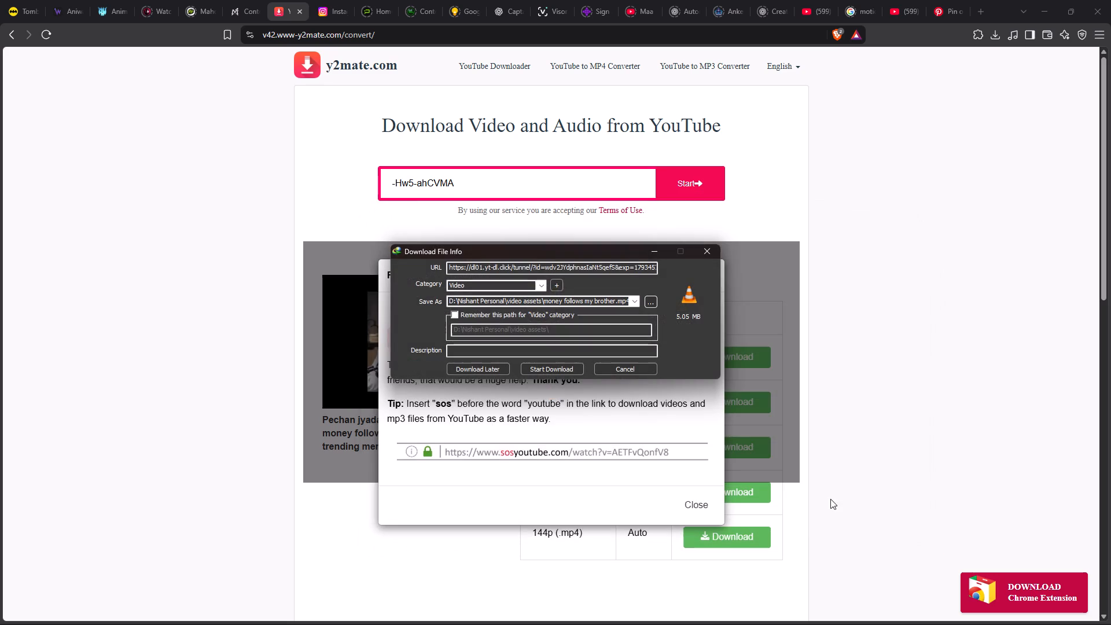
left_click(568, 366)
left_click(647, 353)
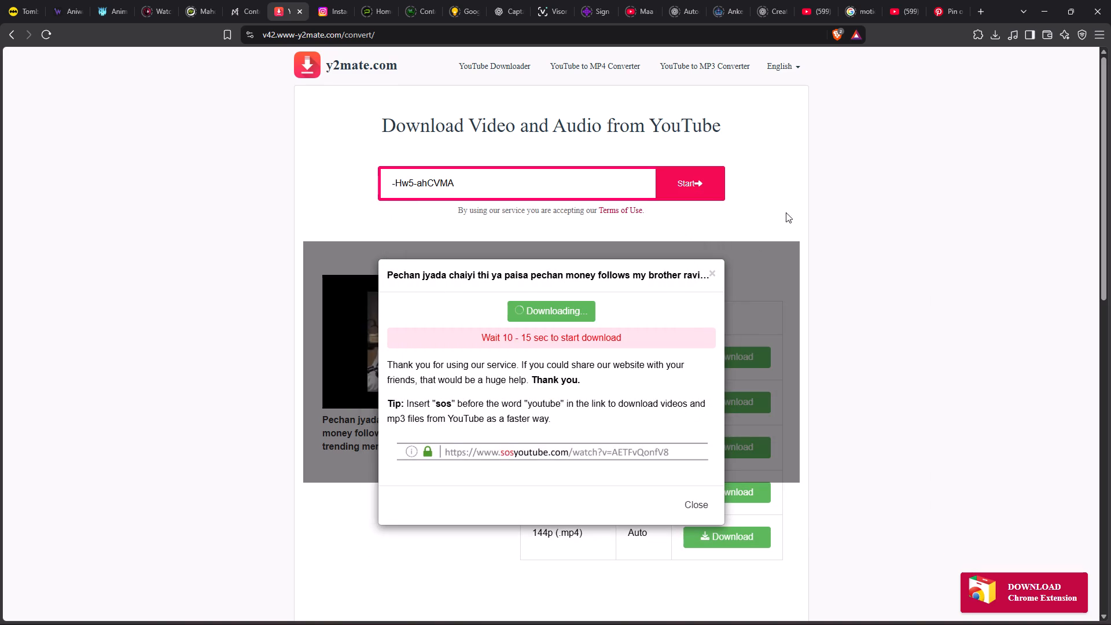
Switch to Premiere and import "money follows my brother.mp4" from the video assets folder into the meme videos bin.
left_click(1049, 12)
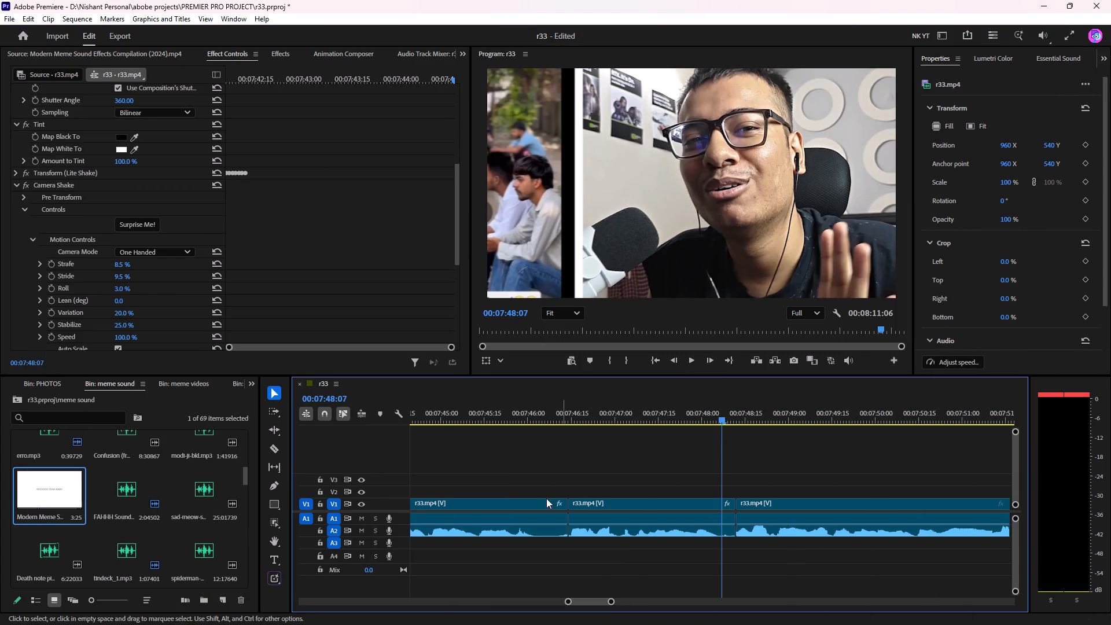
left_click(193, 383)
scroll(181, 472, "down", 20)
scroll(181, 472, "down", 8)
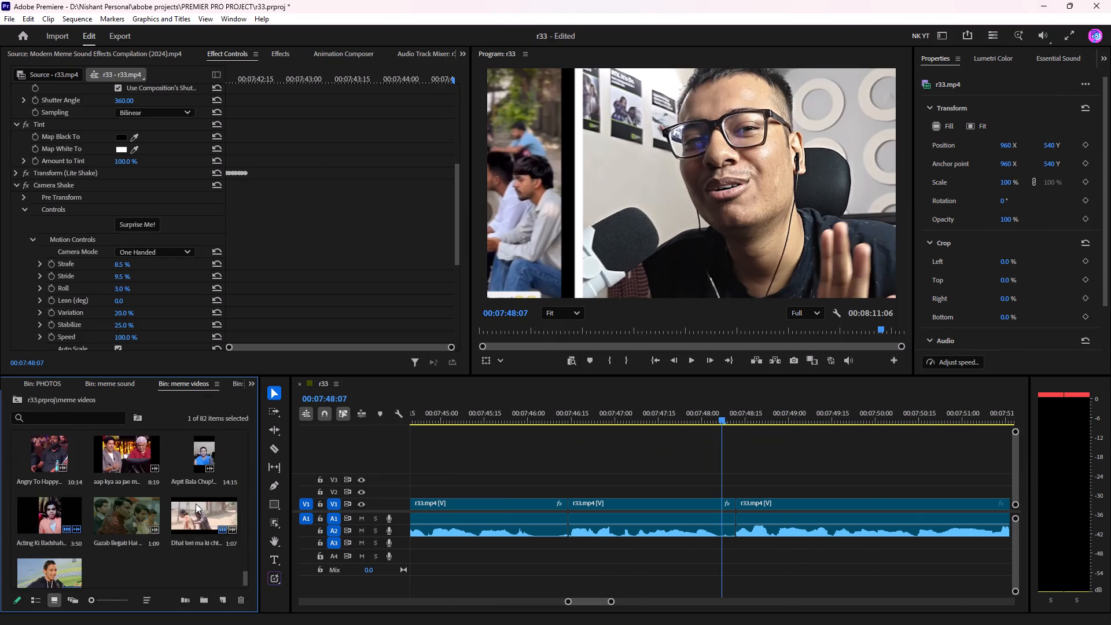
scroll(196, 503, "down", 4)
double_click(182, 567)
double_click(138, 558)
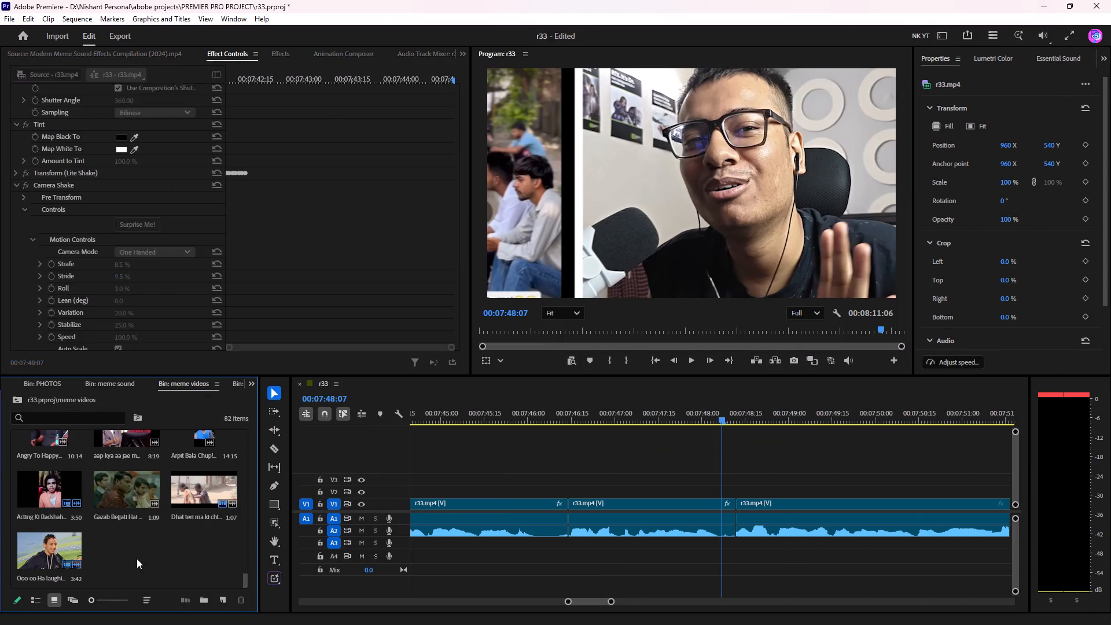
scroll(64, 196, "down", 4)
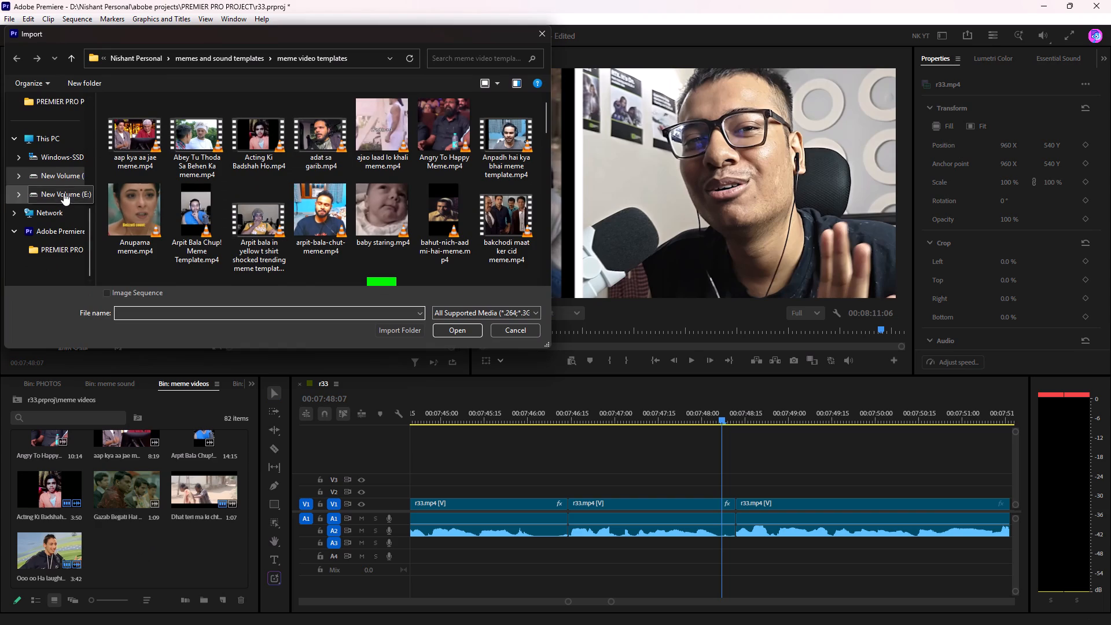
scroll(64, 193, "down", 1)
scroll(62, 185, "up", 3)
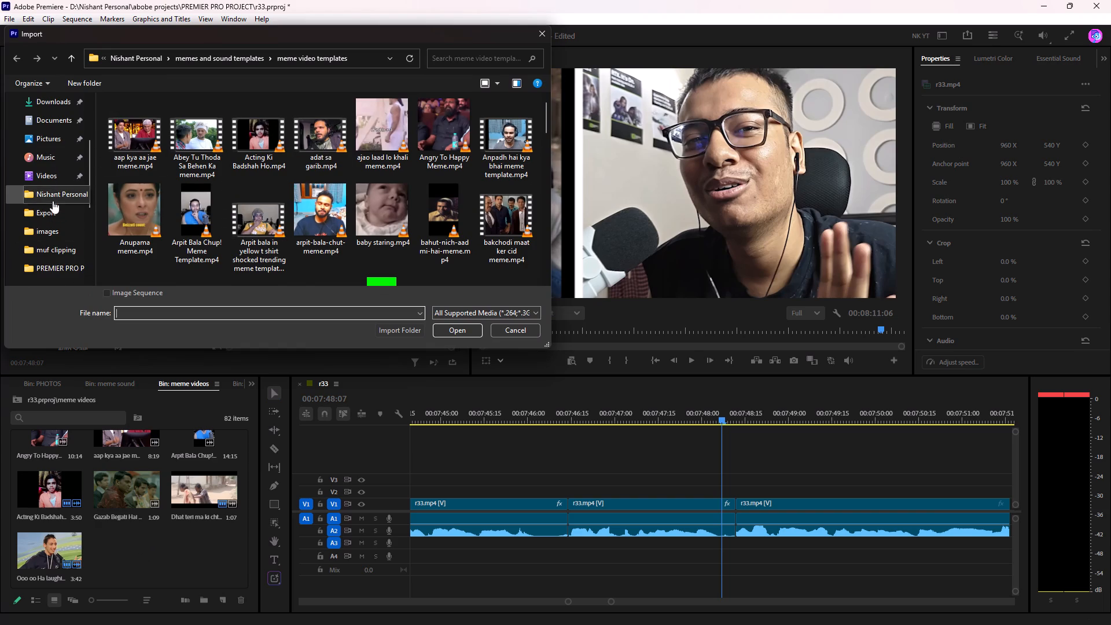
left_click(53, 201)
scroll(223, 220, "down", 4)
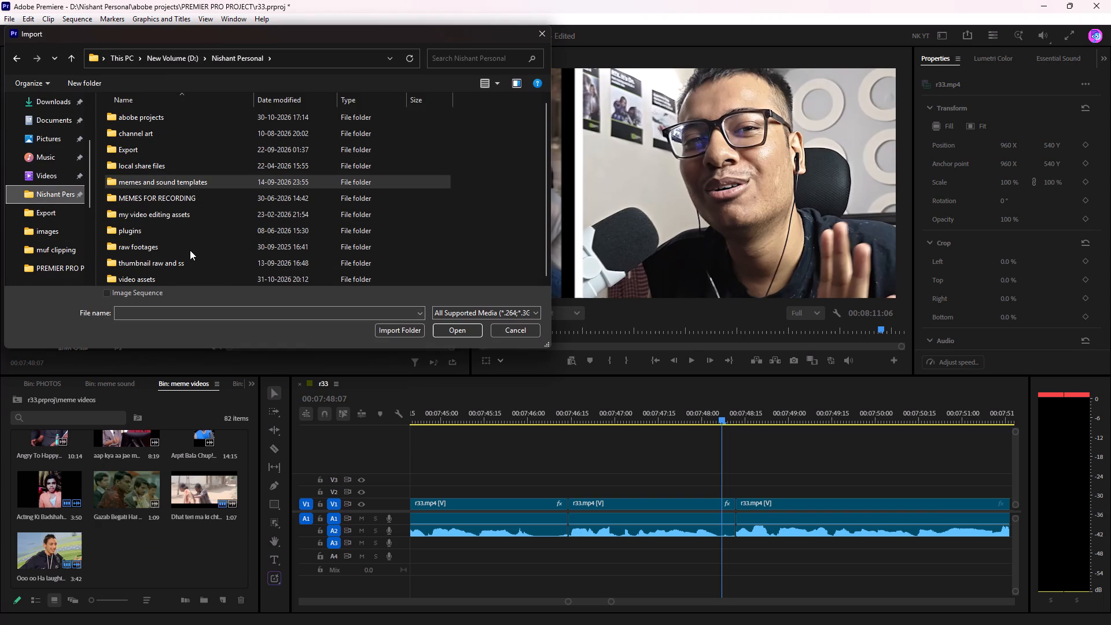
left_click(190, 250)
double_click(175, 261)
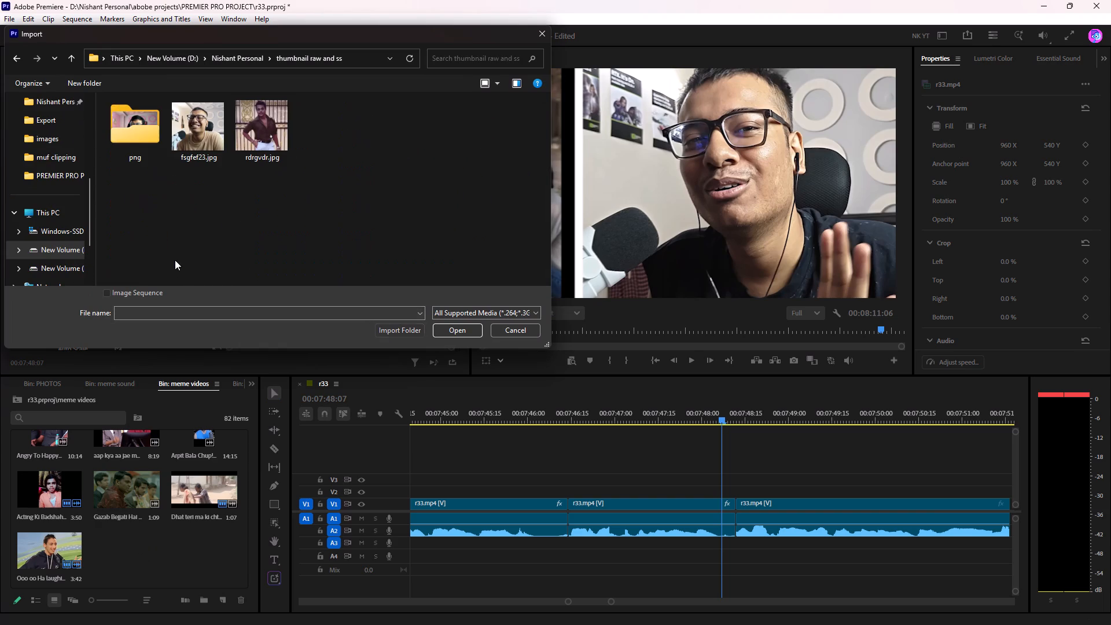
left_click(16, 57)
double_click(138, 283)
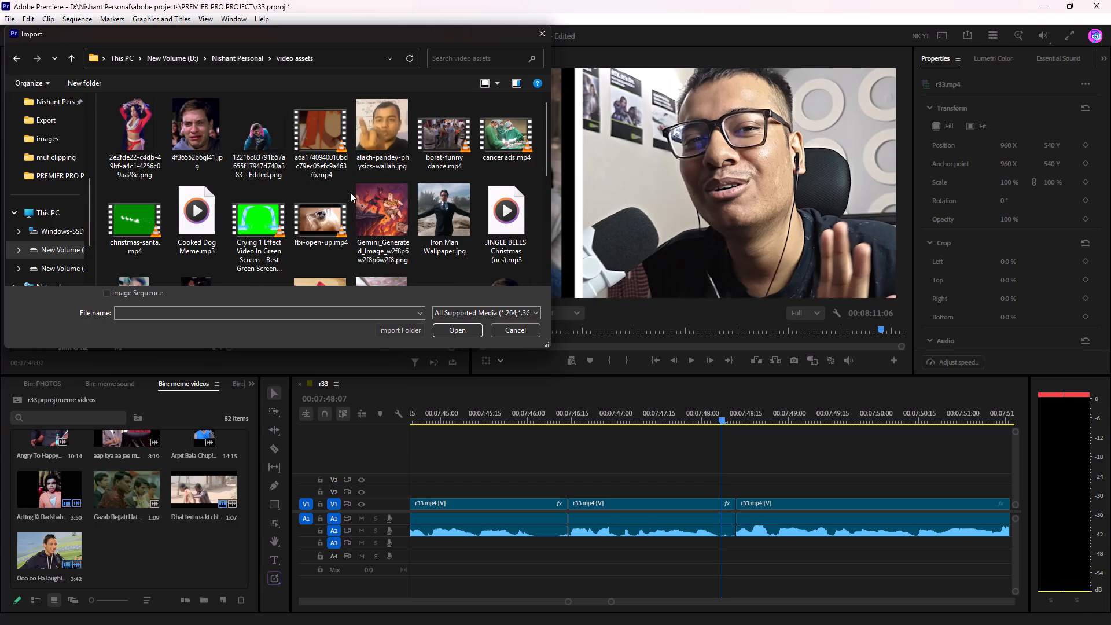
scroll(487, 155, "down", 4)
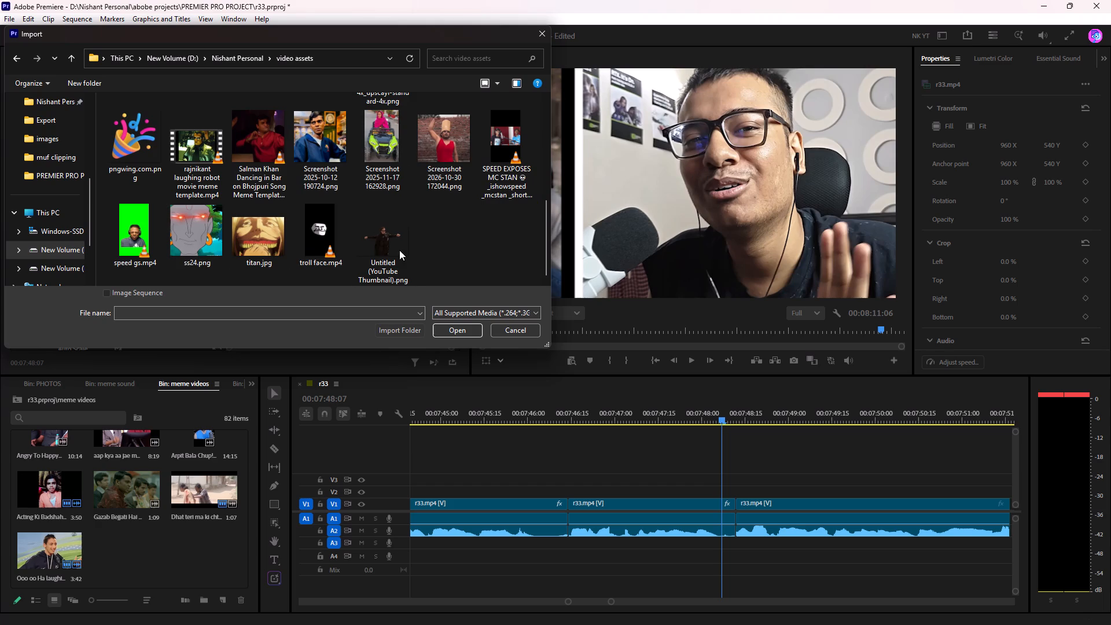
scroll(331, 233, "up", 4)
scroll(236, 237, "down", 1)
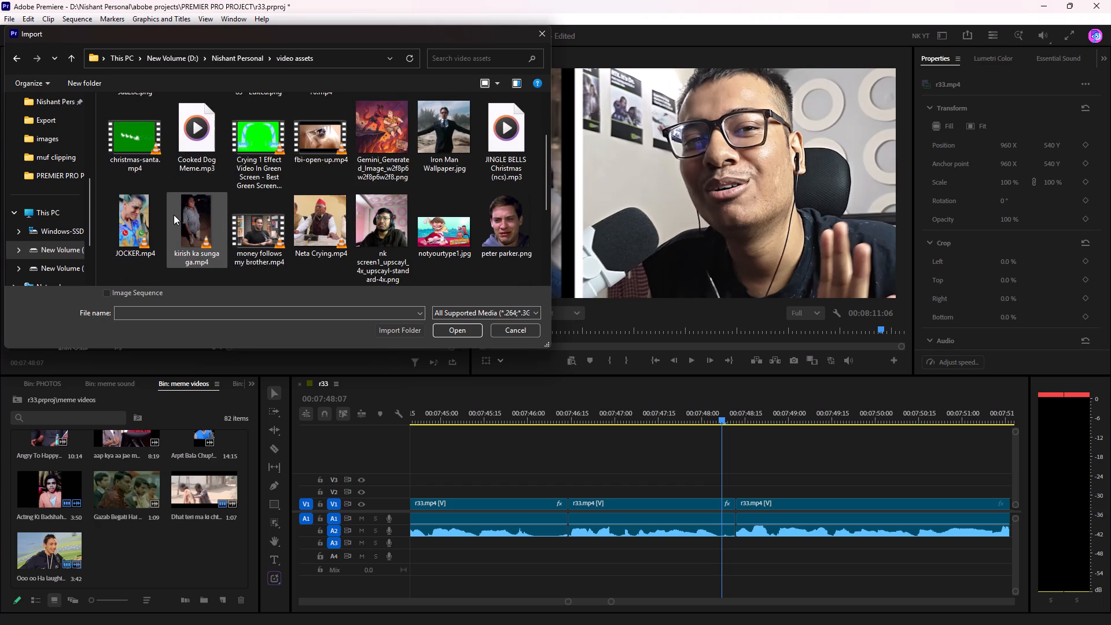
double_click(257, 226)
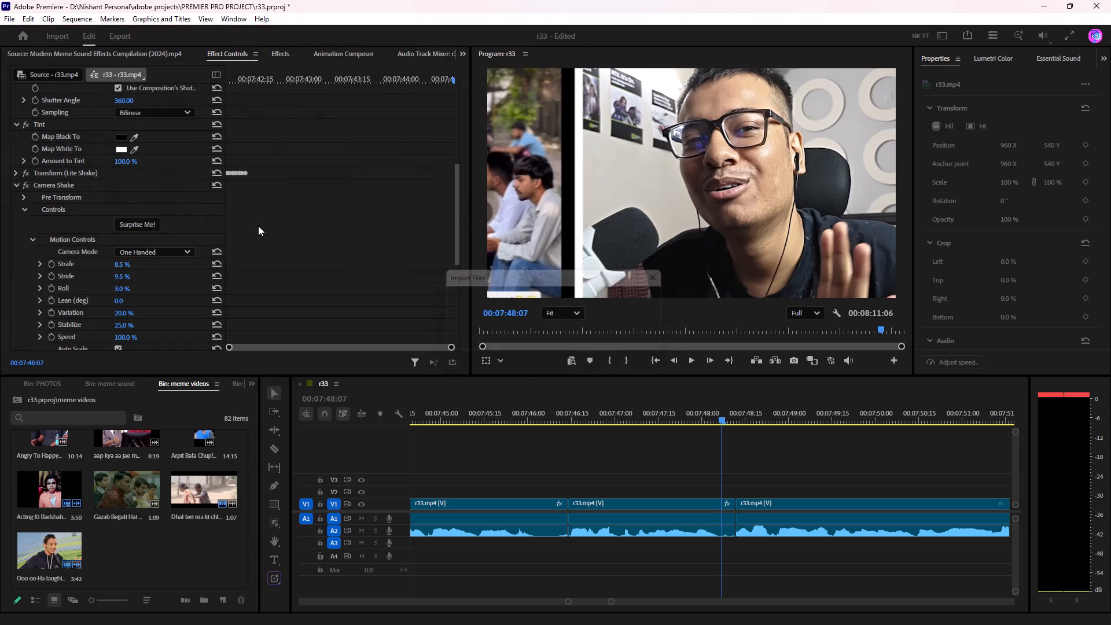
Open the imported "money follows my brother" clip in the Source Monitor and play it from its start to review the dialogue.
double_click(126, 552)
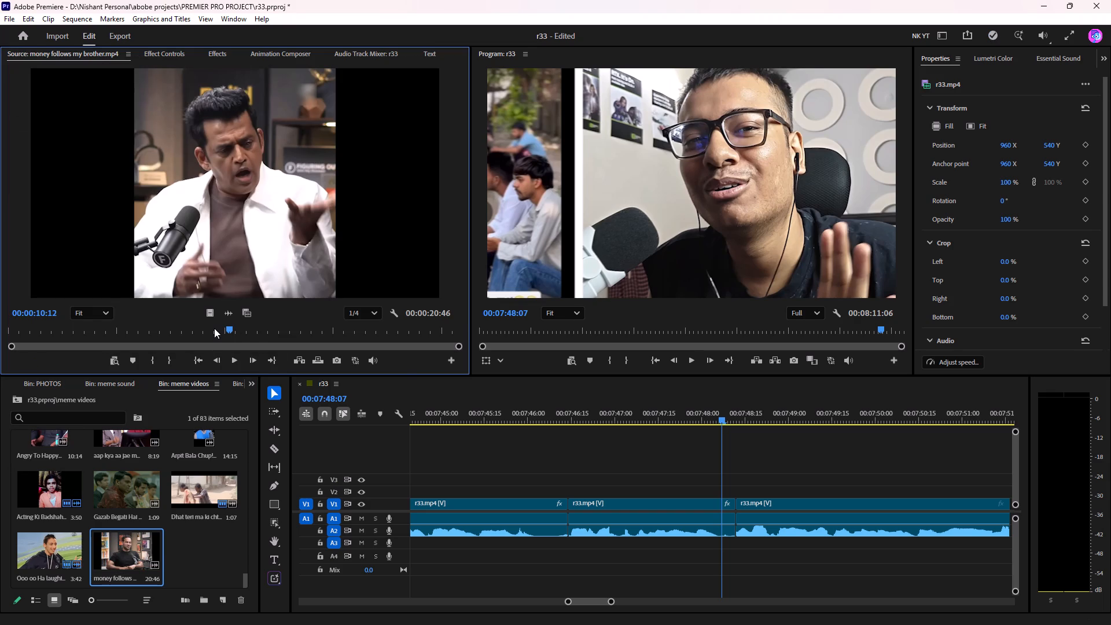
left_click_drag(212, 328, 1, 334)
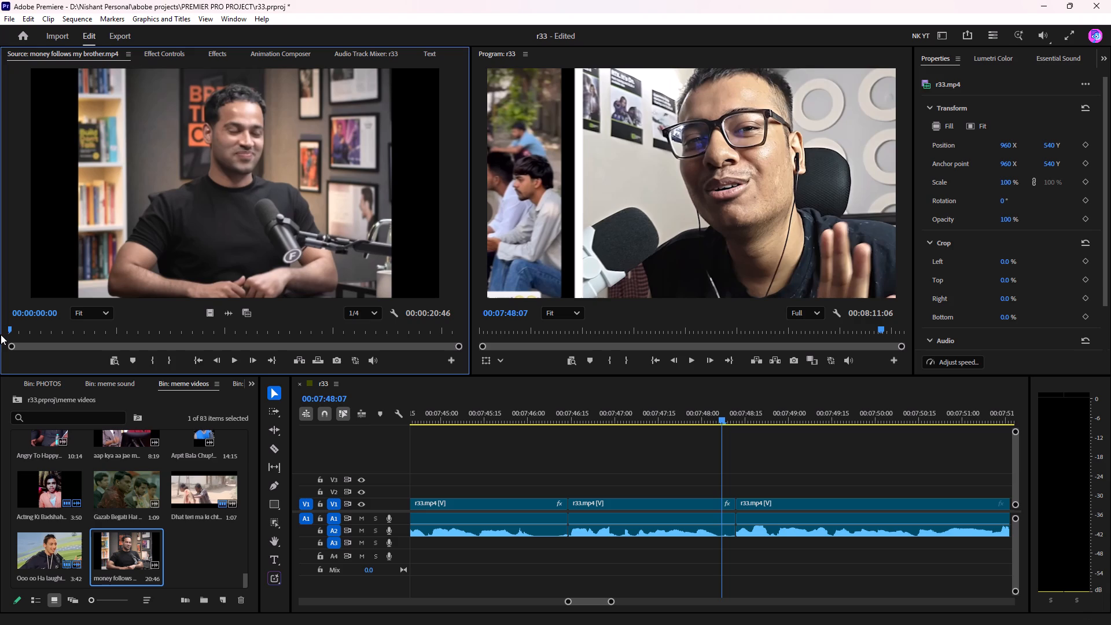
left_click_drag(1, 334, 8, 339)
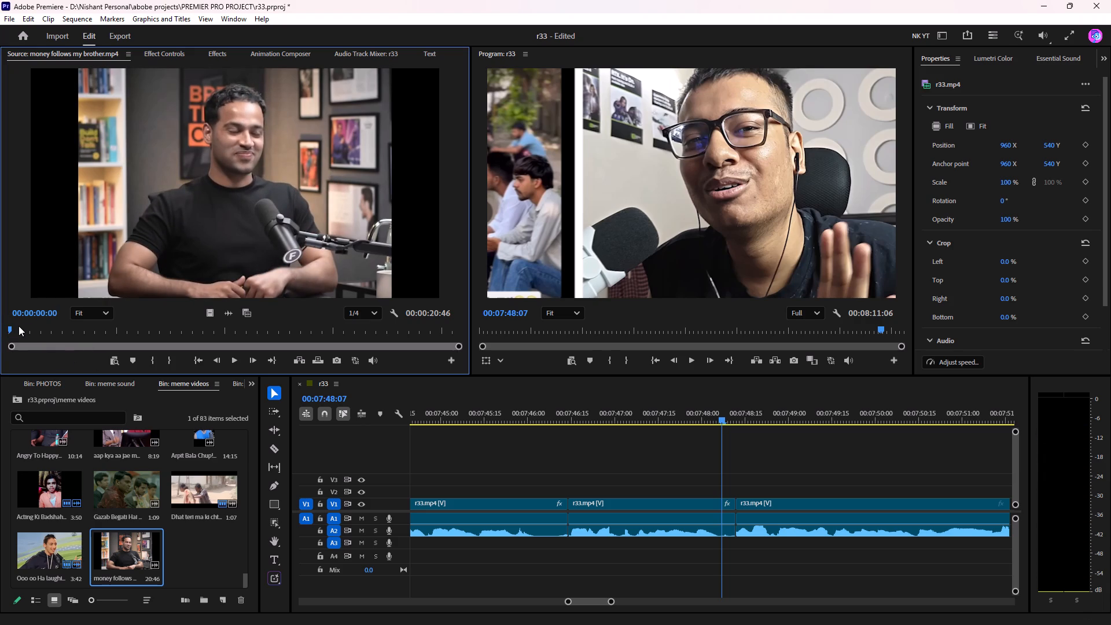
key("space")
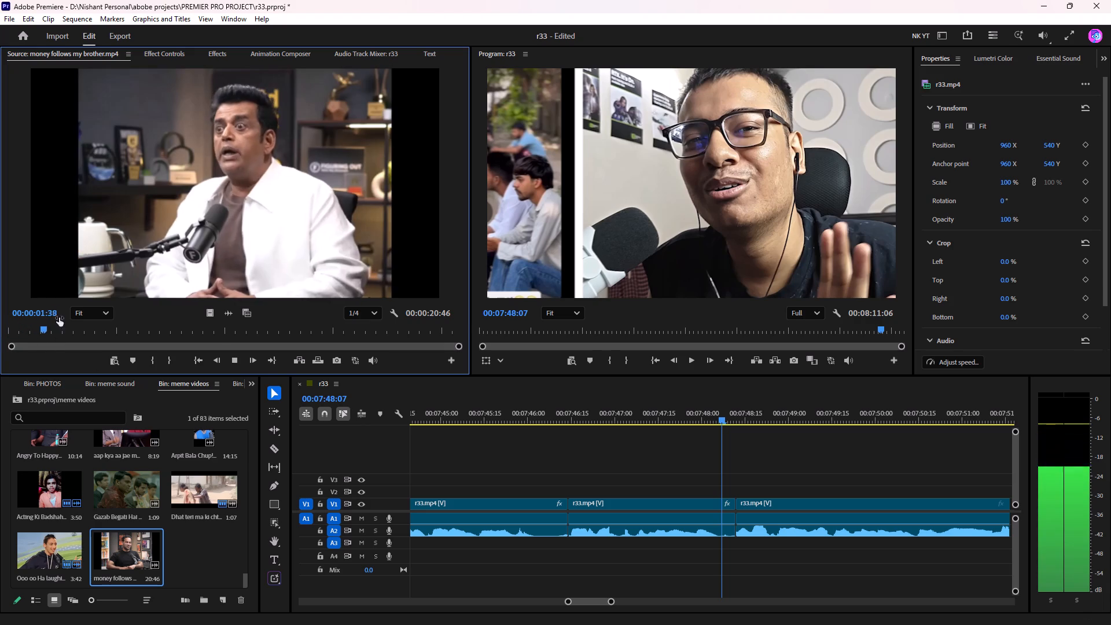
key("space")
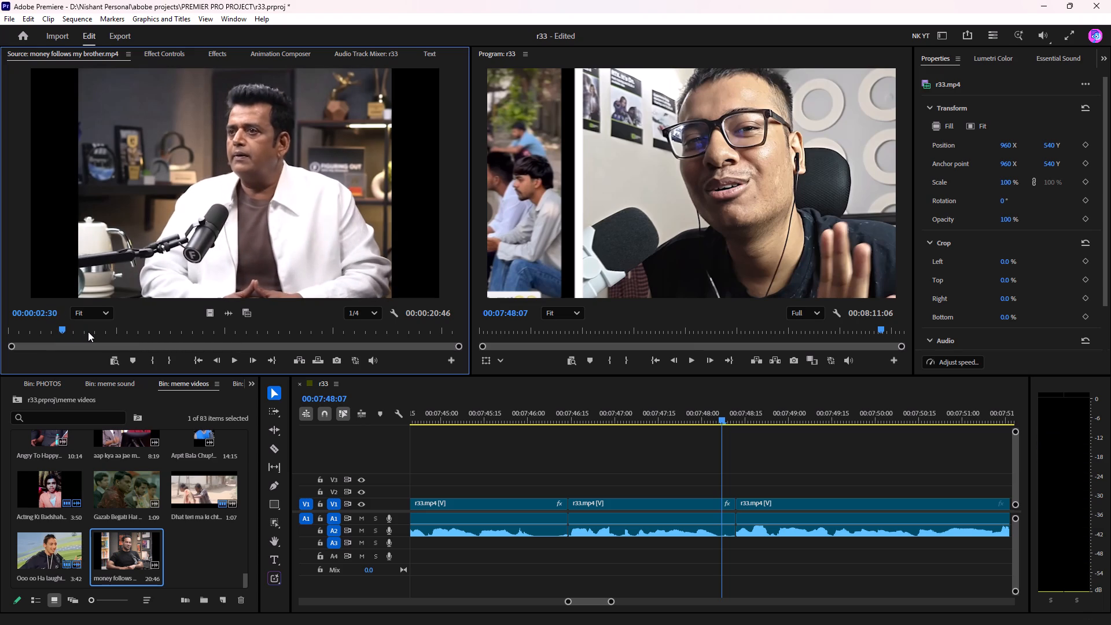
key("space")
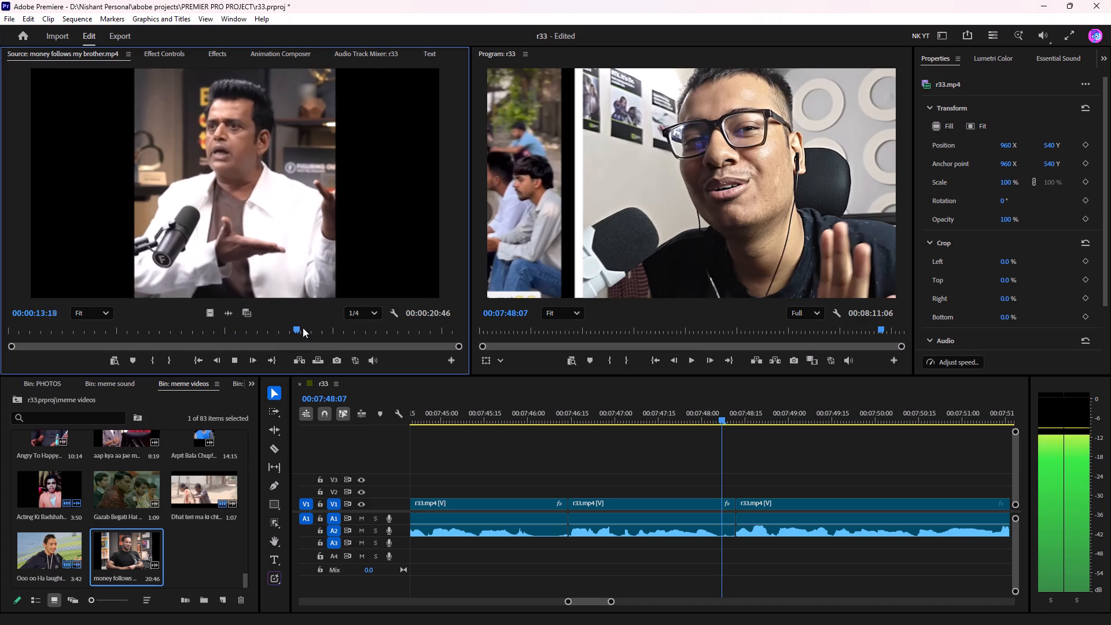
key("space")
key("space")
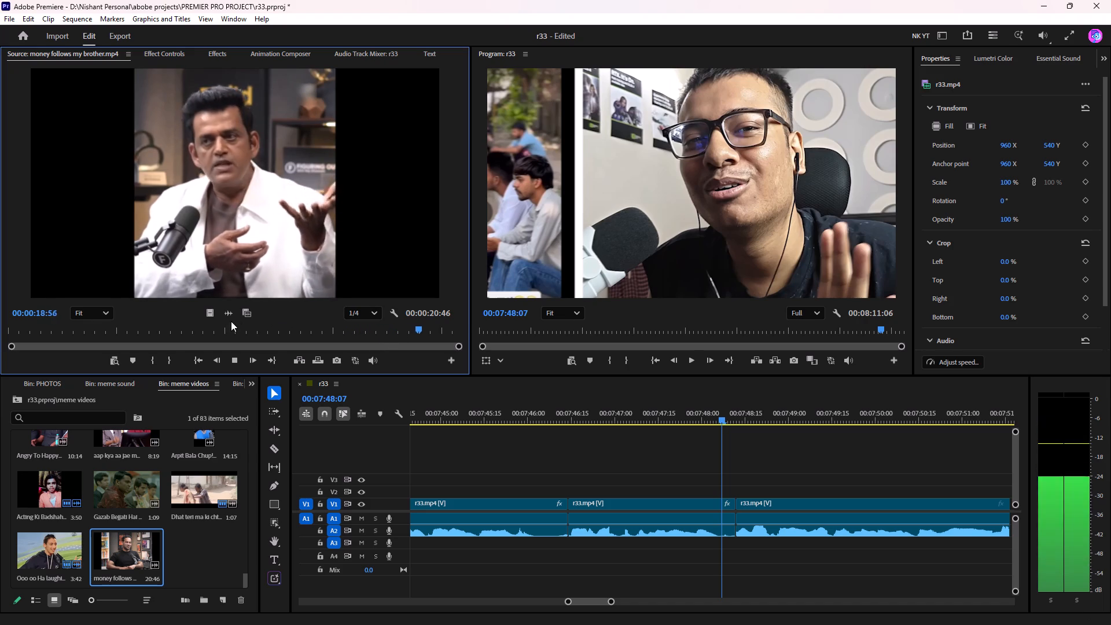
Find the wanted line in the source clip and mark In at 00:00:10:00 and Out at 00:00:13:58.
left_click_drag(210, 336, 138, 340)
key("space")
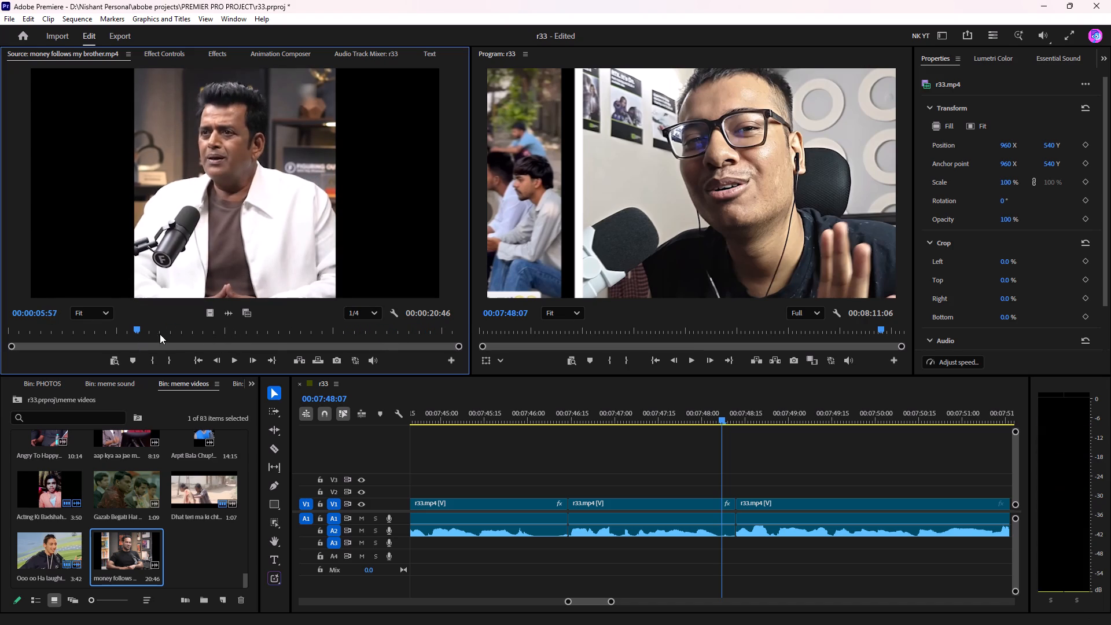
key("space")
key("space")
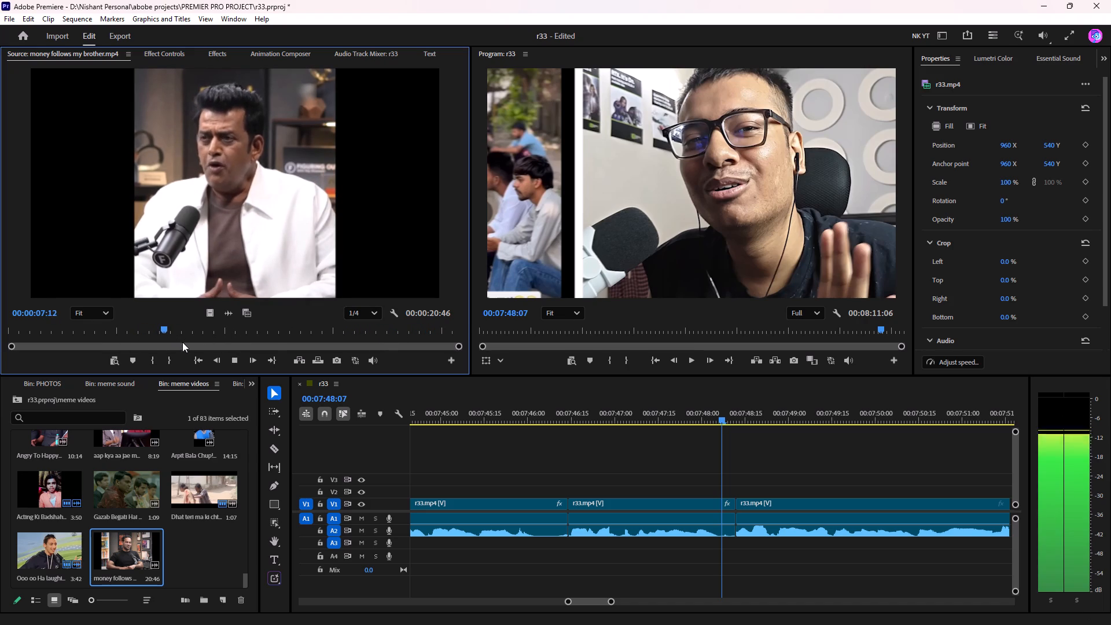
key("space")
key("space")
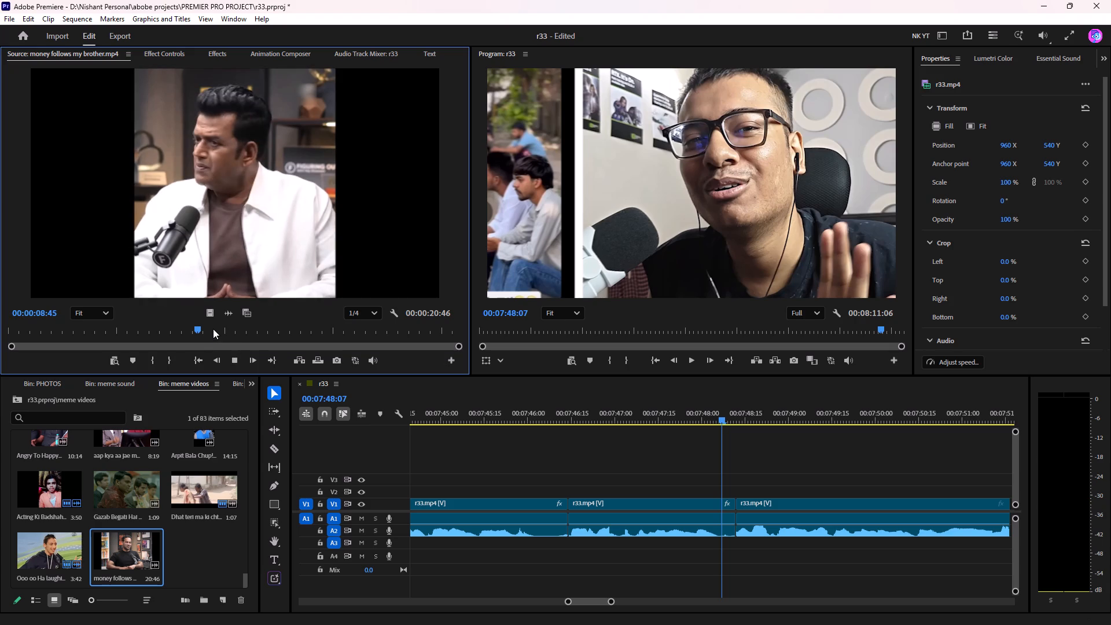
key("space")
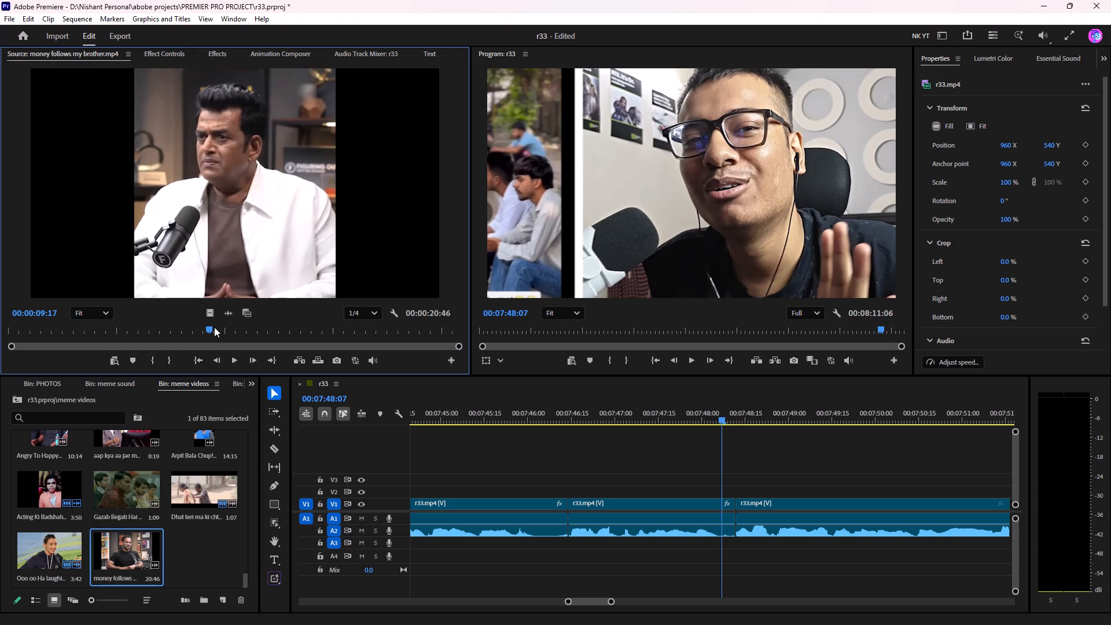
key("space")
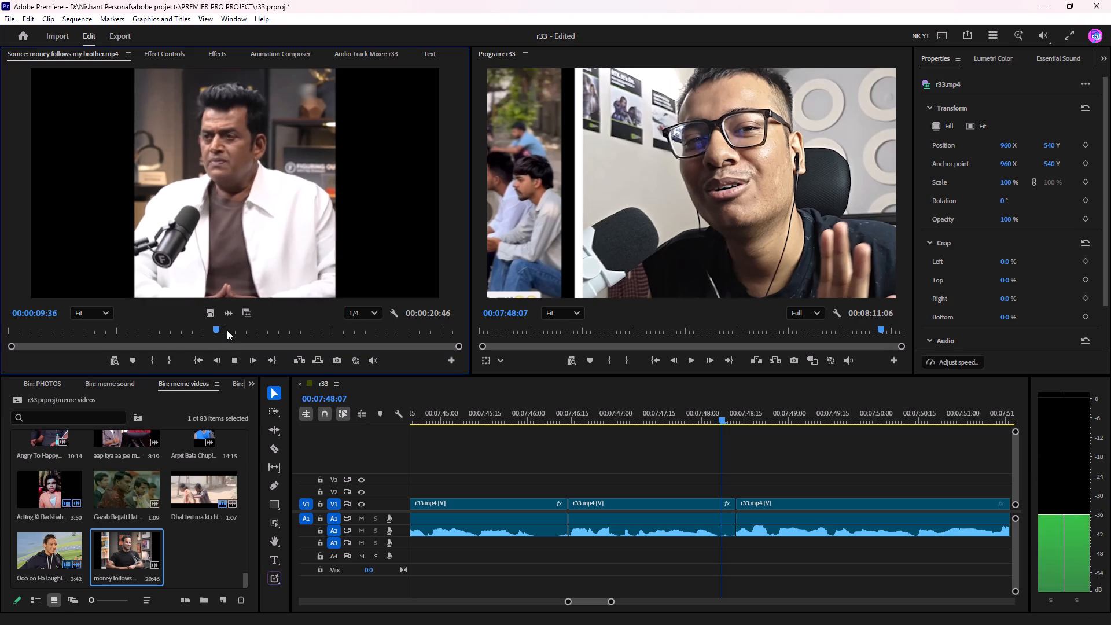
key("space")
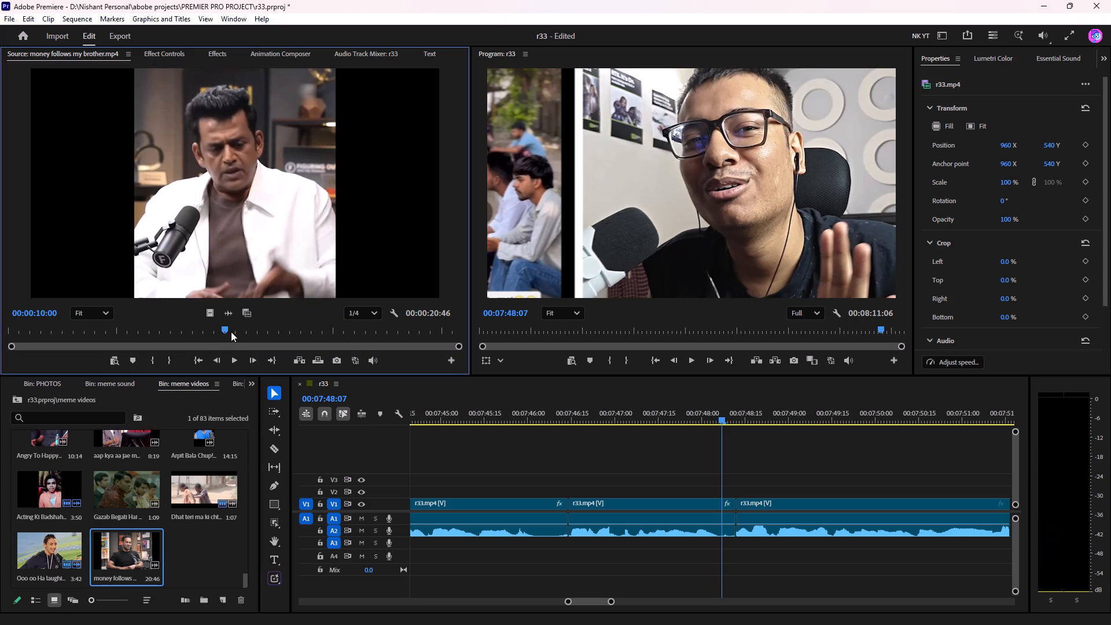
key("i")
key("space")
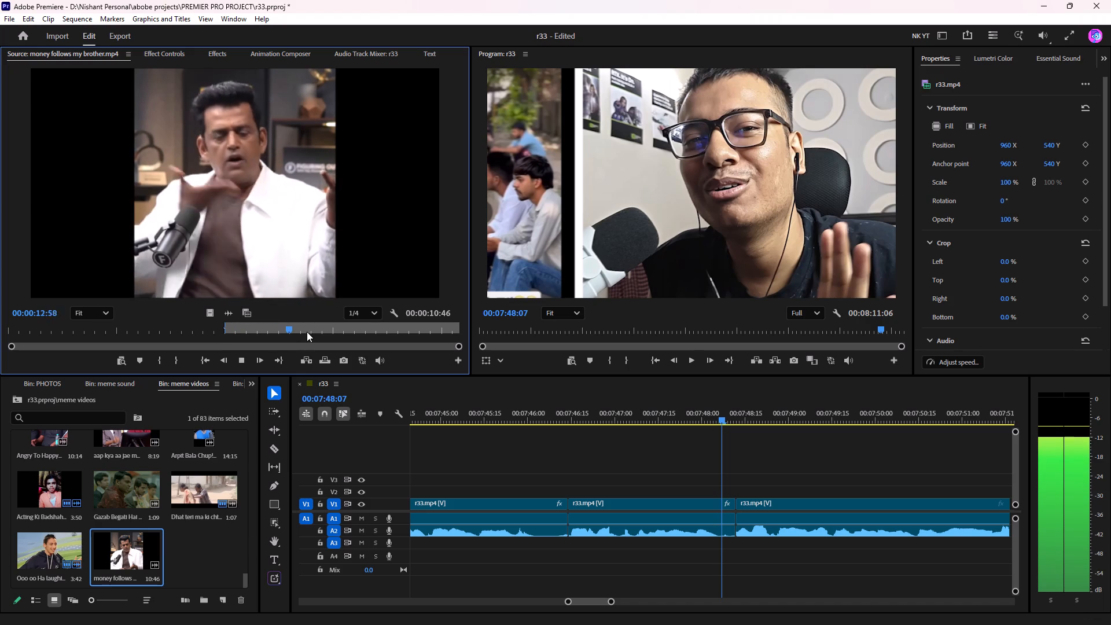
key("space")
key("o")
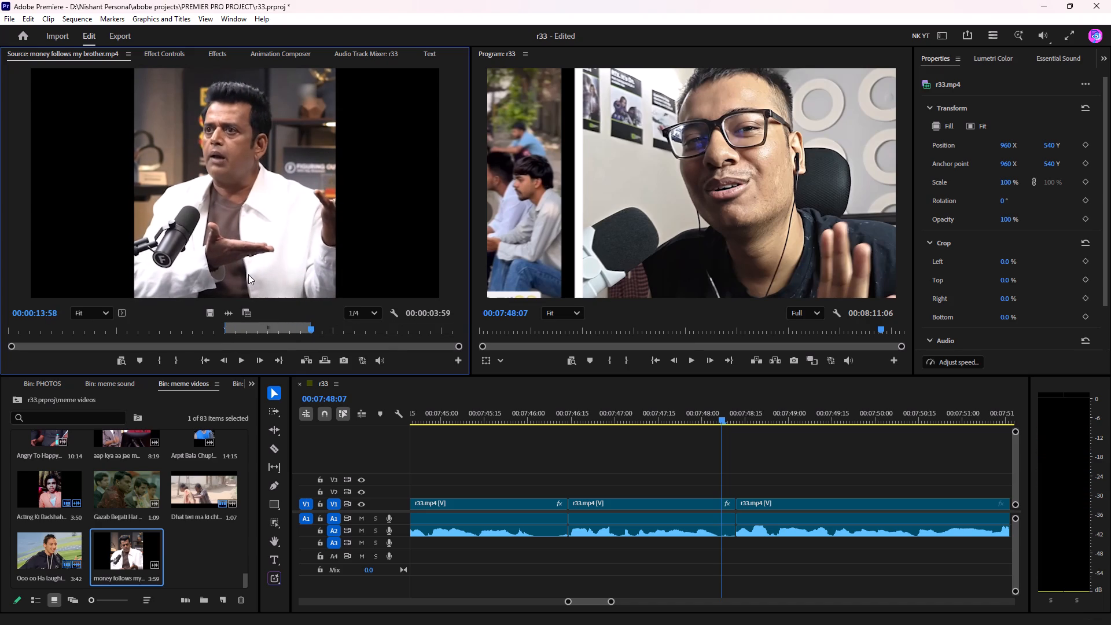
Insert the marked "money follows my brother" section into the r33 sequence on V1 at 00:07:48:12 and play across the insertion.
left_click(562, 418)
key("space")
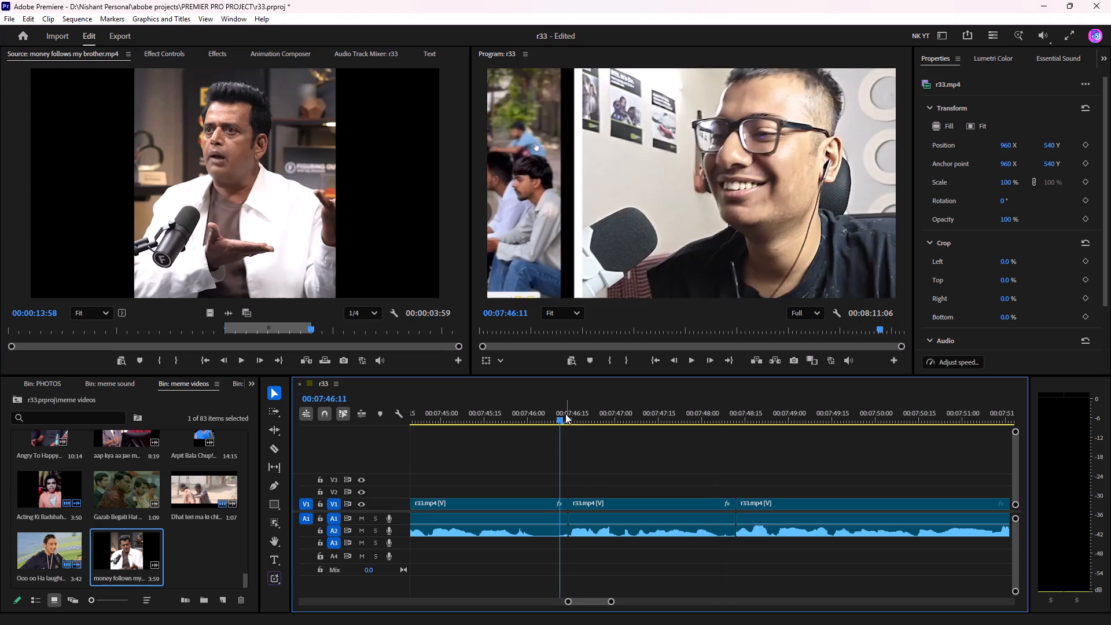
scroll(617, 435, "down", 6)
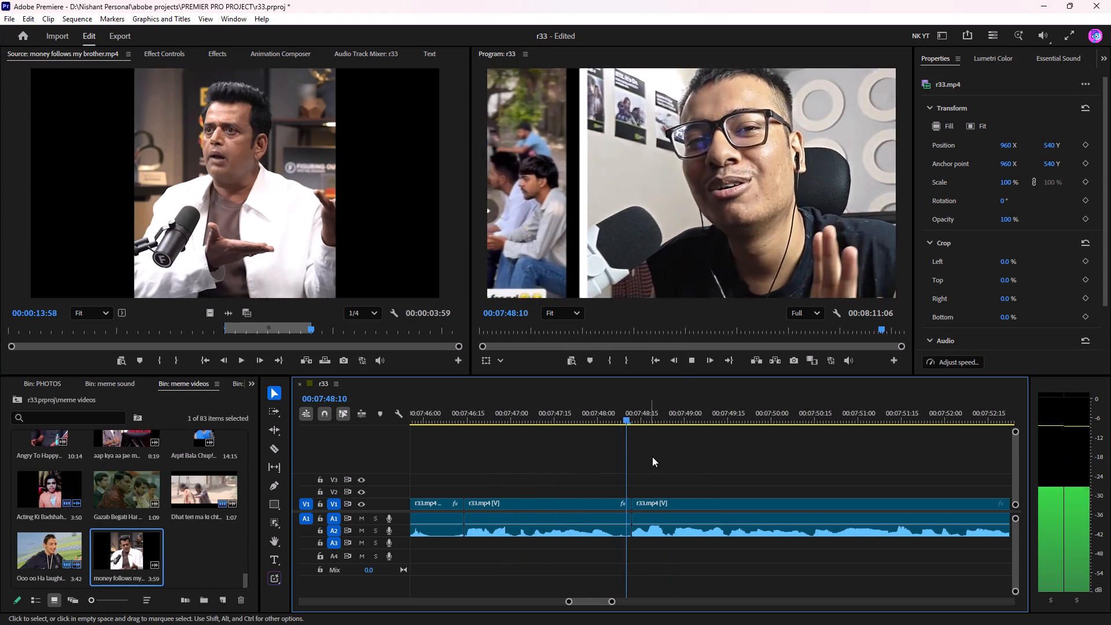
key("space")
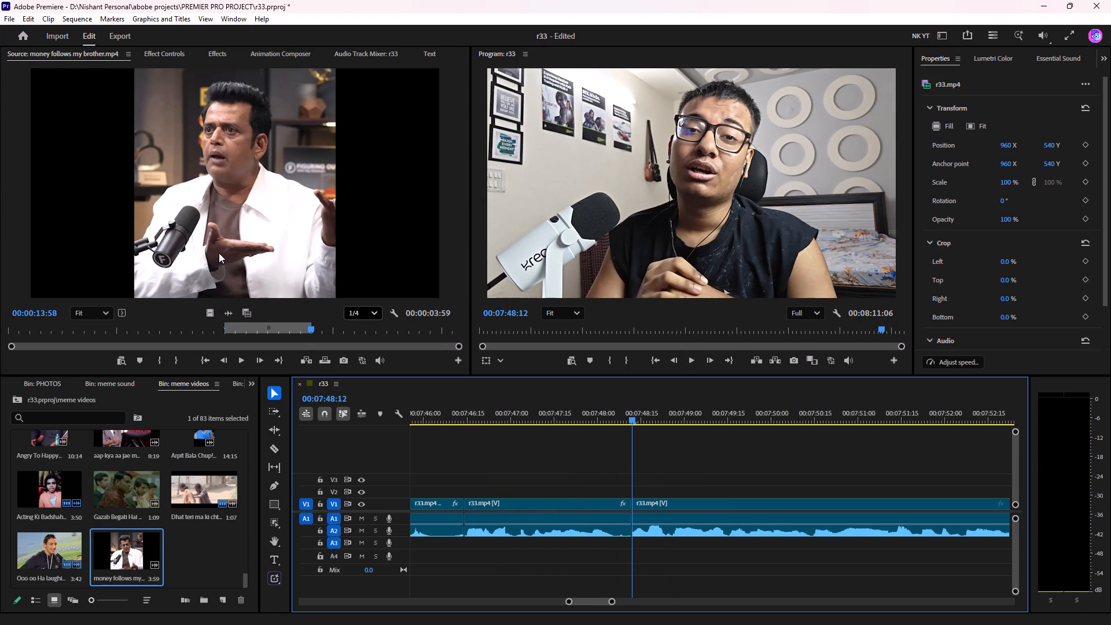
left_click_drag(220, 260, 636, 509)
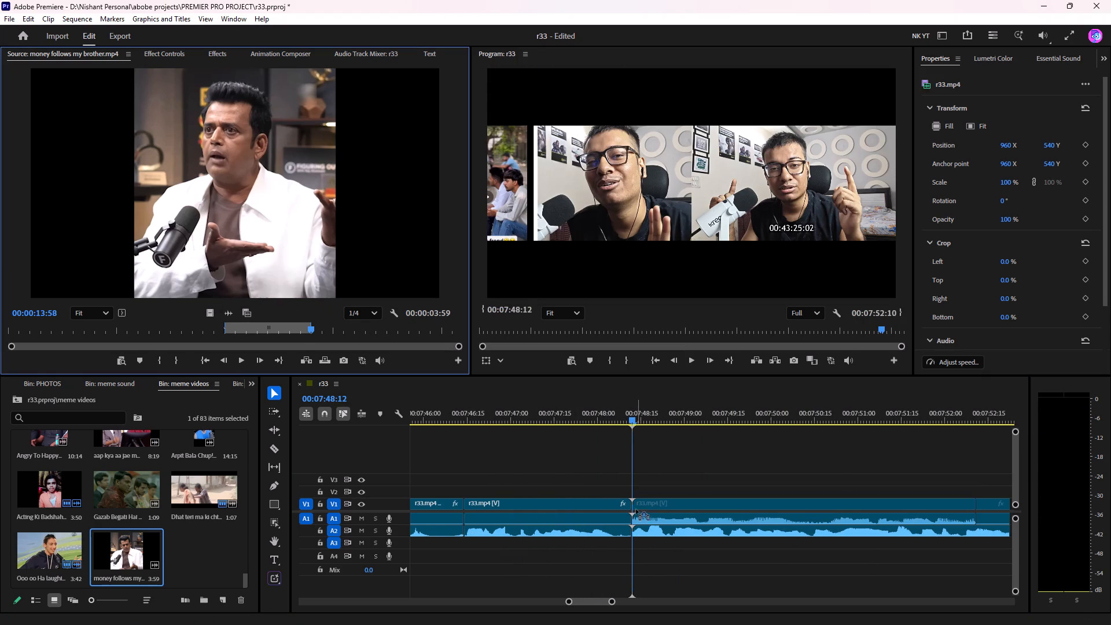
left_click_drag(636, 509, 638, 512)
key("space")
scroll(652, 470, "down", 3)
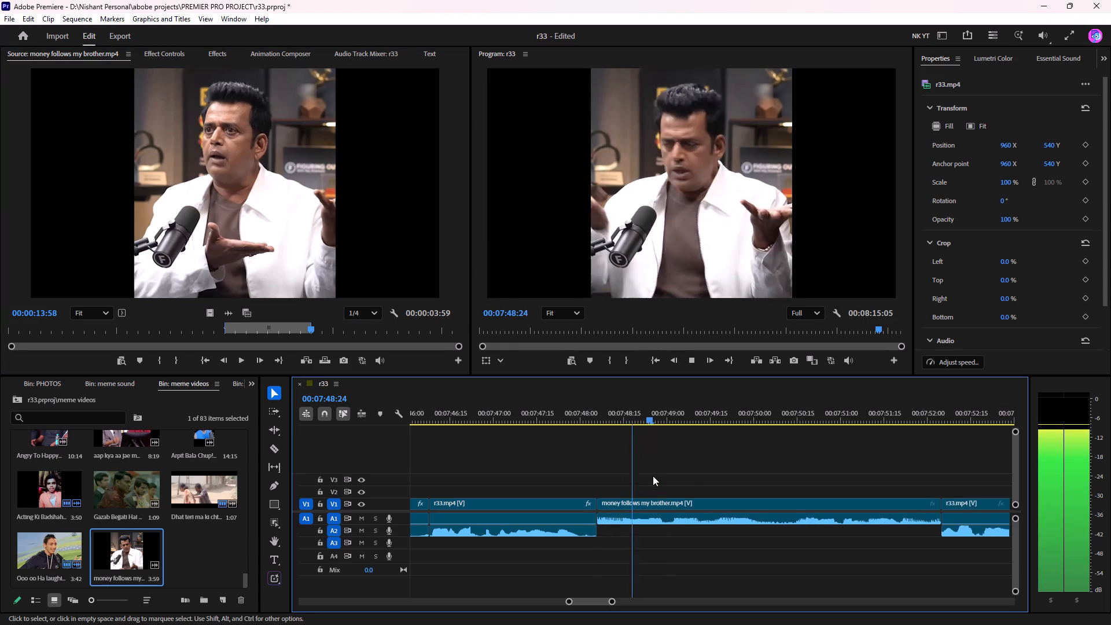
scroll(653, 476, "down", 1)
key("space")
Replay the lead-in to the meme and trim about 6 frames off the end of the r33 clip before it.
left_click(667, 506)
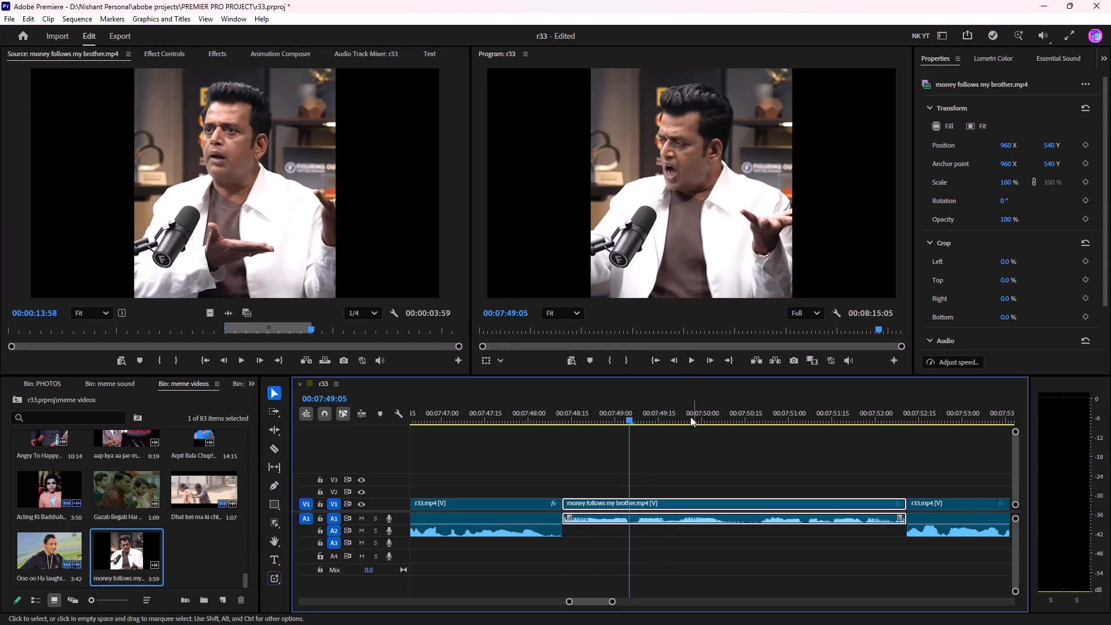
left_click(518, 418)
key("space")
key("space")
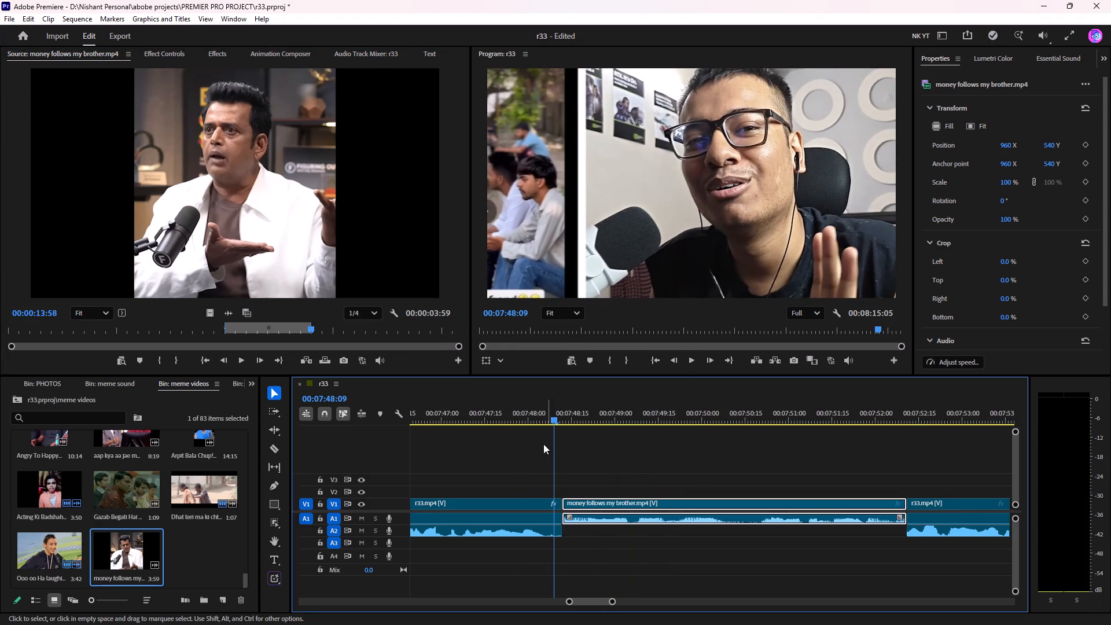
left_click_drag(526, 417, 542, 436)
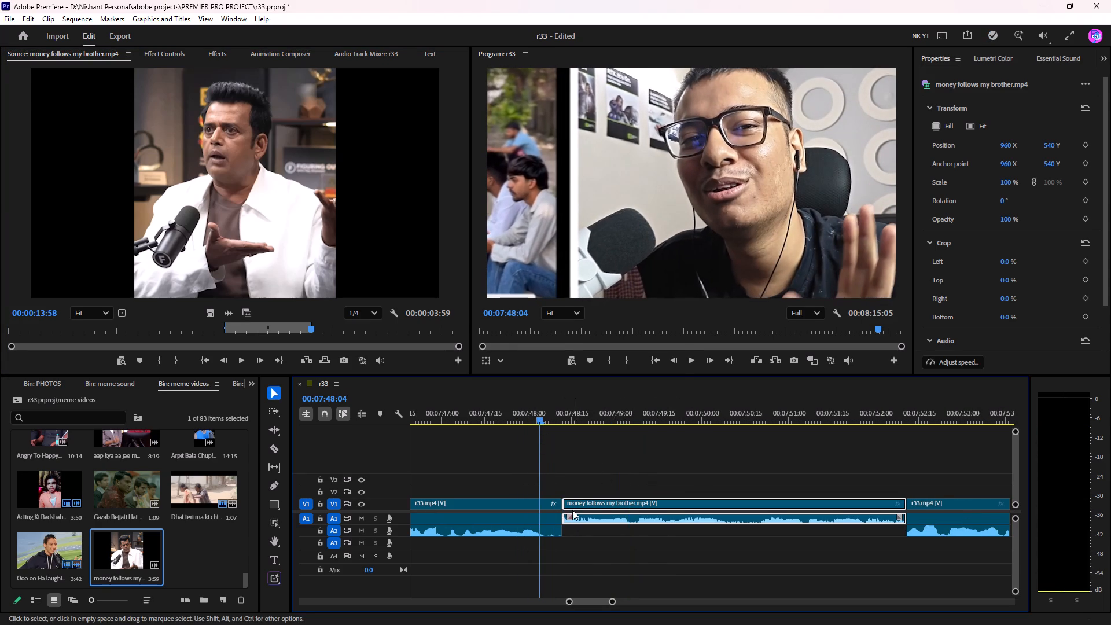
left_click_drag(590, 505, 572, 506)
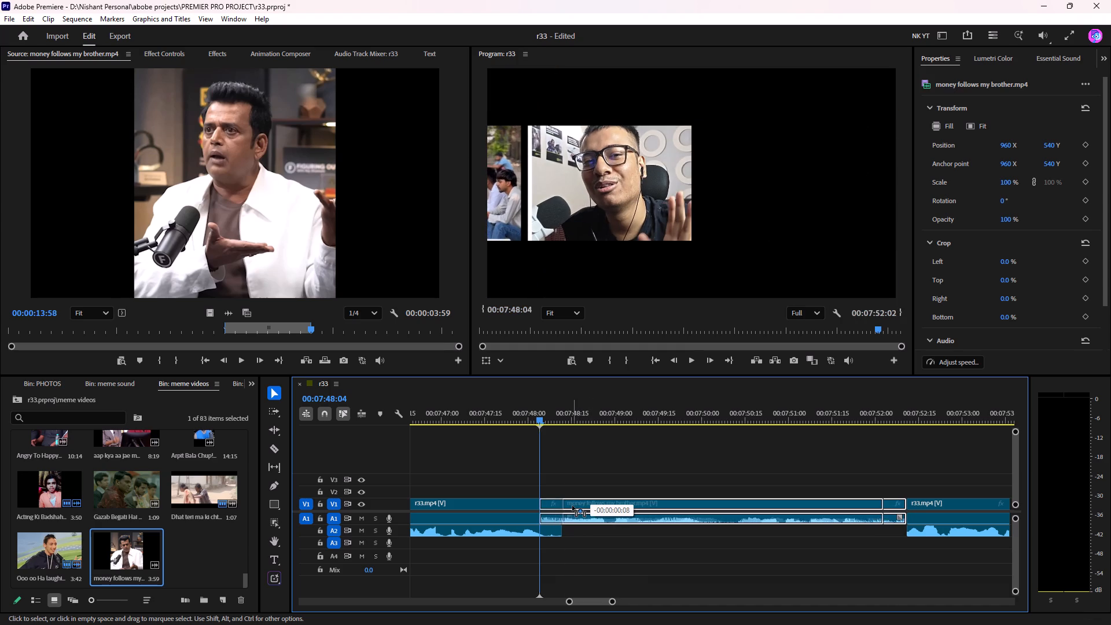
left_click_drag(572, 506, 592, 510)
left_click(542, 503)
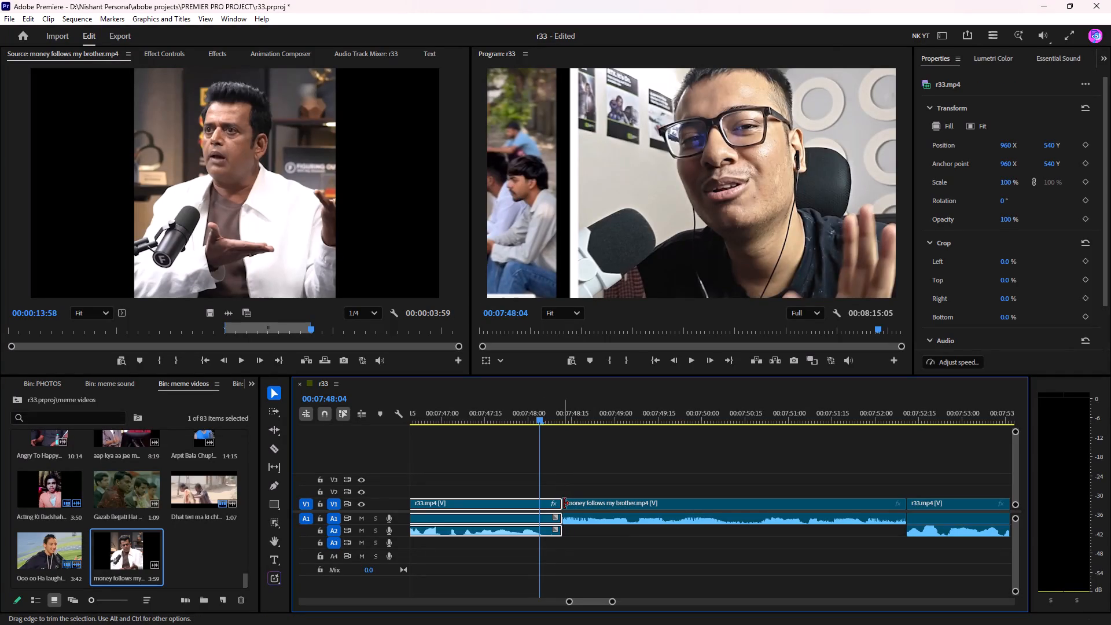
left_click_drag(561, 506, 546, 510)
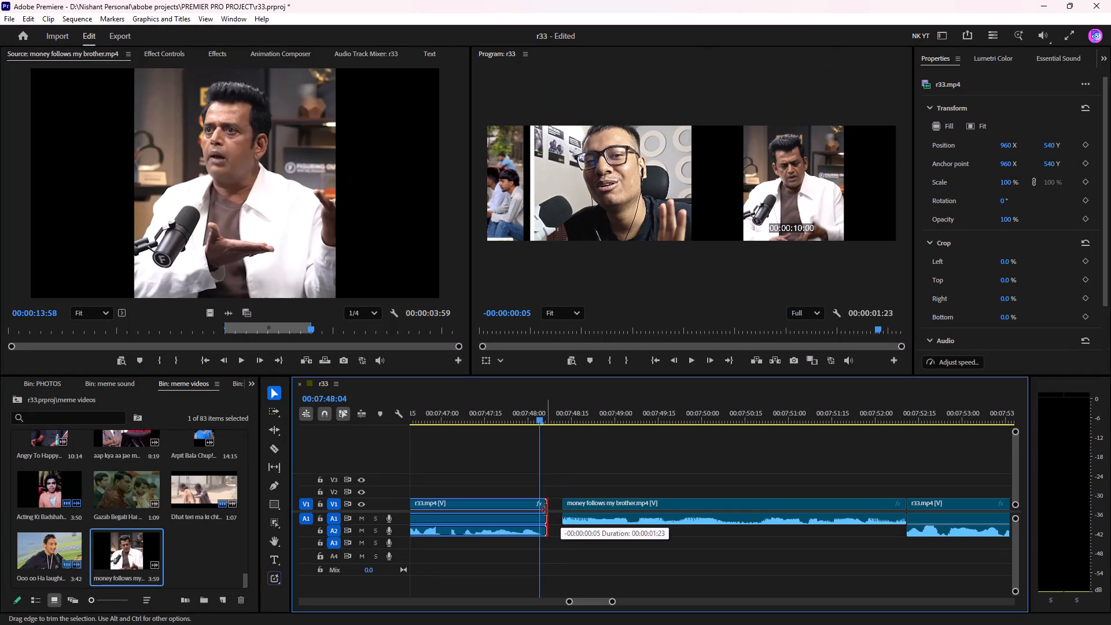
left_click_drag(546, 510, 543, 512)
Move the "money follows my brother" clip earlier so it starts at 00:07:48:04, and play through the transition.
left_click_drag(612, 500, 582, 506)
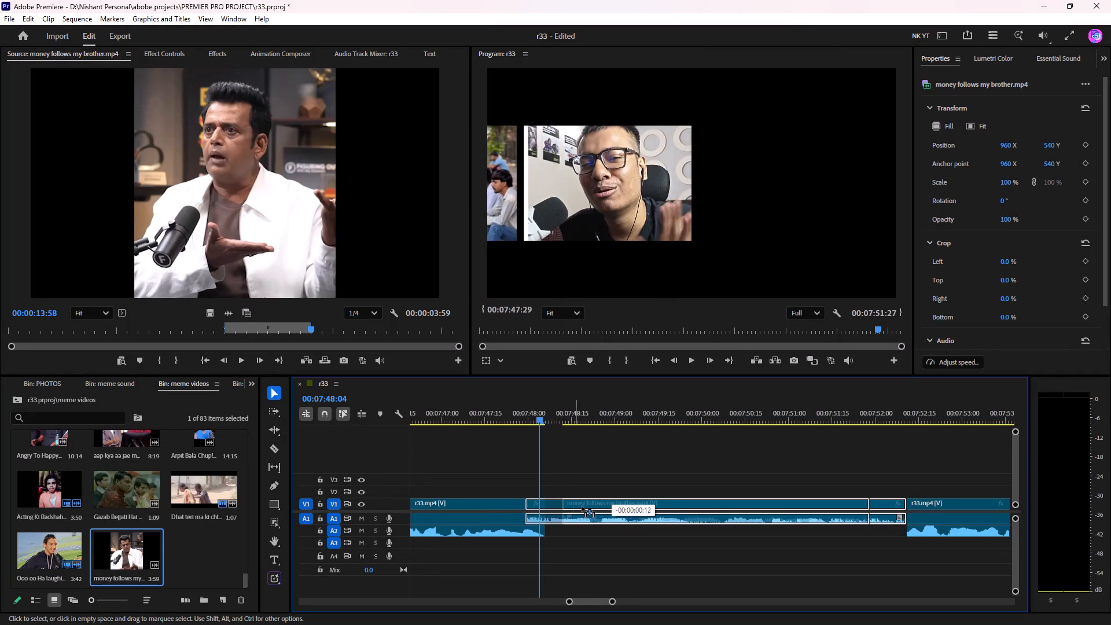
left_click_drag(582, 506, 586, 506)
left_click(527, 411)
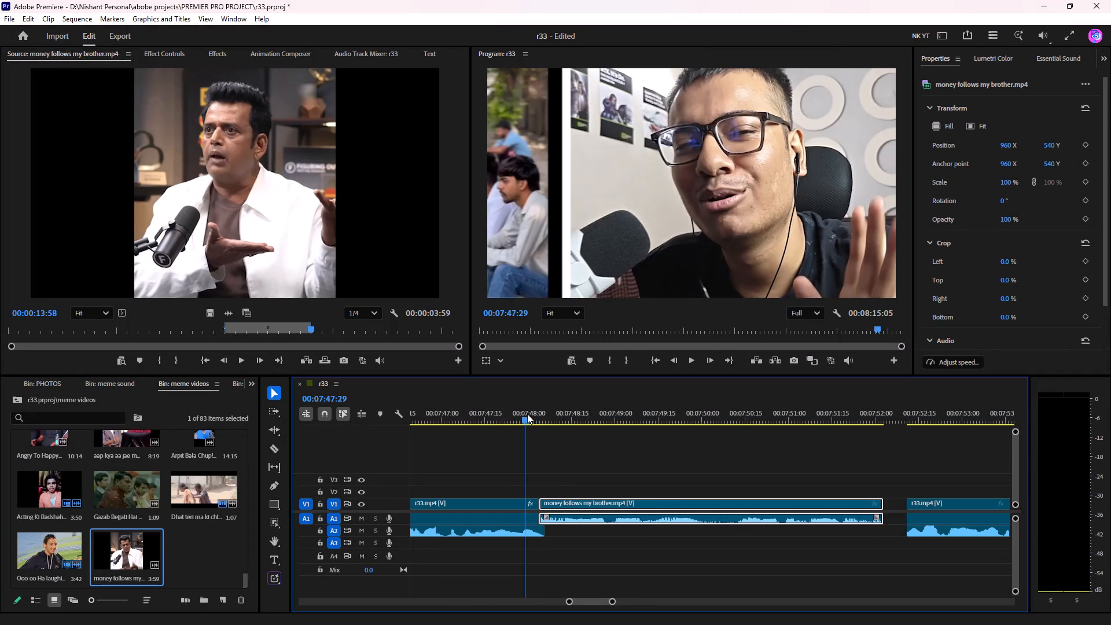
key("space")
key("space")
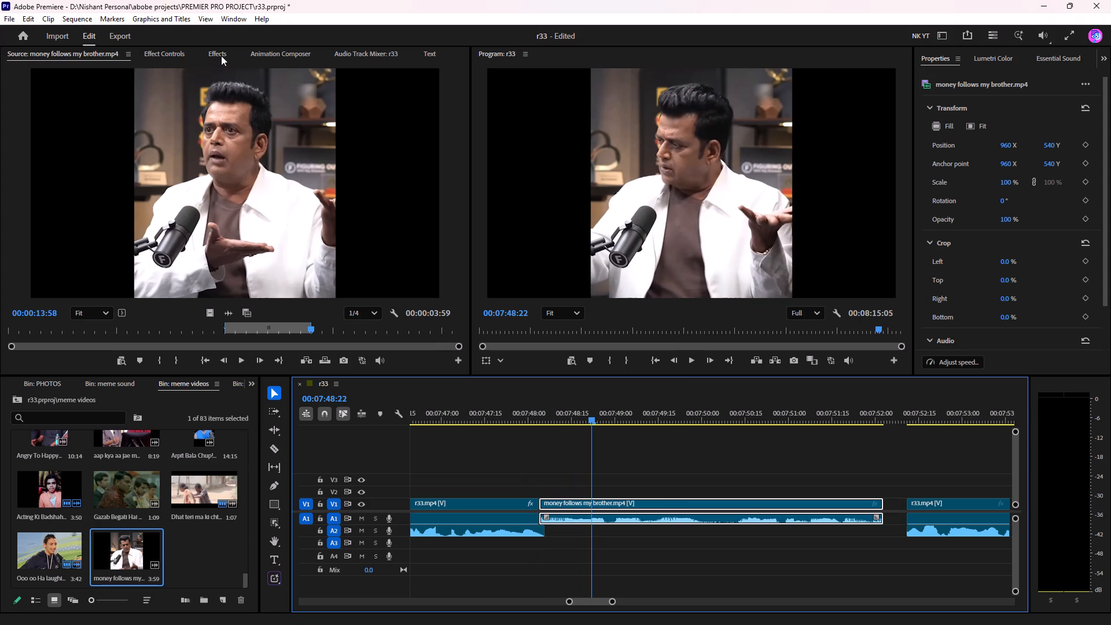
Apply the "transform by nk" preset to the "money follows my brother" clip and set its Shutter Angle to 360.
left_click(214, 55)
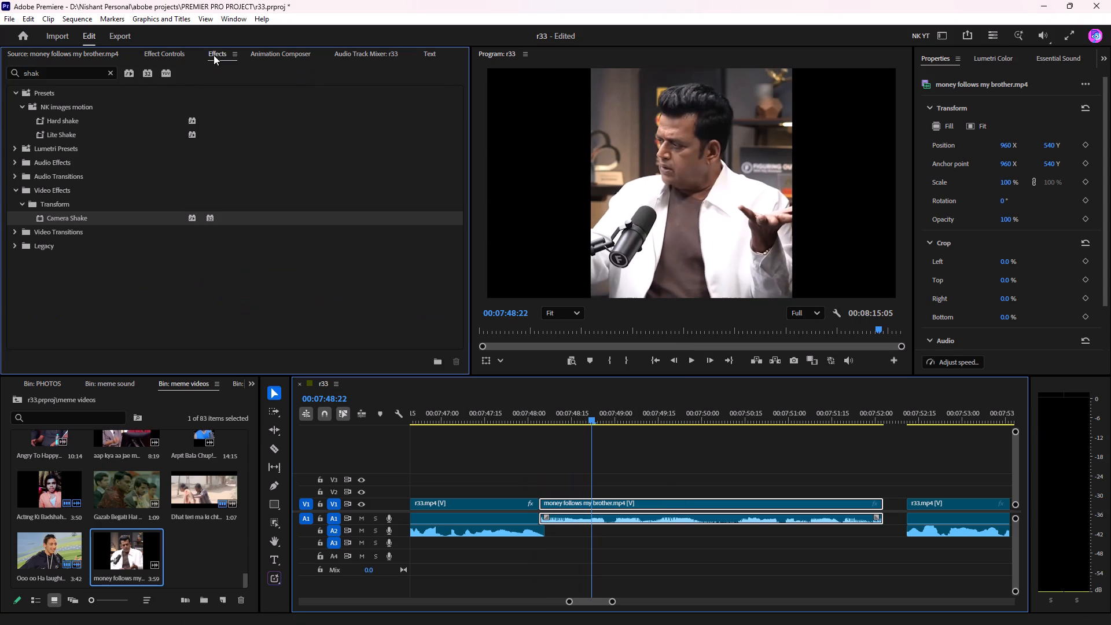
left_click(111, 72)
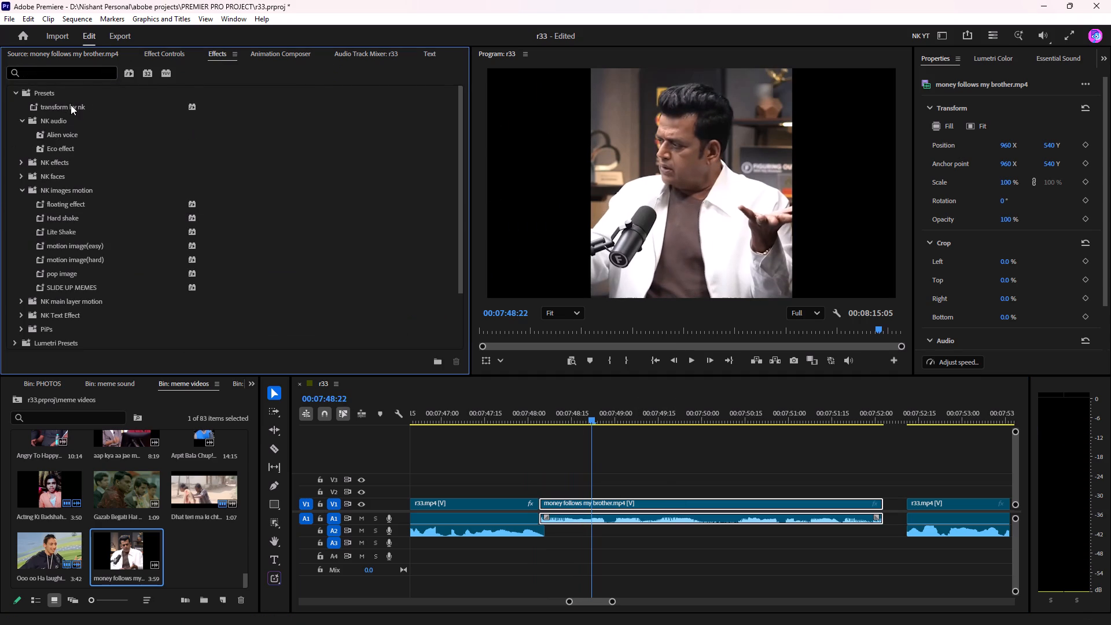
left_click_drag(71, 105, 628, 505)
left_click(165, 53)
scroll(175, 286, "down", 4)
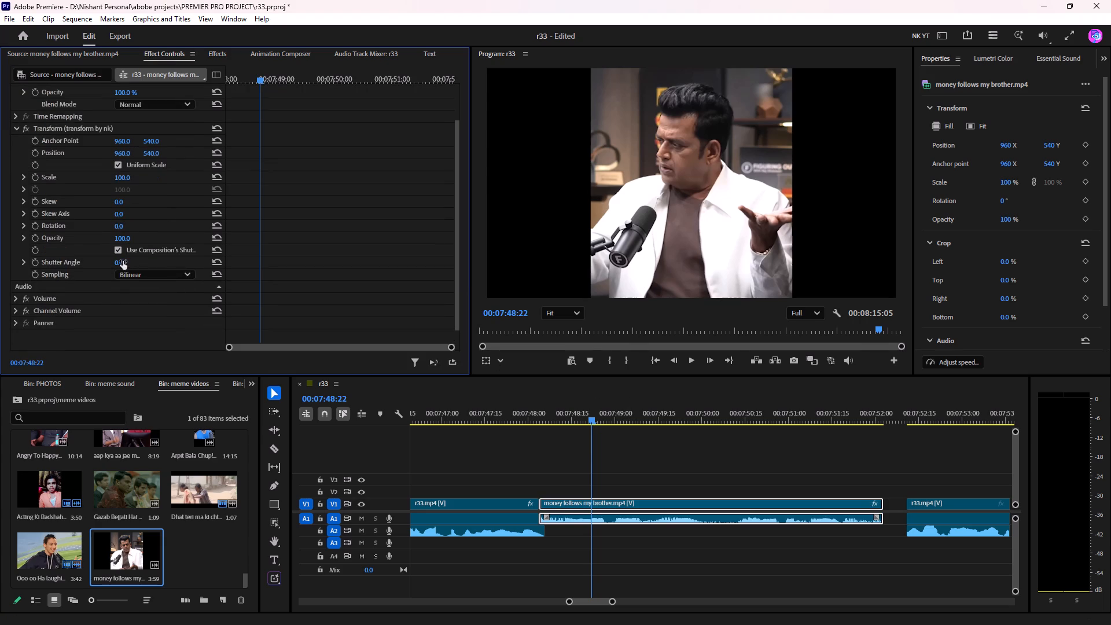
left_click_drag(122, 263, 715, 287)
Animate the Transform position with a keyframe at 00:07:48:22 and one at the clip's start with vertical position 1740.
left_click(32, 154)
left_click_drag(255, 149, 249, 157)
left_click_drag(252, 73, 158, 90)
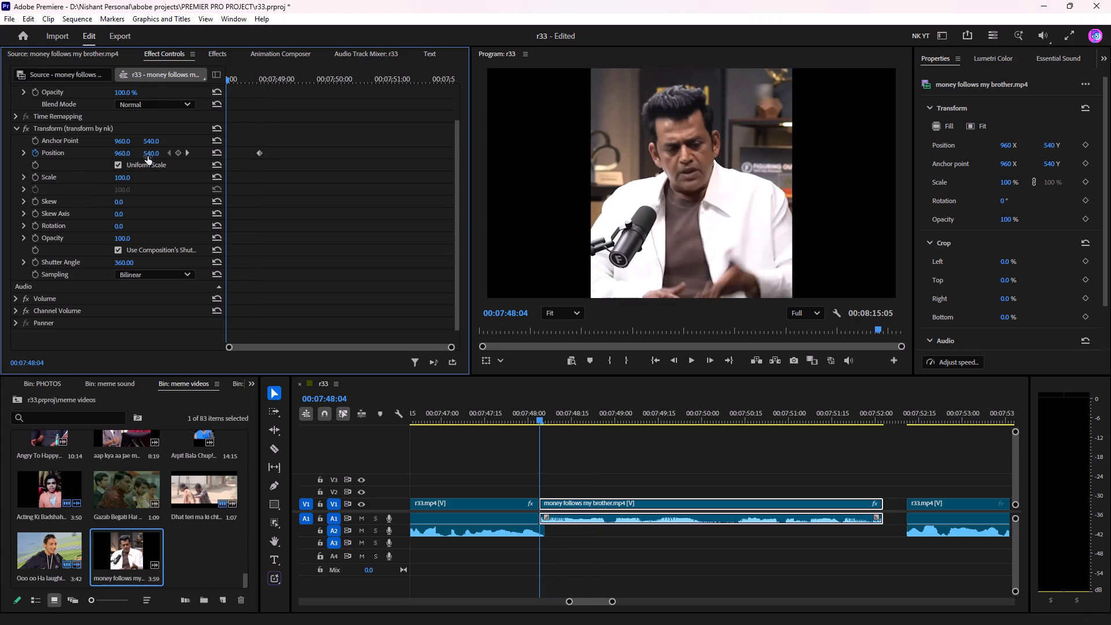
left_click_drag(145, 153, 803, 288)
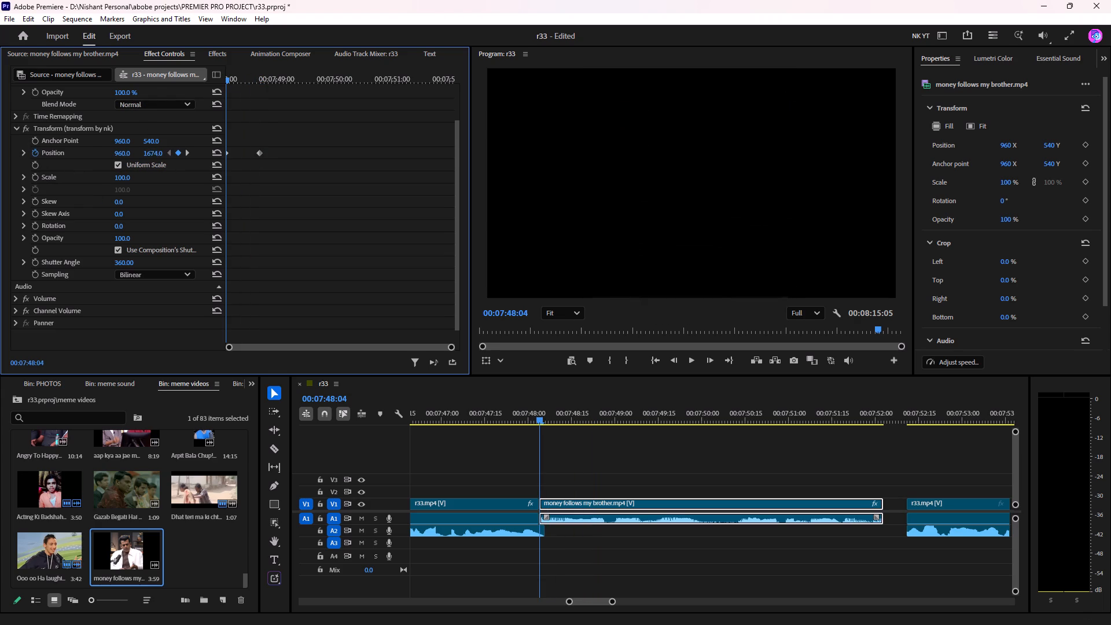
left_click_drag(803, 288, 803, 288)
left_click_drag(144, 153, 182, 164)
left_click_drag(182, 164, 185, 157)
Apply Ease In and Ease Out temporal interpolation to both Transform position keyframes.
left_click_drag(300, 123, 104, 229)
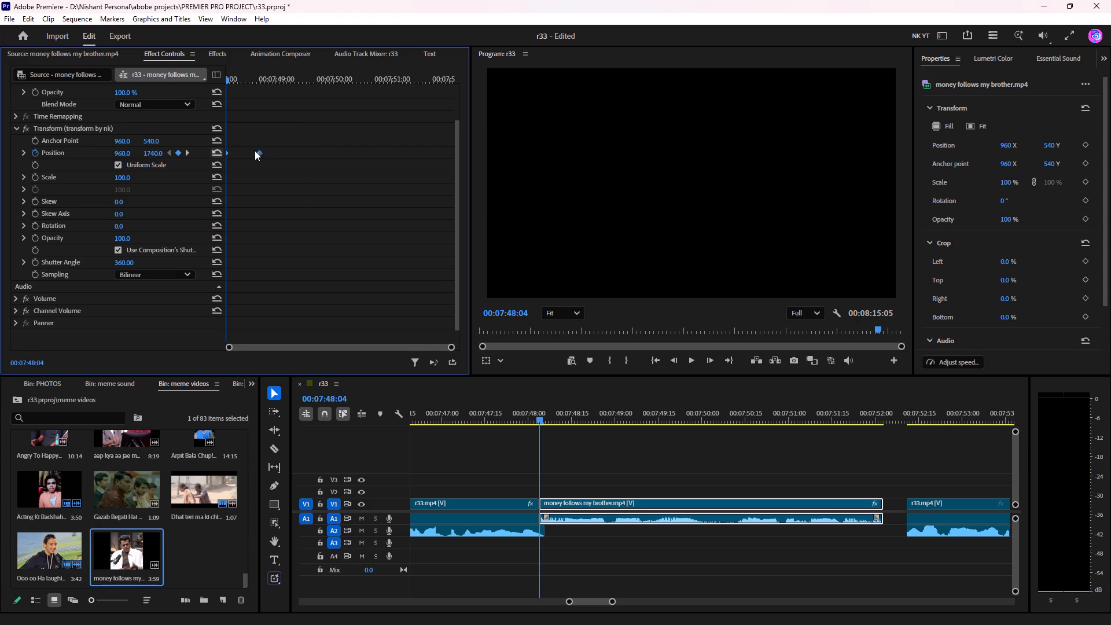
right_click(256, 153)
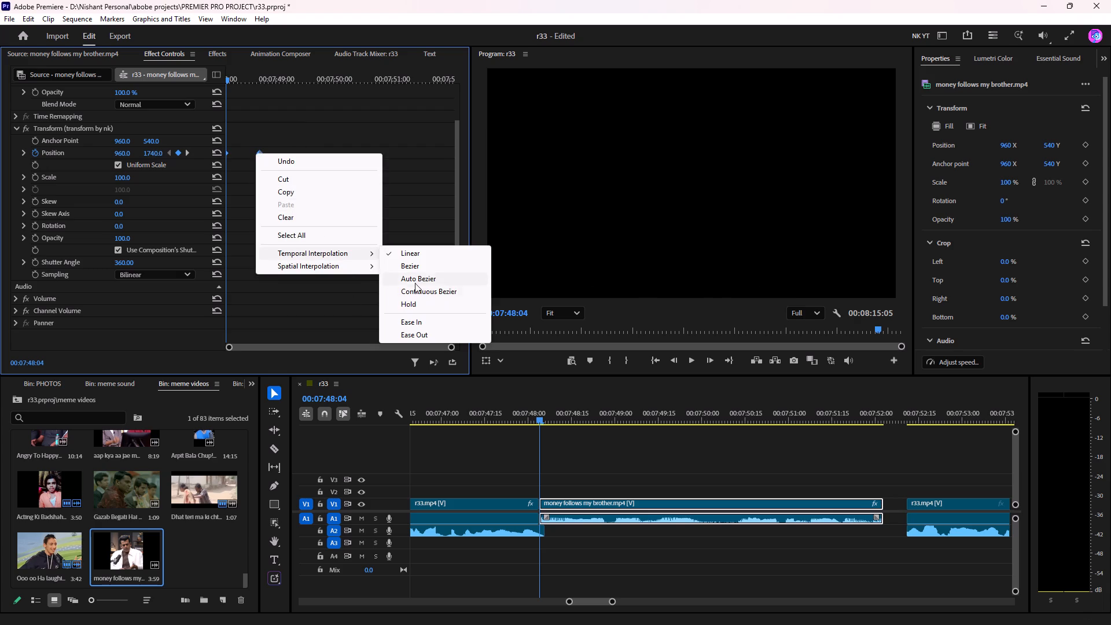
left_click(436, 325)
right_click(260, 152)
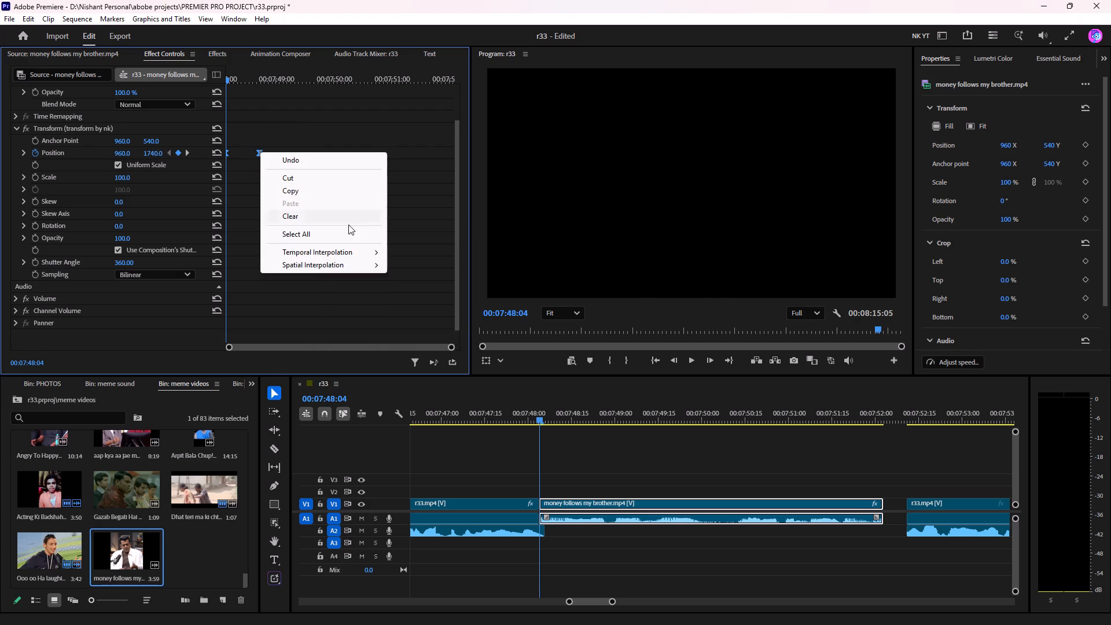
left_click(446, 336)
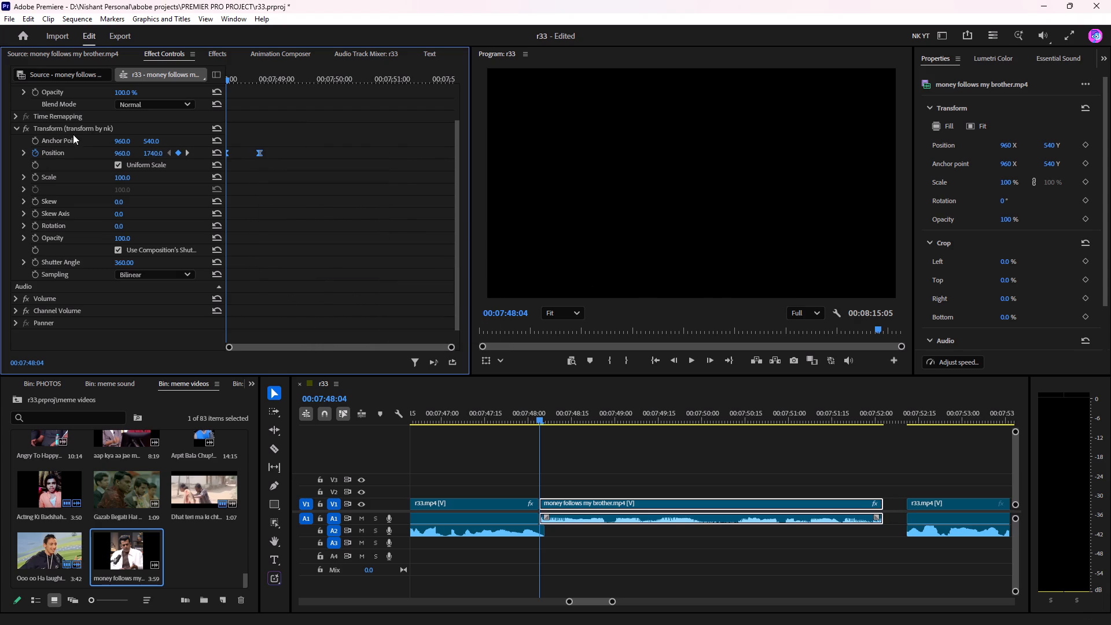
Reshape the position velocity curve so the slide-up starts fast and slows toward its end, and play the result.
left_click(25, 154)
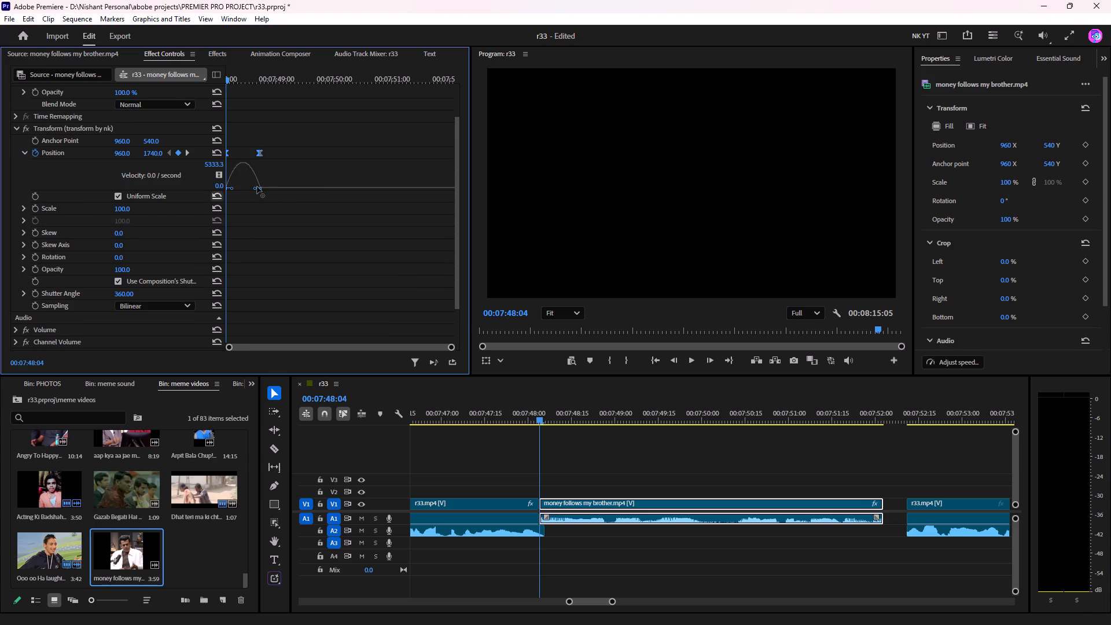
left_click_drag(255, 190, 208, 192)
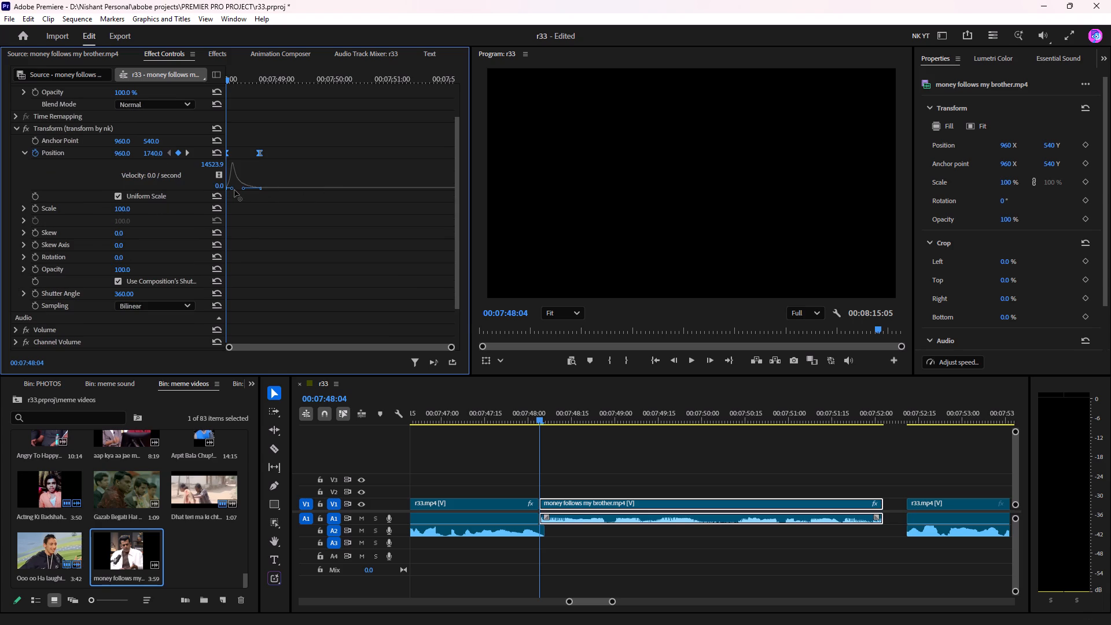
left_click(234, 189)
left_click(520, 411)
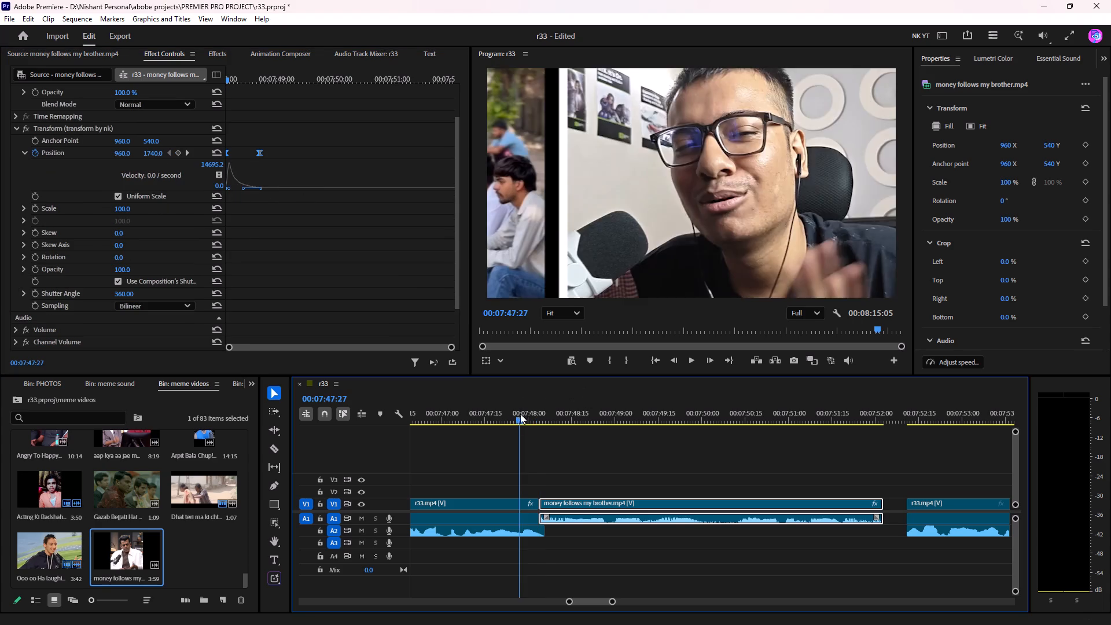
key("space")
key("space")
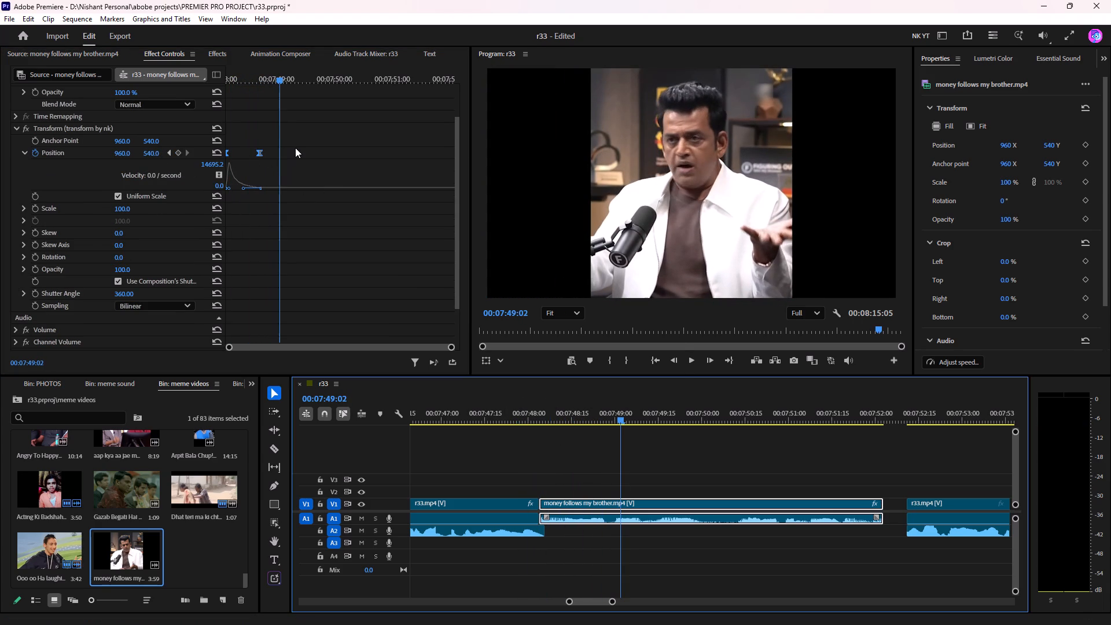
Move the slide-up's ending position keyframe earlier to about 00:07:48:16, then play and scrub the faster motion.
left_click(278, 168)
left_click_drag(260, 152, 249, 162)
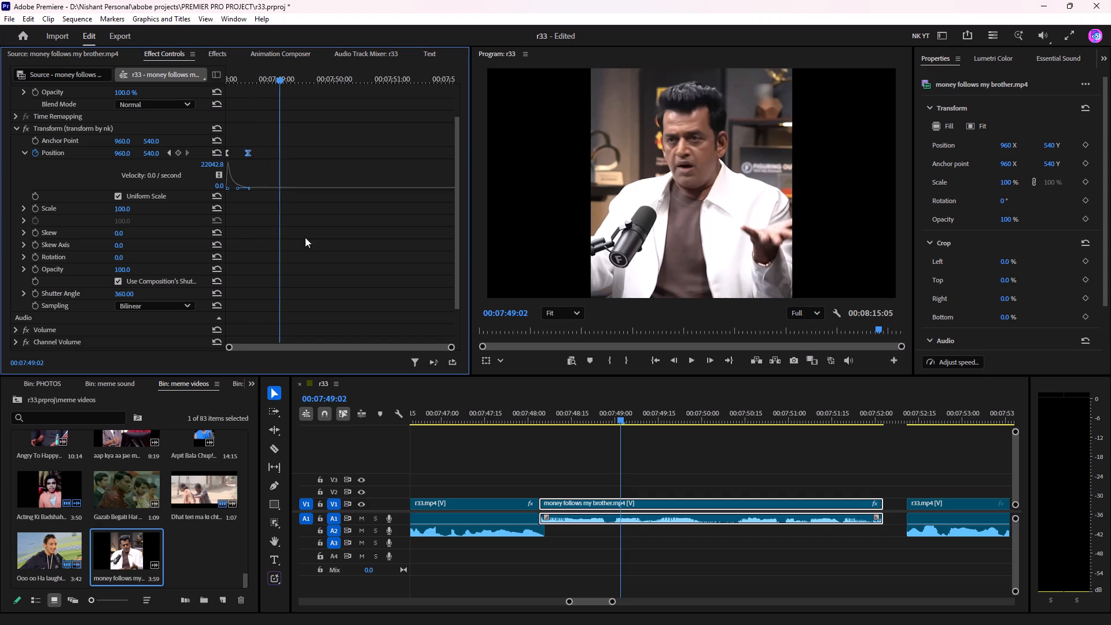
left_click(519, 414)
key("space")
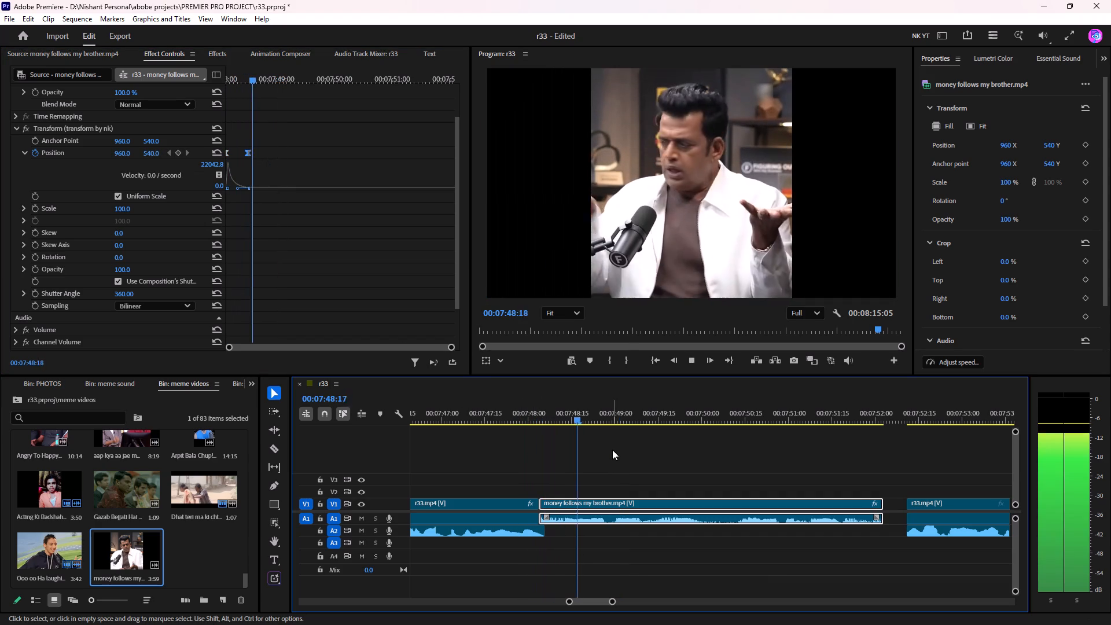
key("space")
left_click_drag(249, 75, 248, 79)
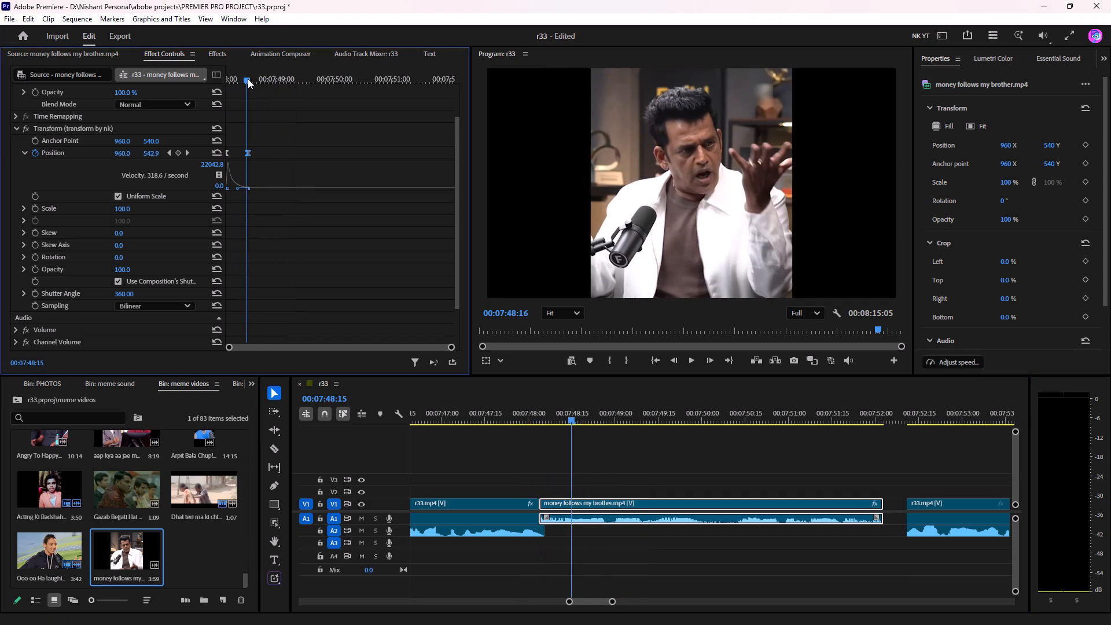
left_click_drag(248, 79, 241, 96)
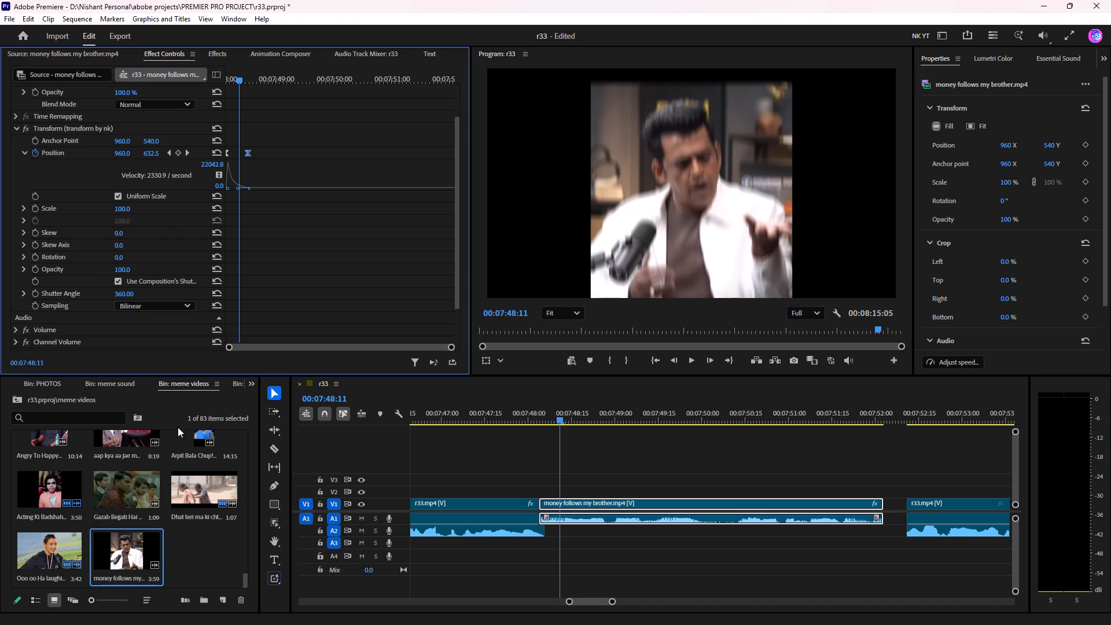
Place the Adjustment Layer on V2 above the "money follows my brother" meme and extend it to the meme's end.
left_click(43, 384)
scroll(57, 386, "up", 3)
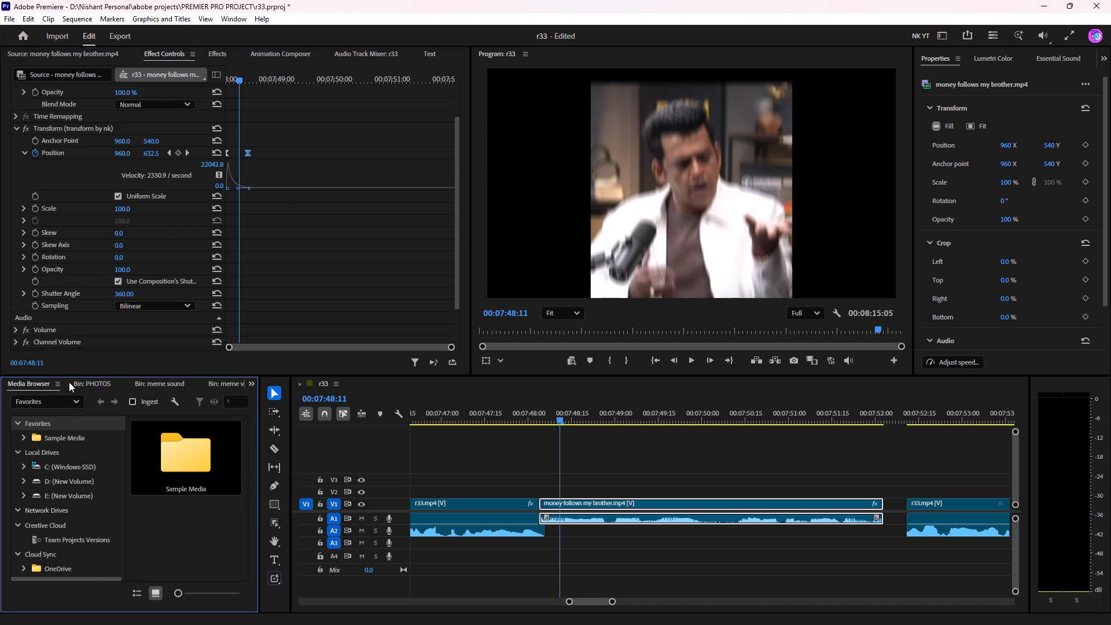
left_click(83, 383)
left_click(19, 400)
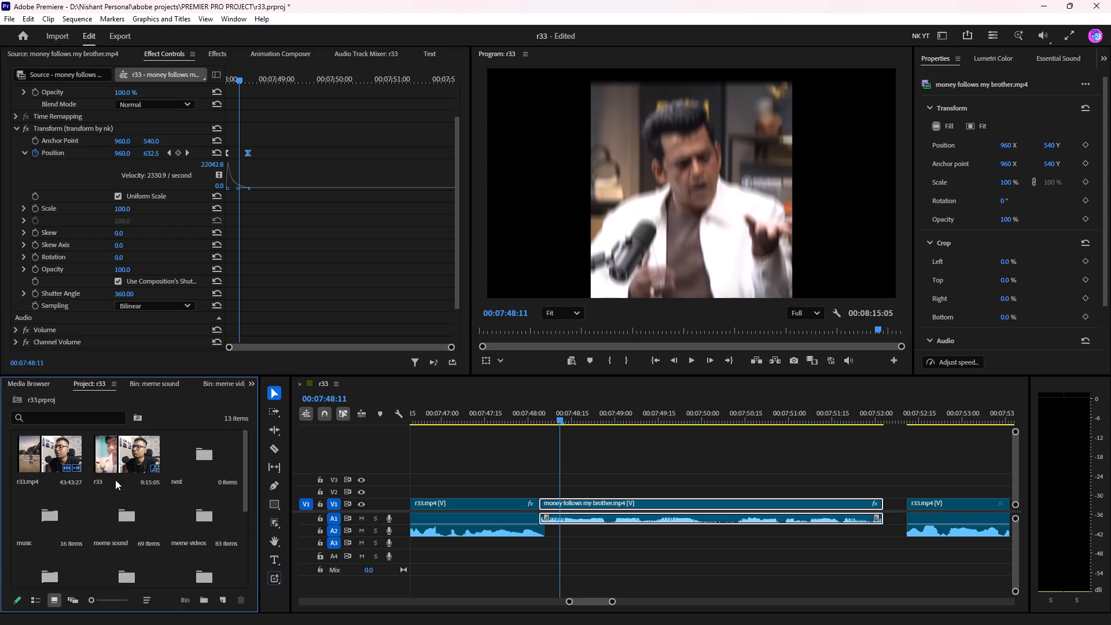
scroll(99, 490, "down", 10)
left_click_drag(125, 494, 524, 499)
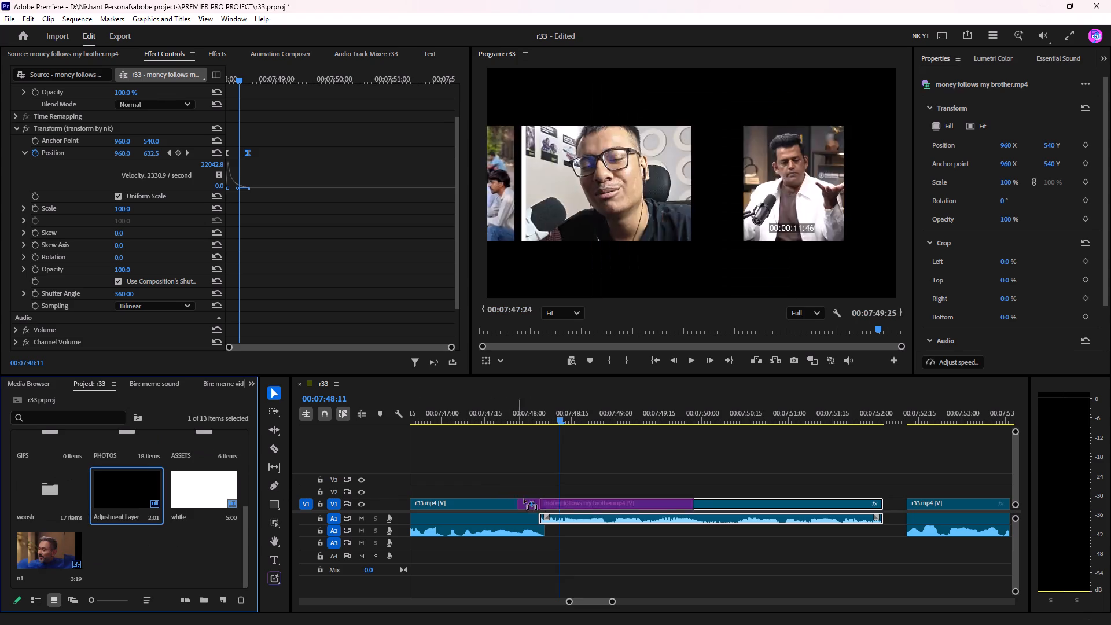
left_click_drag(524, 499, 552, 494)
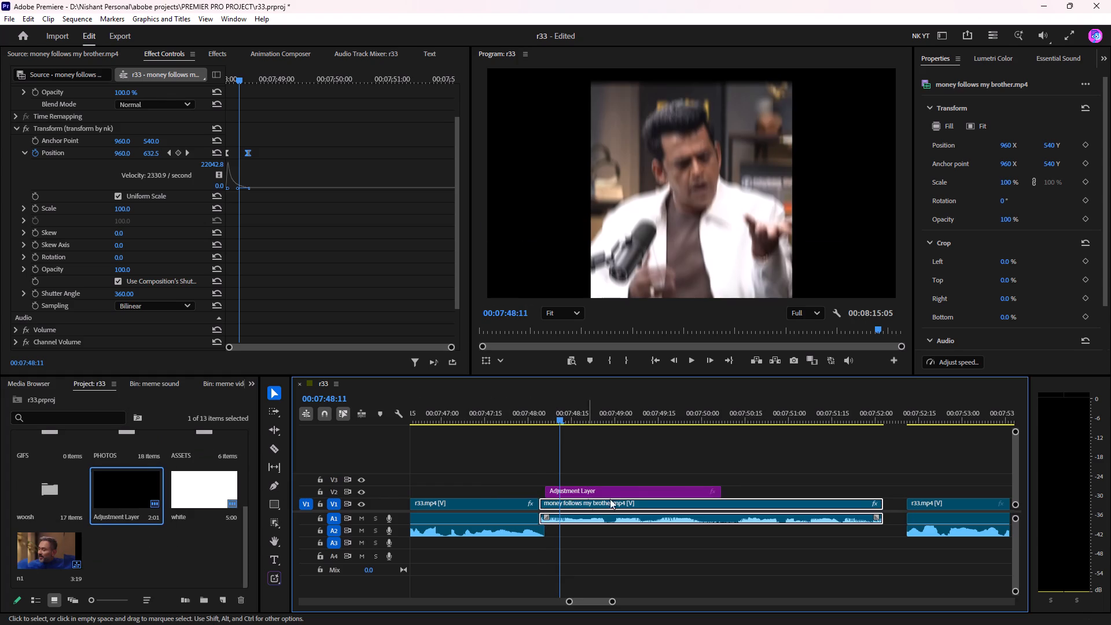
left_click(641, 490)
left_click_drag(722, 490, 877, 487)
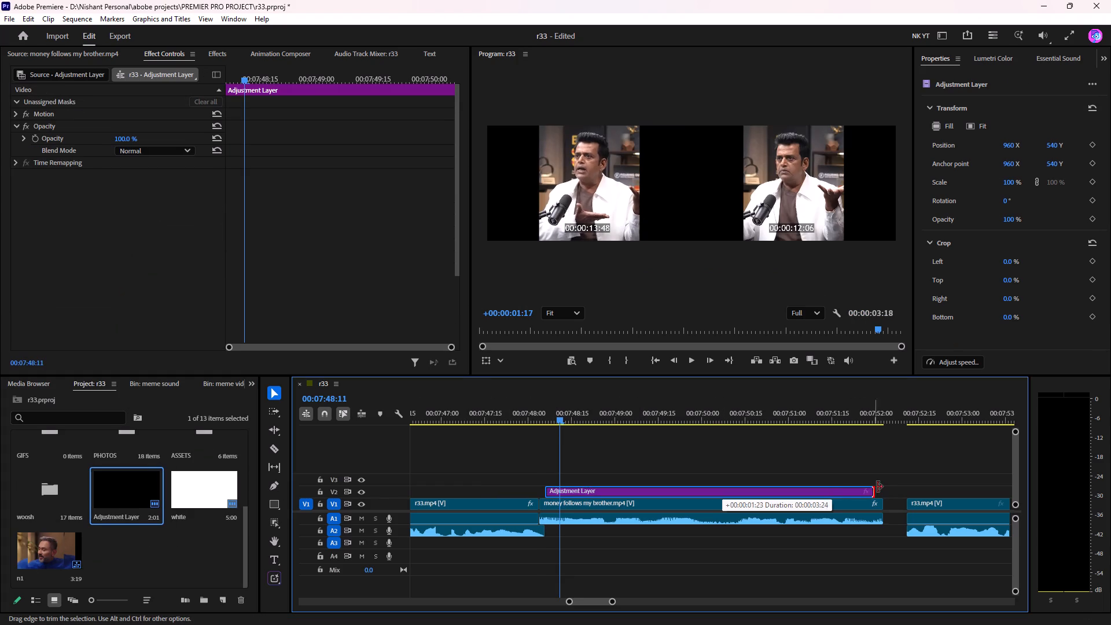
left_click_drag(877, 487, 882, 487)
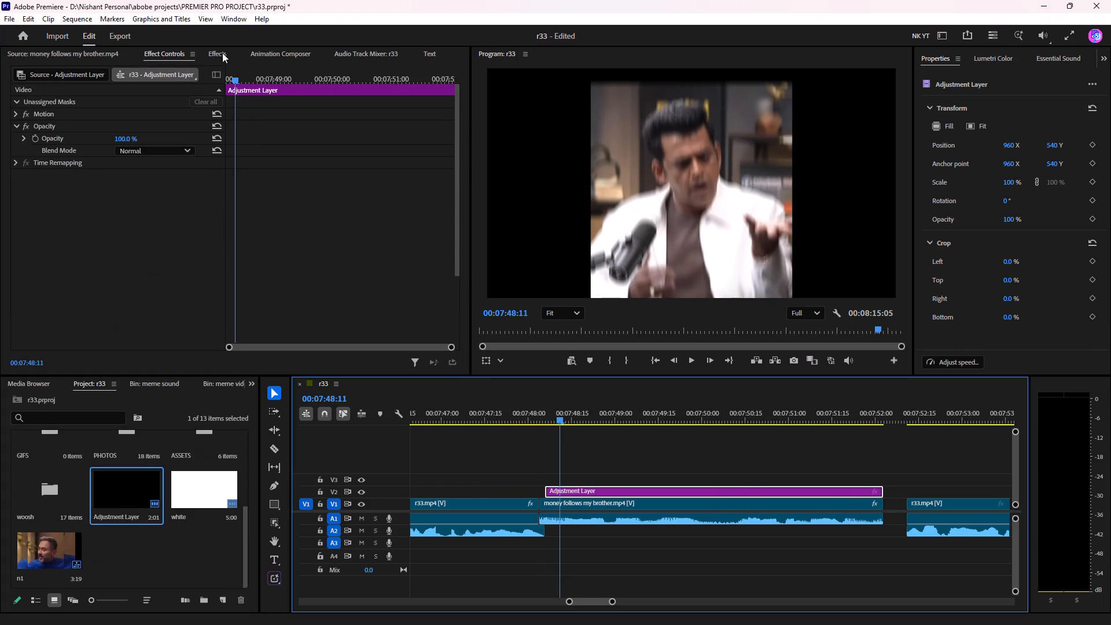
Apply the "transform by nk" preset to the adjustment layer over the meme.
left_click(223, 52)
left_click_drag(66, 109, 577, 487)
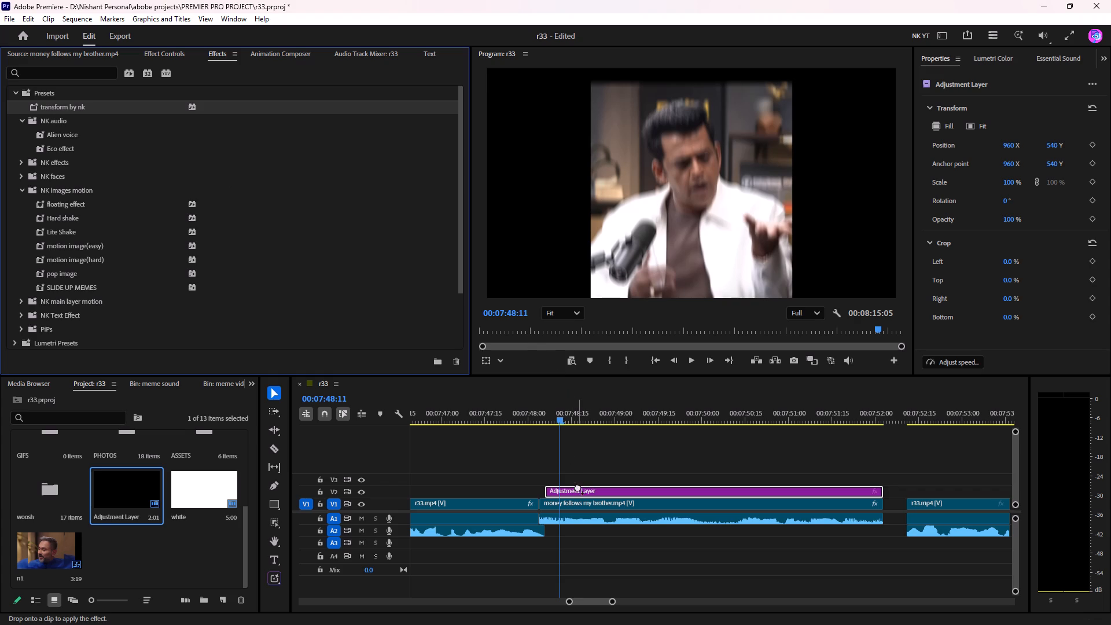
left_click_drag(577, 487, 578, 490)
left_click(174, 53)
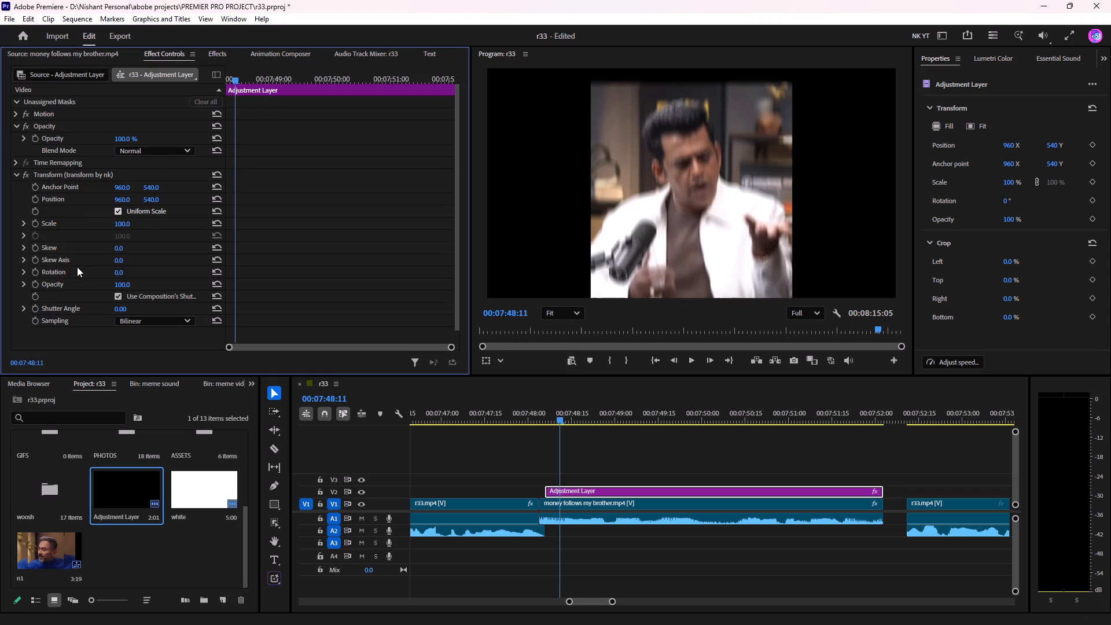
Keyframe the adjustment layer's Transform scale from 100 at 00:07:48:11 to about 110 at 00:07:52:02, with a shutter angle of 360.
left_click(36, 225)
left_click_drag(126, 304, 676, 324)
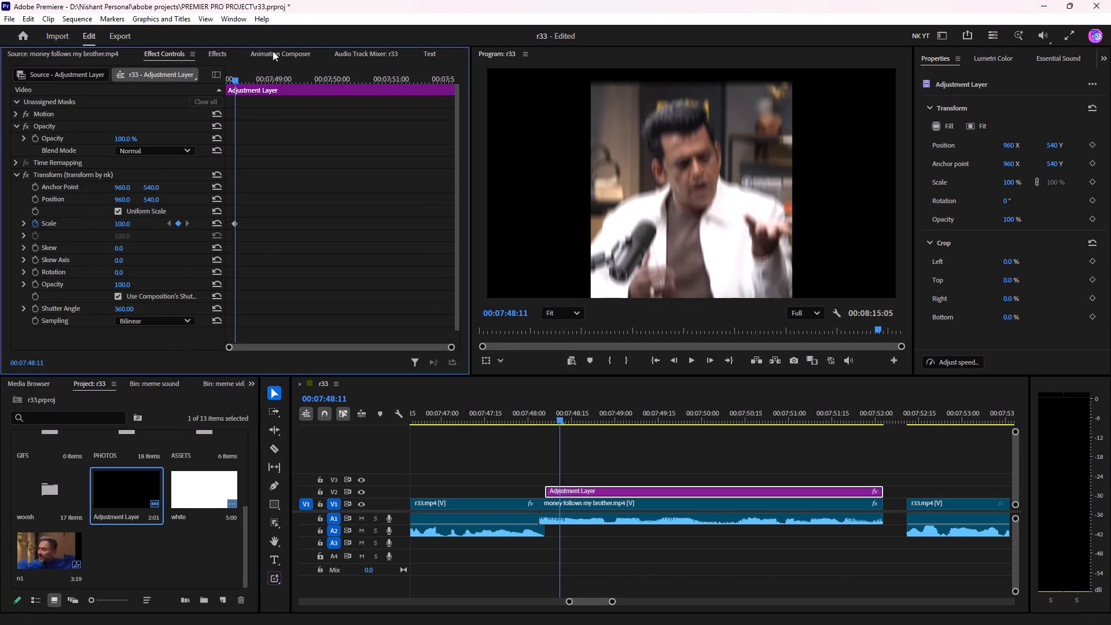
left_click_drag(268, 71, 648, 94)
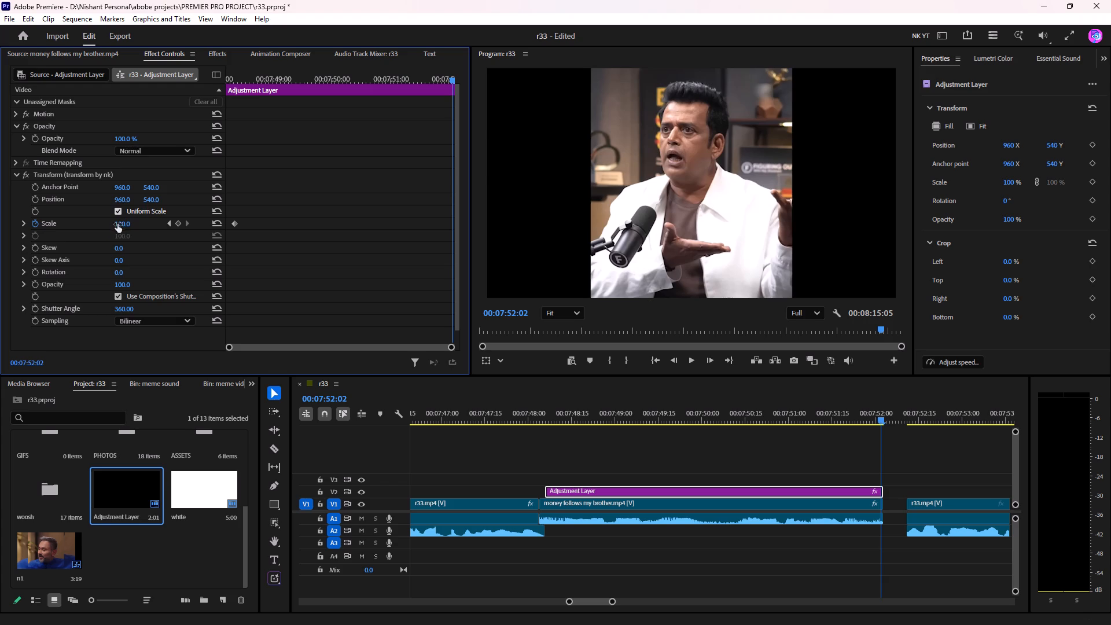
left_click_drag(117, 224, 123, 224)
Play through the meme section repeatedly to check the slow zoom together with the slide-up and the audio.
left_click(531, 409)
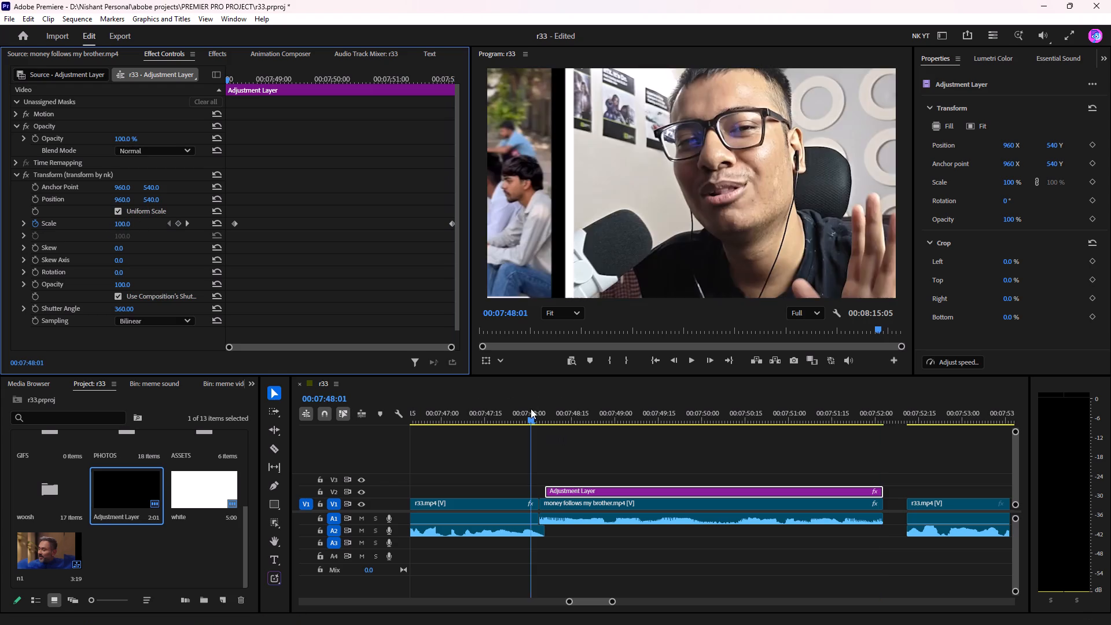
key("space")
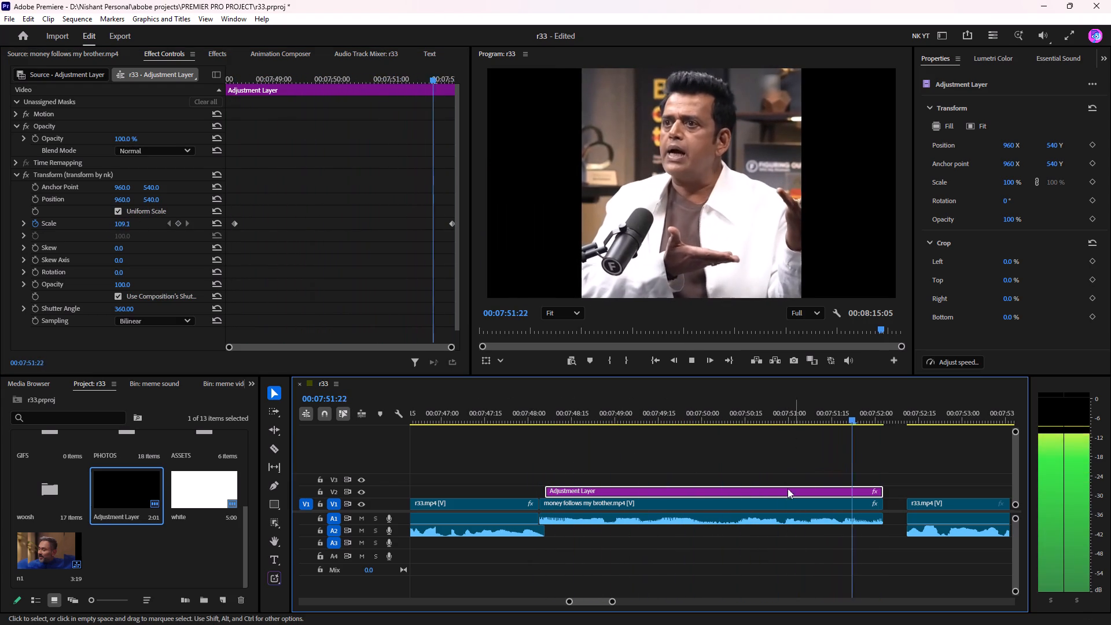
key("space")
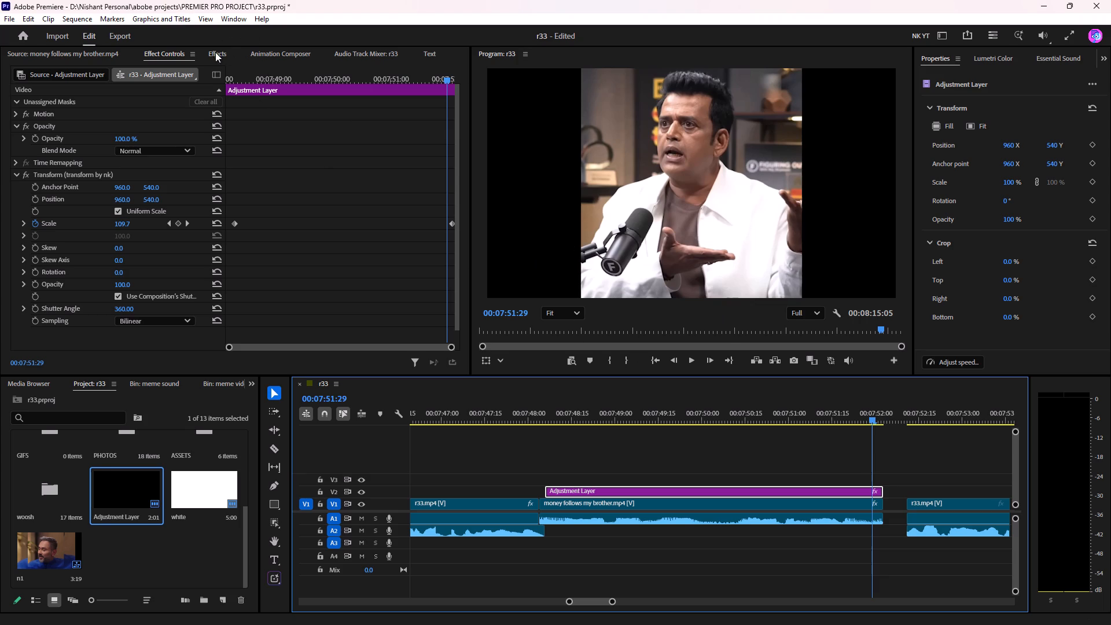
left_click(464, 420)
key("space")
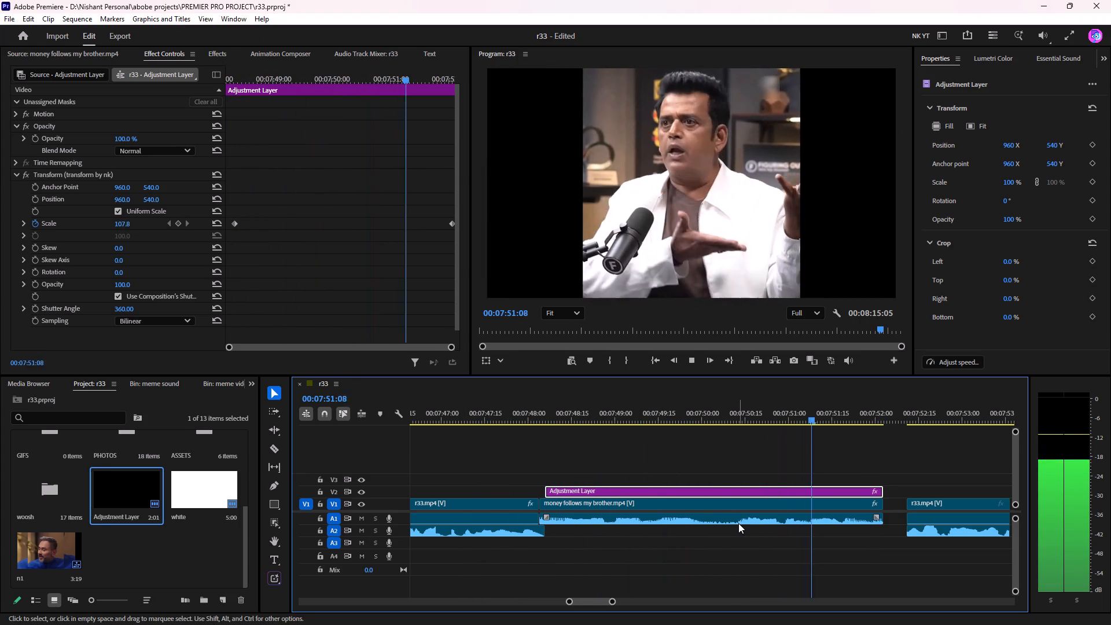
scroll(760, 517, "down", 5)
key("space")
left_click(613, 407)
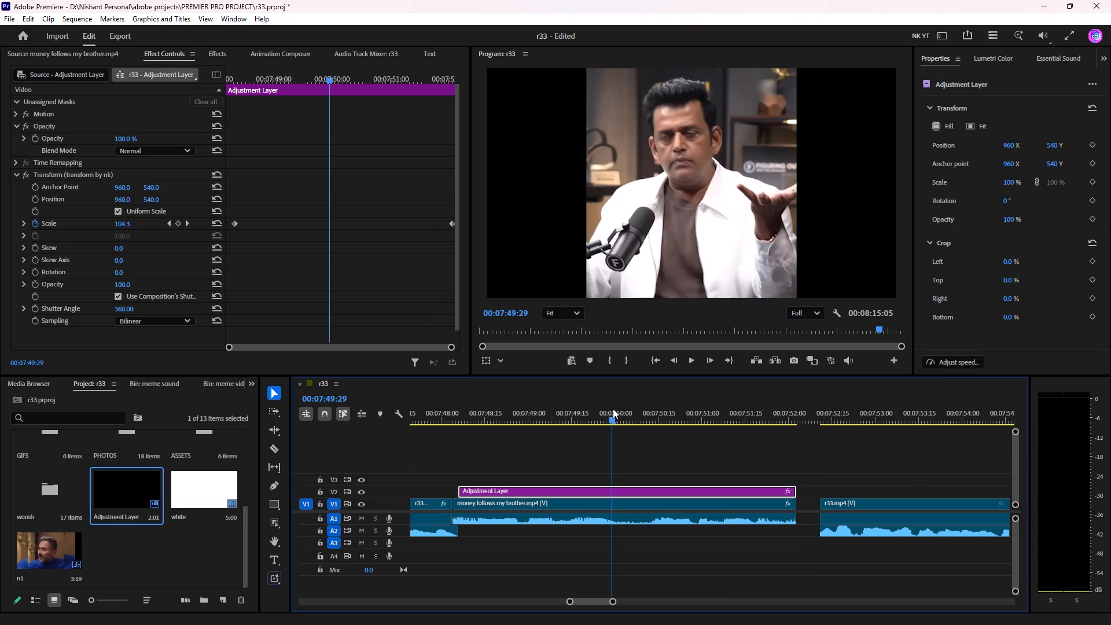
key("space")
key("space")
key("space")
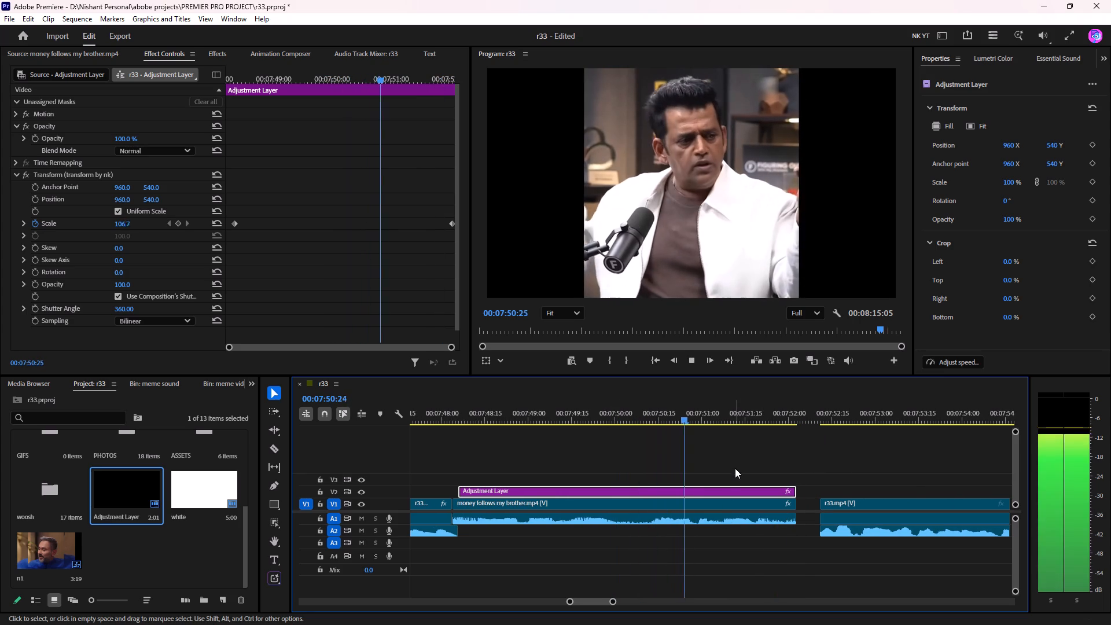
key("space")
left_click_drag(641, 417, 481, 430)
key("space")
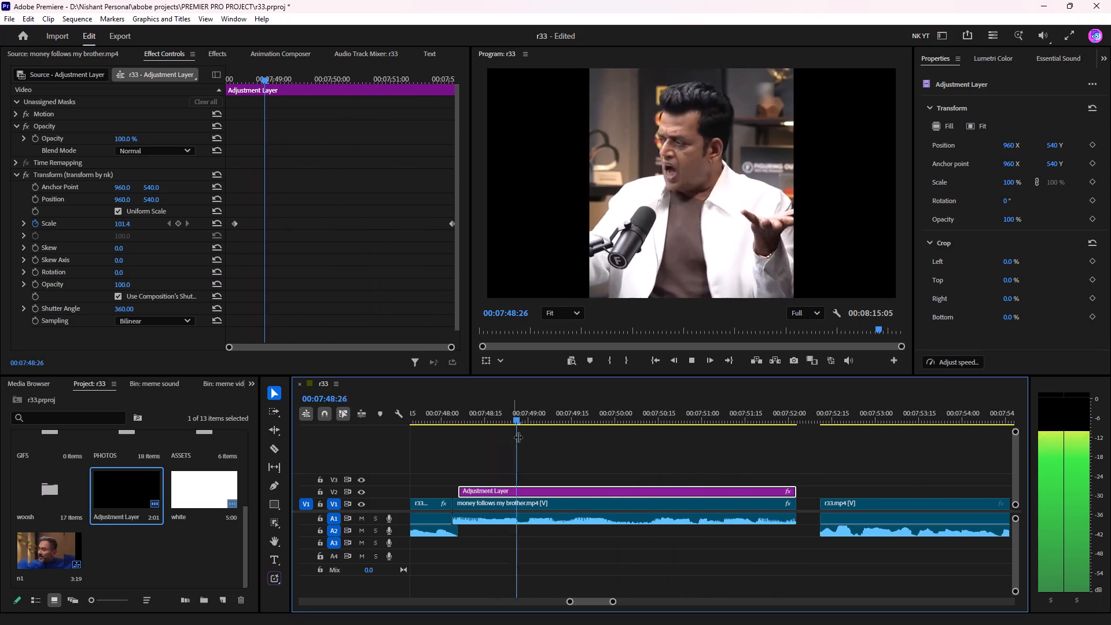
key("space")
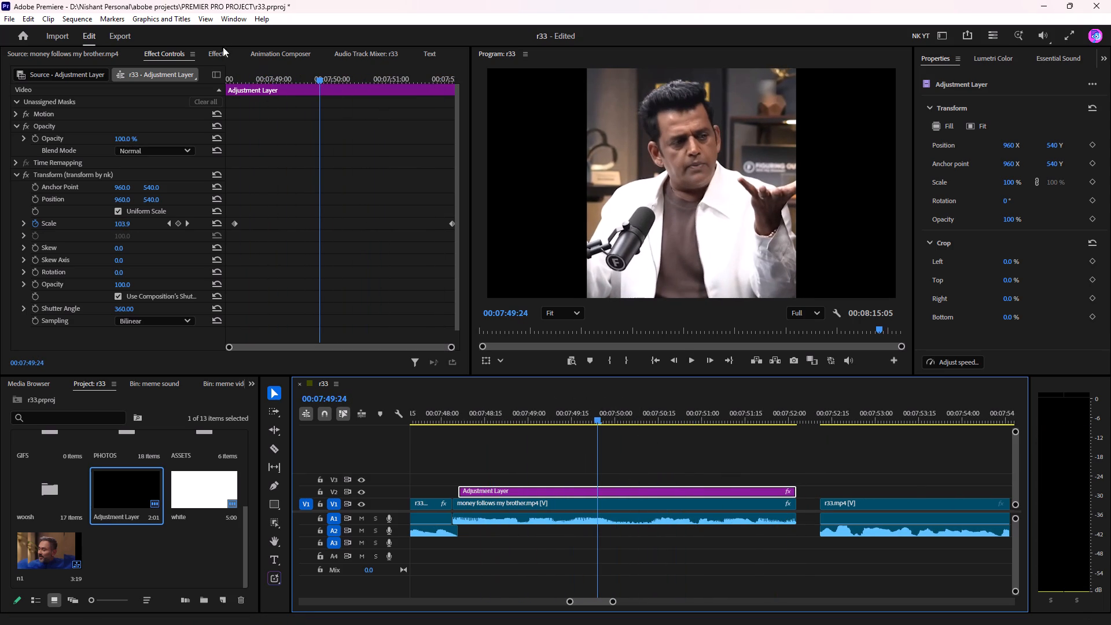
Apply Pitch Shifter to the meme's audio and raise its pitch by 5 semi-tones.
left_click(219, 54)
left_click(60, 69)
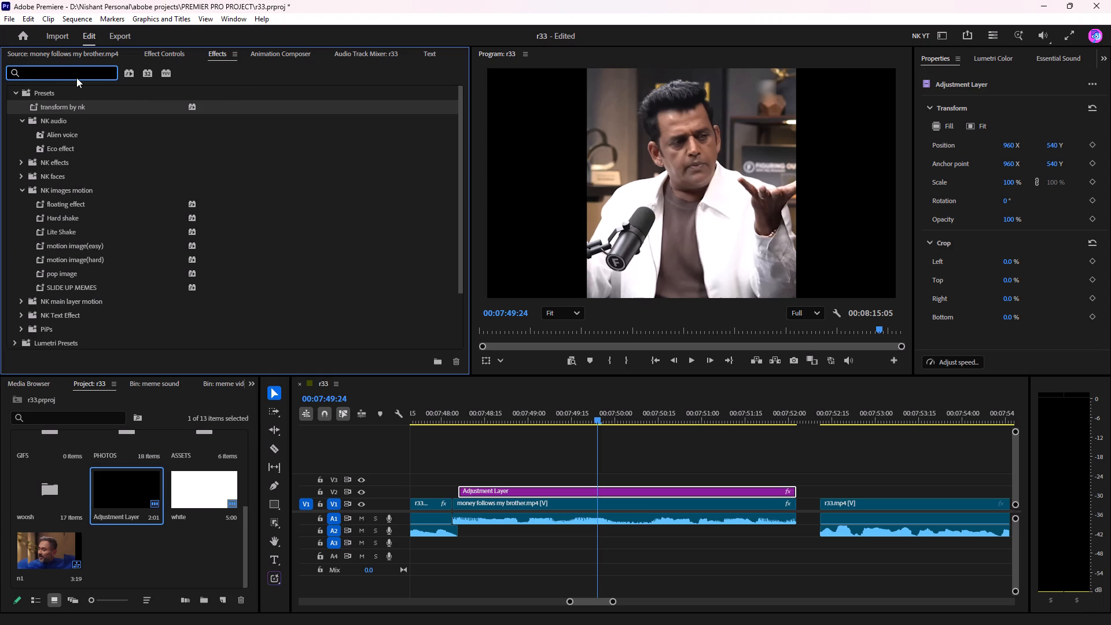
type("pit")
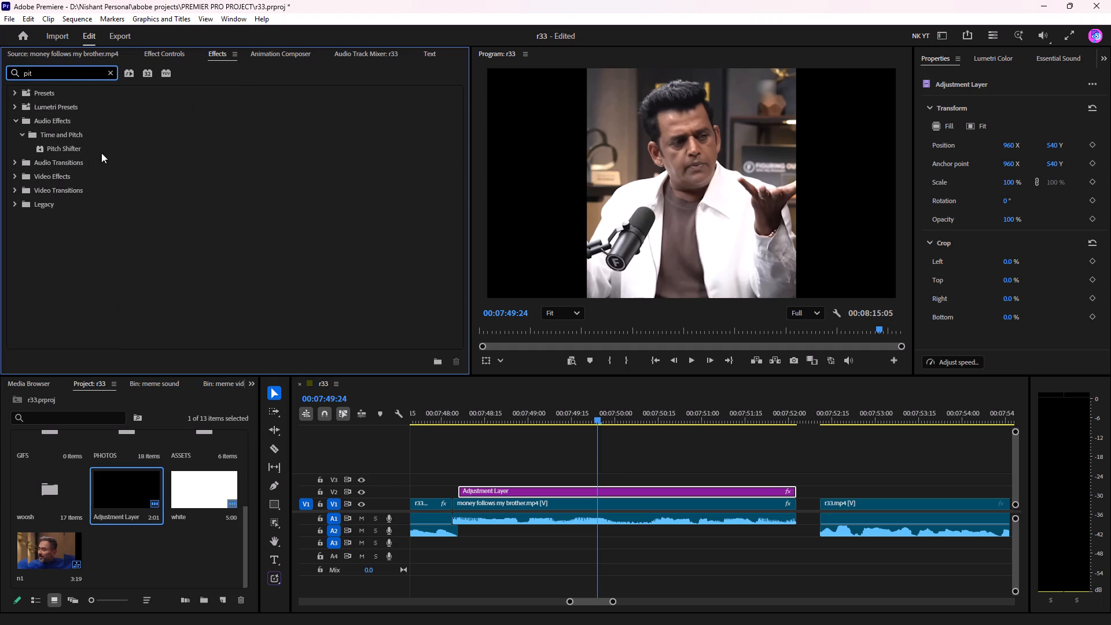
left_click_drag(60, 143, 584, 509)
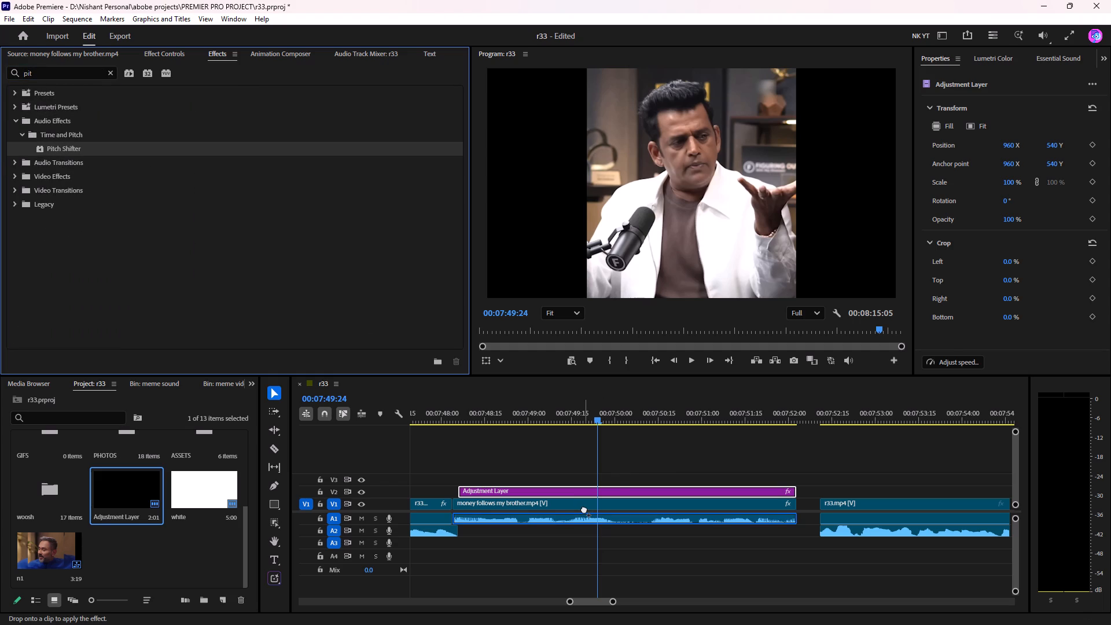
left_click_drag(584, 509, 584, 508)
left_click(174, 57)
scroll(117, 246, "down", 5)
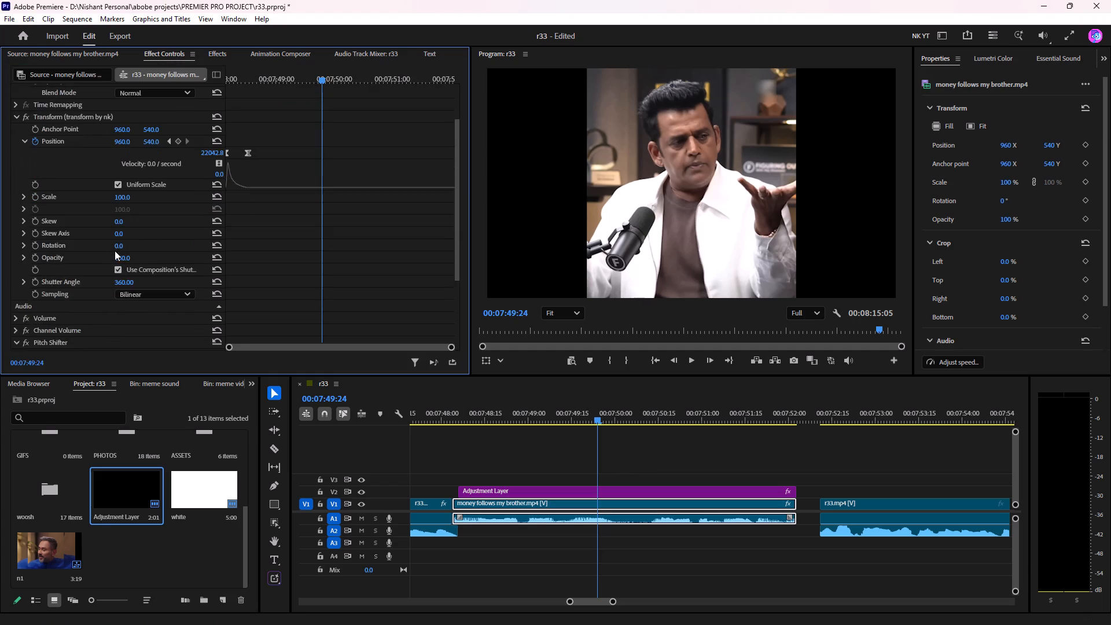
scroll(115, 251, "down", 9)
left_click(129, 263)
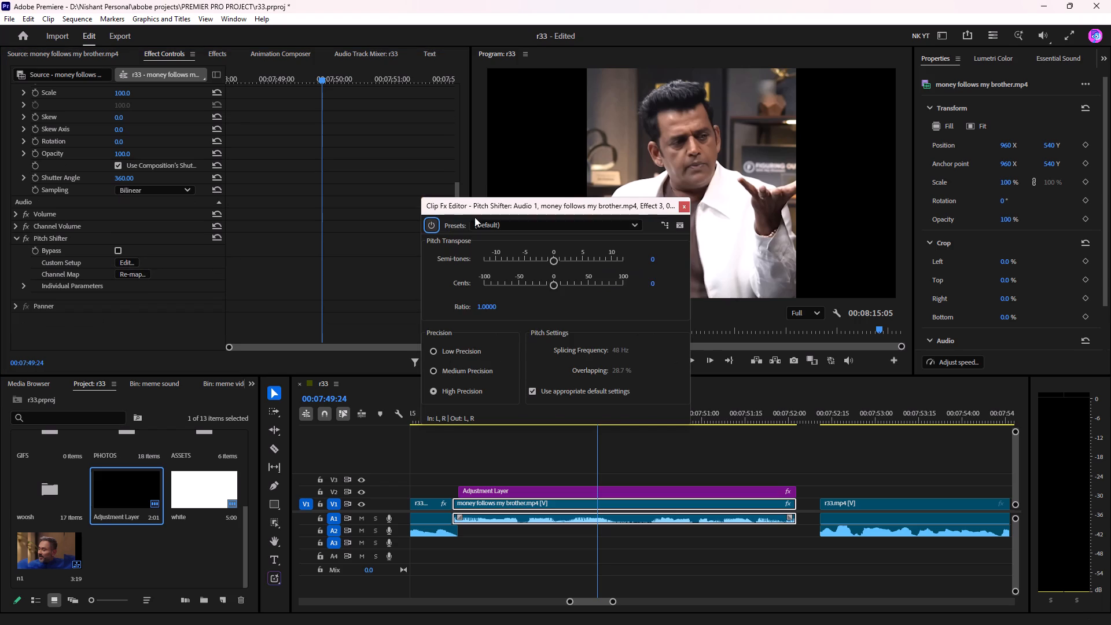
left_click(582, 256)
left_click(583, 257)
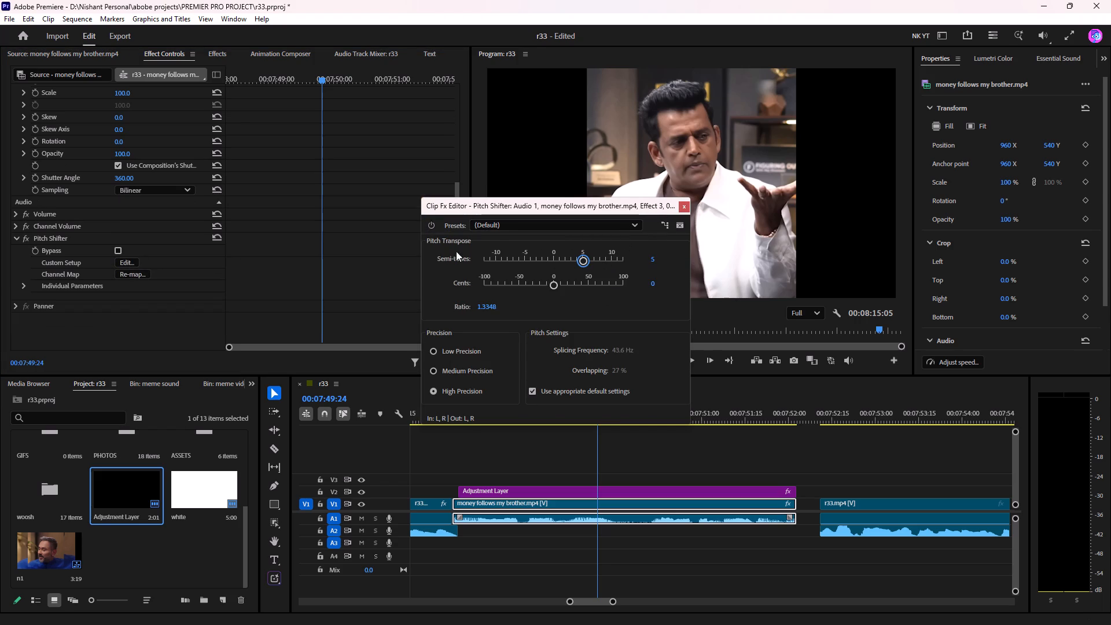
left_click(681, 205)
Apply the "wave rainbow face" preset from the NK faces presets to the meme clip and play the result.
left_click(218, 49)
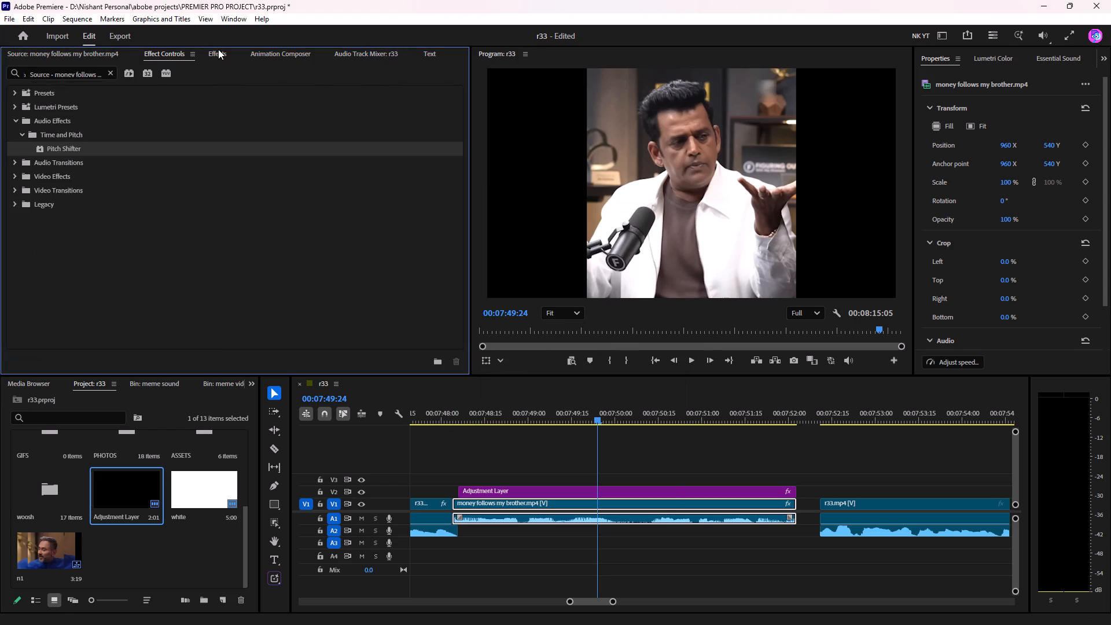
left_click(110, 75)
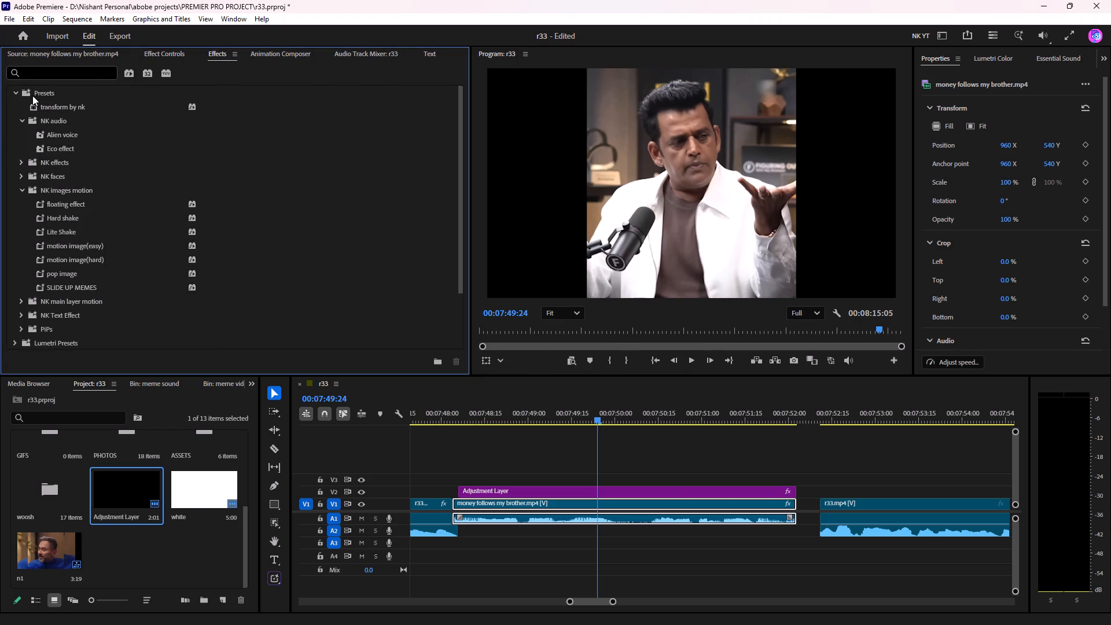
left_click(21, 120)
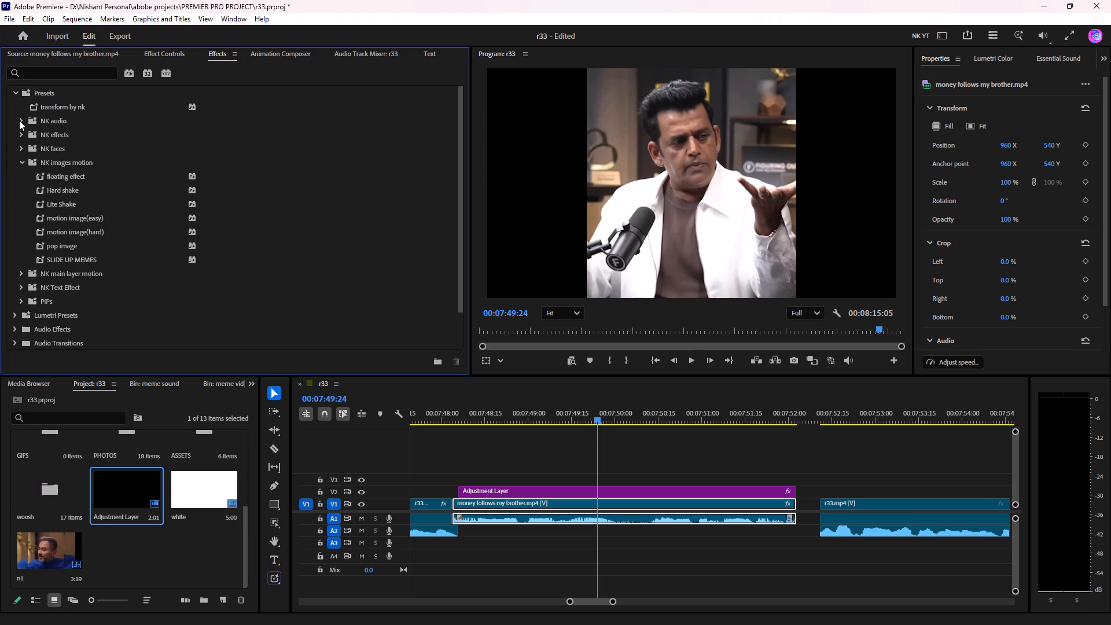
left_click(18, 122)
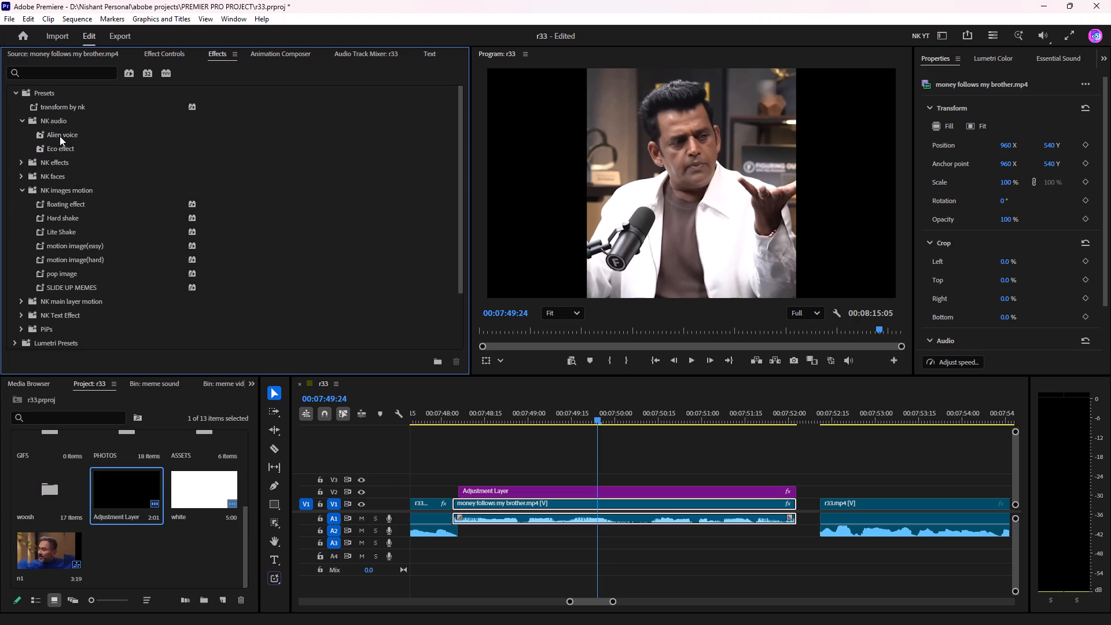
left_click(20, 121)
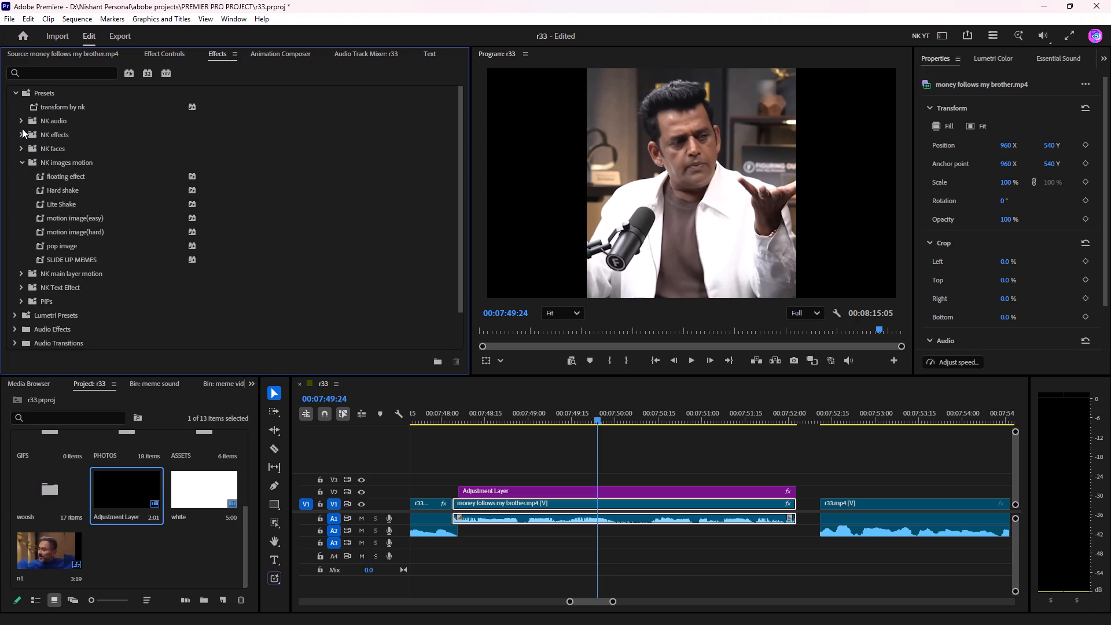
left_click(20, 144)
left_click(21, 144)
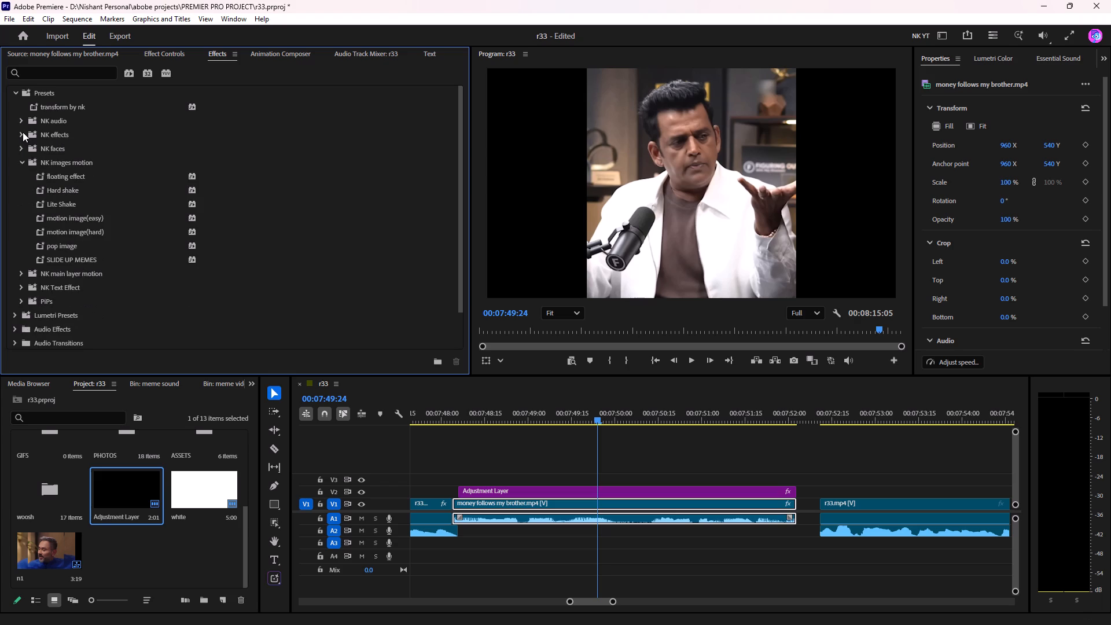
left_click(23, 128)
left_click(23, 132)
left_click(20, 142)
left_click_drag(69, 178, 87, 192)
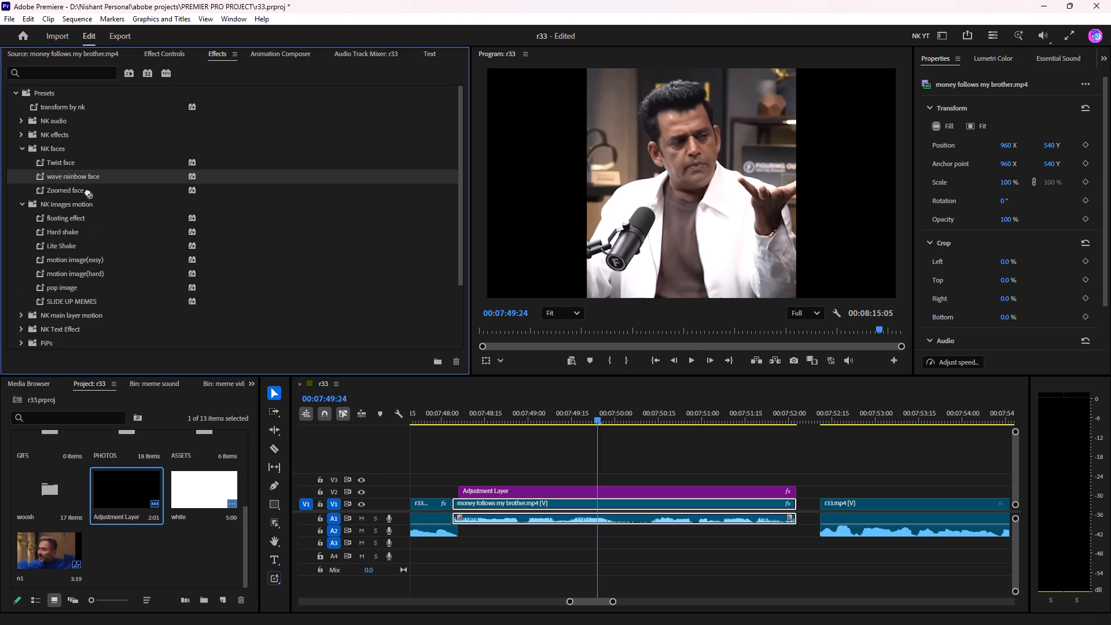
left_click_drag(87, 192, 520, 502)
left_click(172, 58)
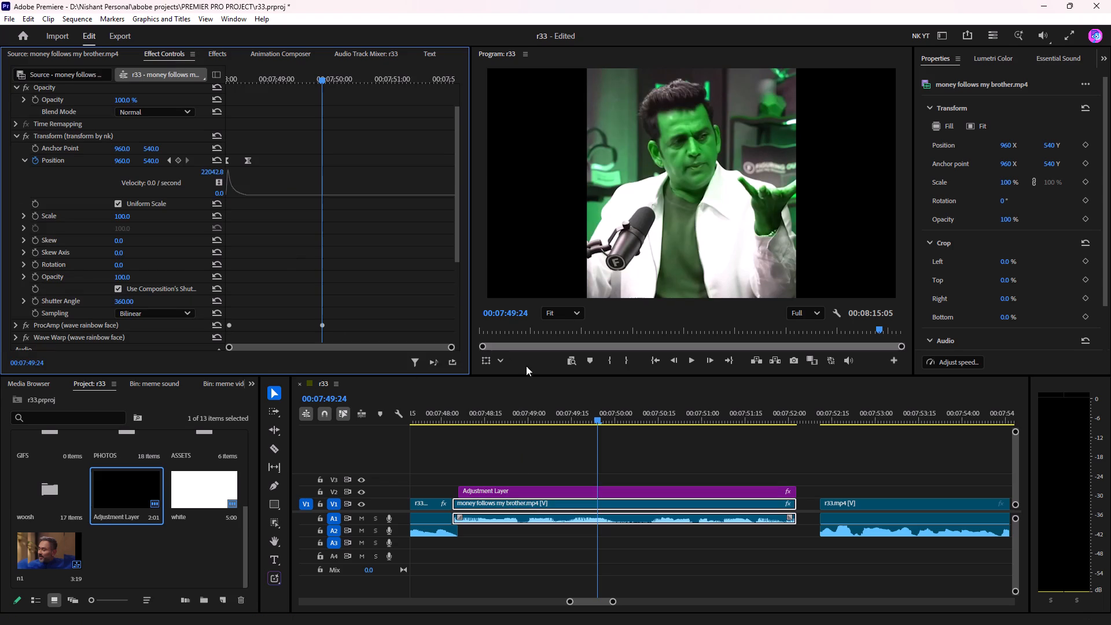
left_click(437, 408)
key("space")
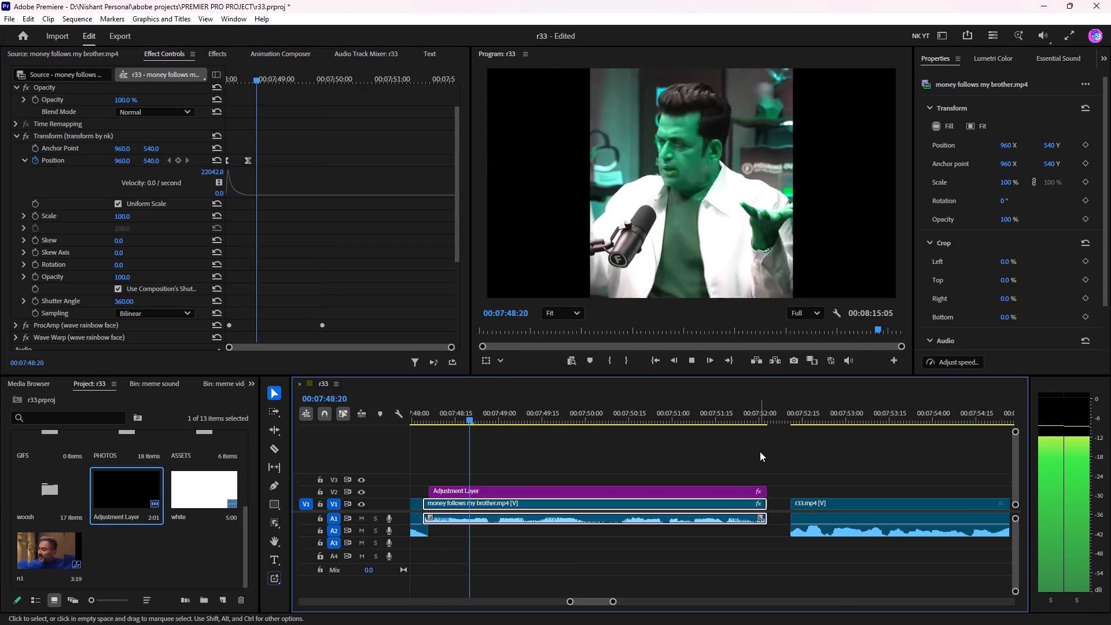
scroll(652, 417, "down", 4)
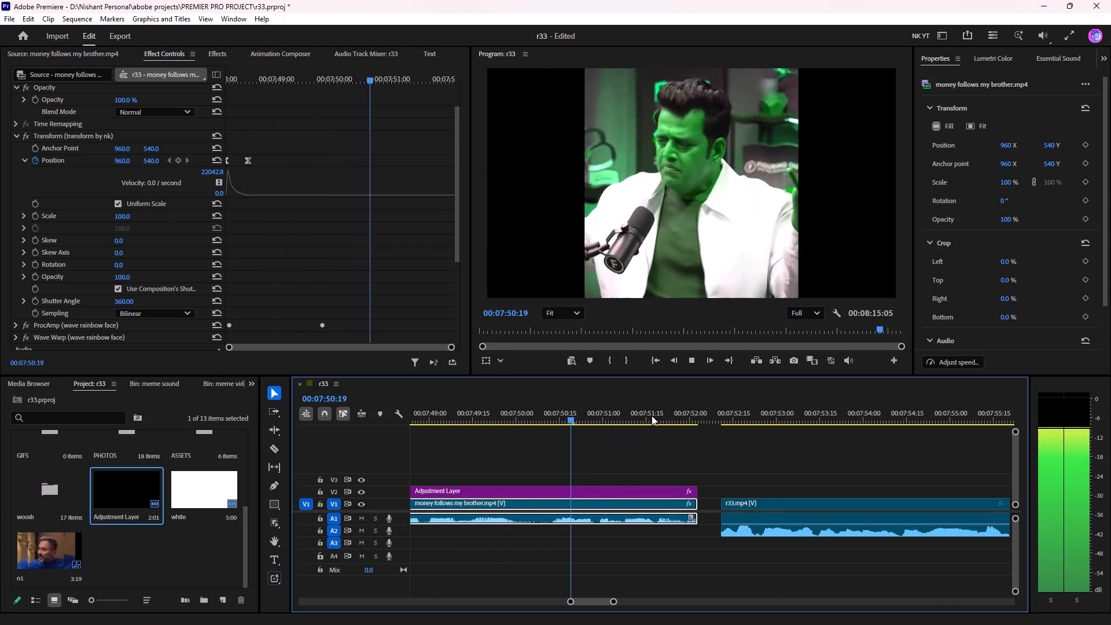
Insert the color-bars "Untitled video" clip from the meme videos bin directly after the "money follows my brother" meme, pushing the following footage along.
scroll(660, 411, "down", 4)
key("space")
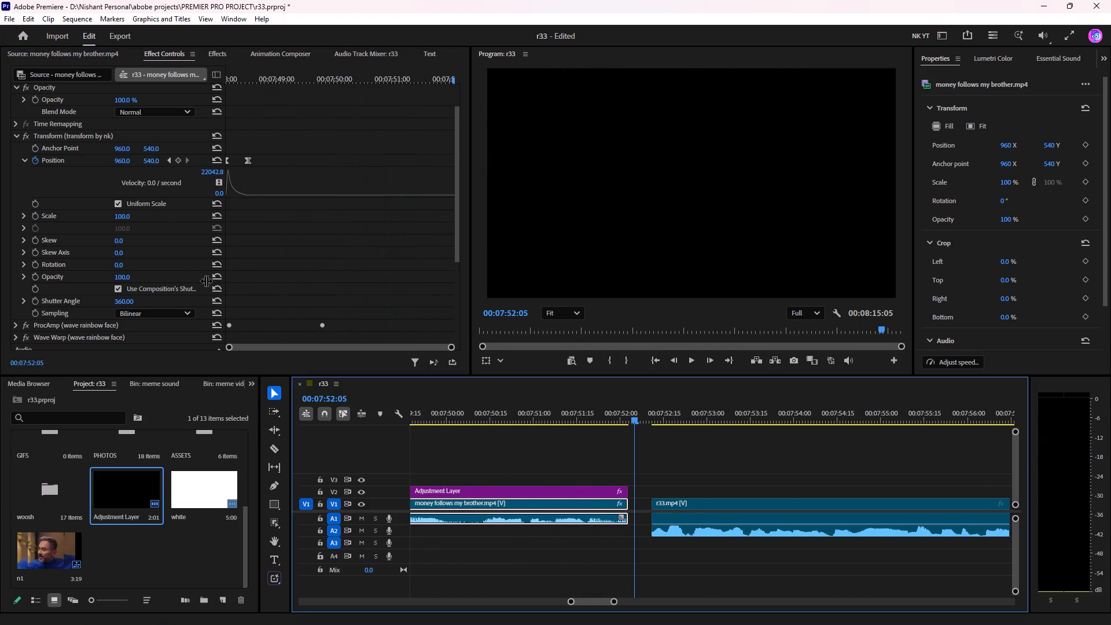
left_click(203, 52)
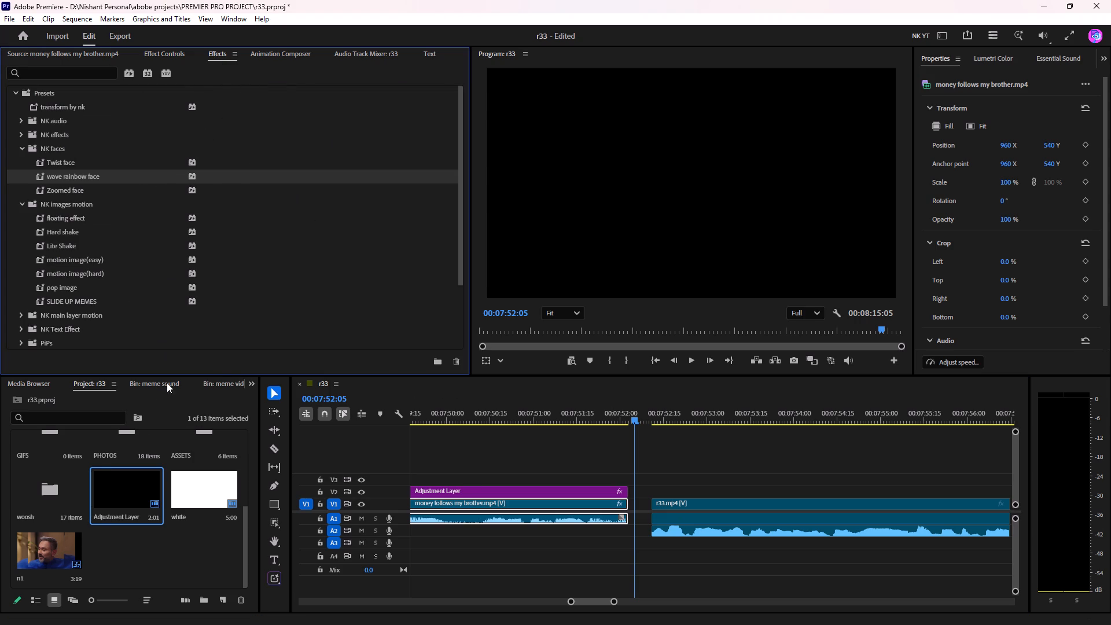
left_click(207, 378)
scroll(149, 468, "up", 13)
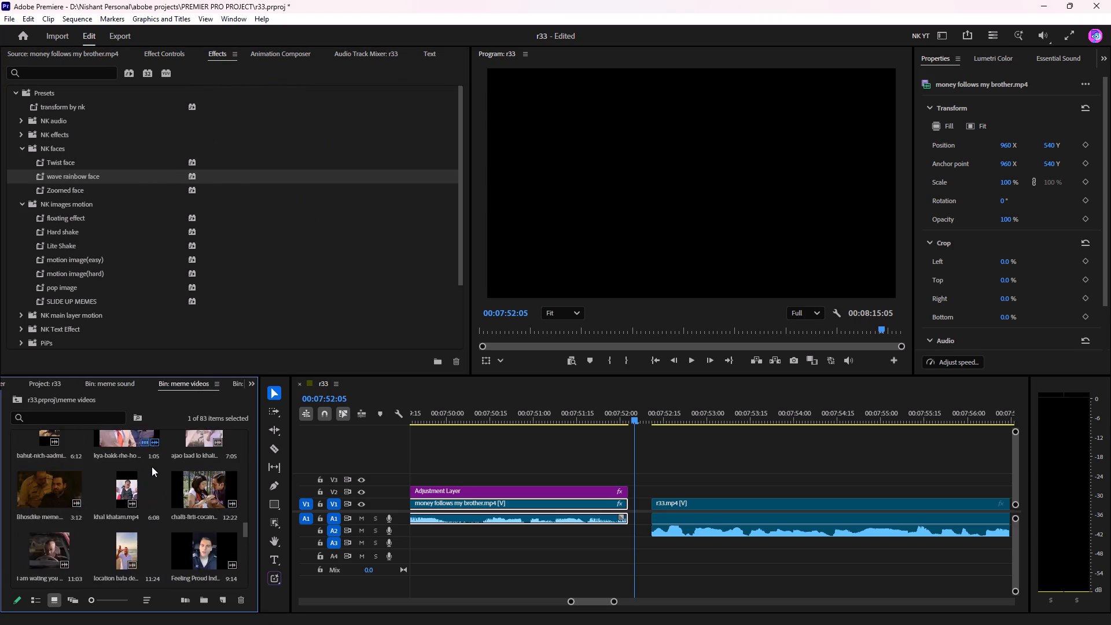
scroll(152, 466, "up", 20)
scroll(152, 466, "up", 5)
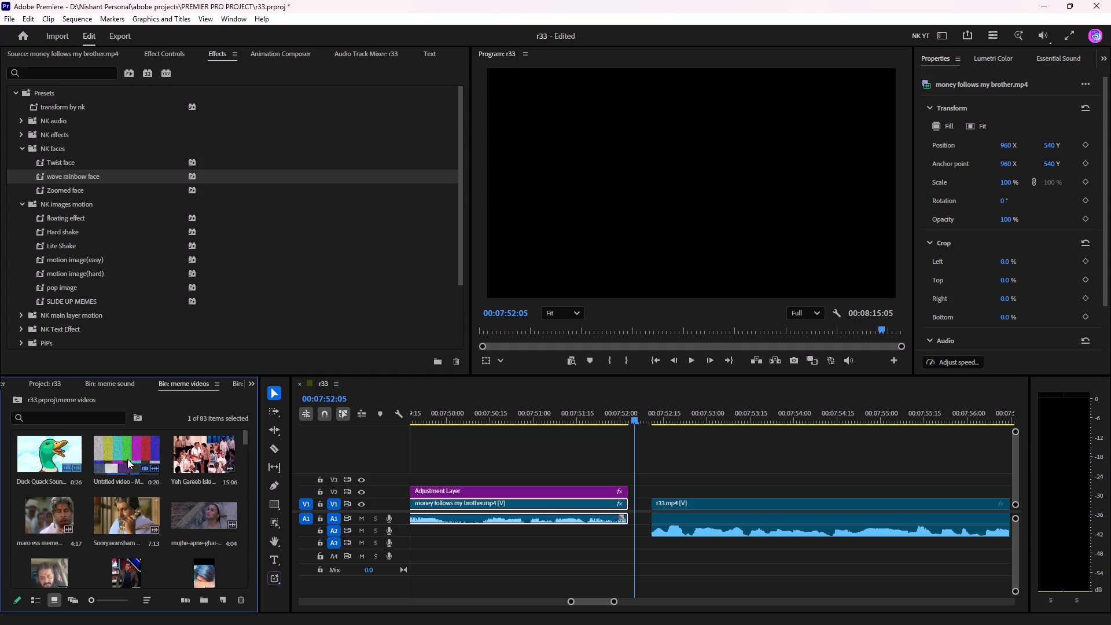
left_click_drag(121, 455, 632, 522)
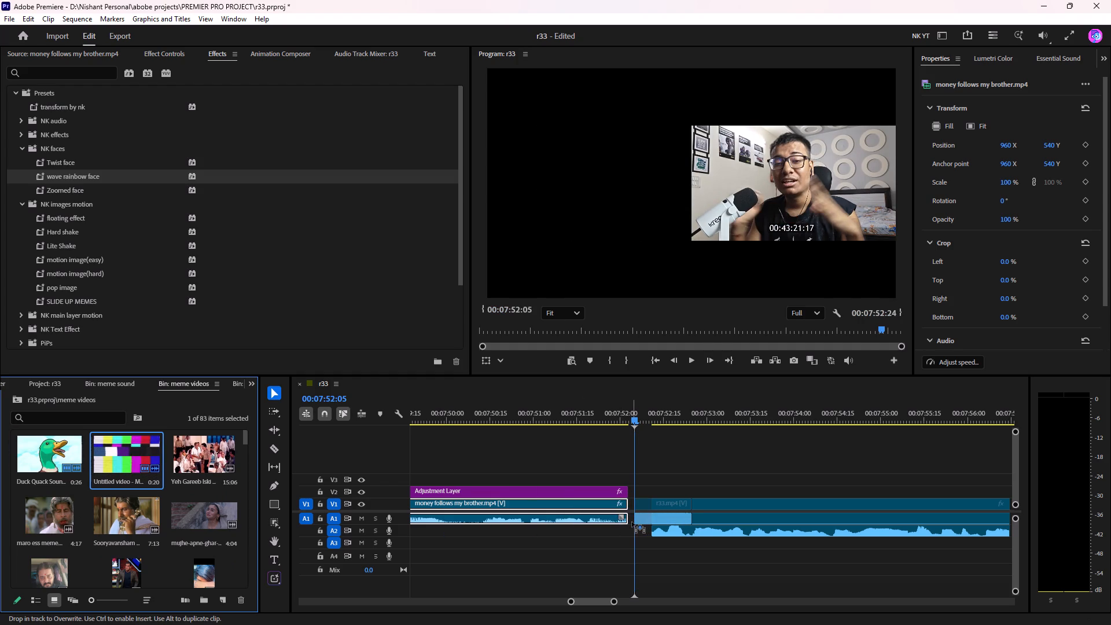
left_click_drag(632, 522, 628, 522)
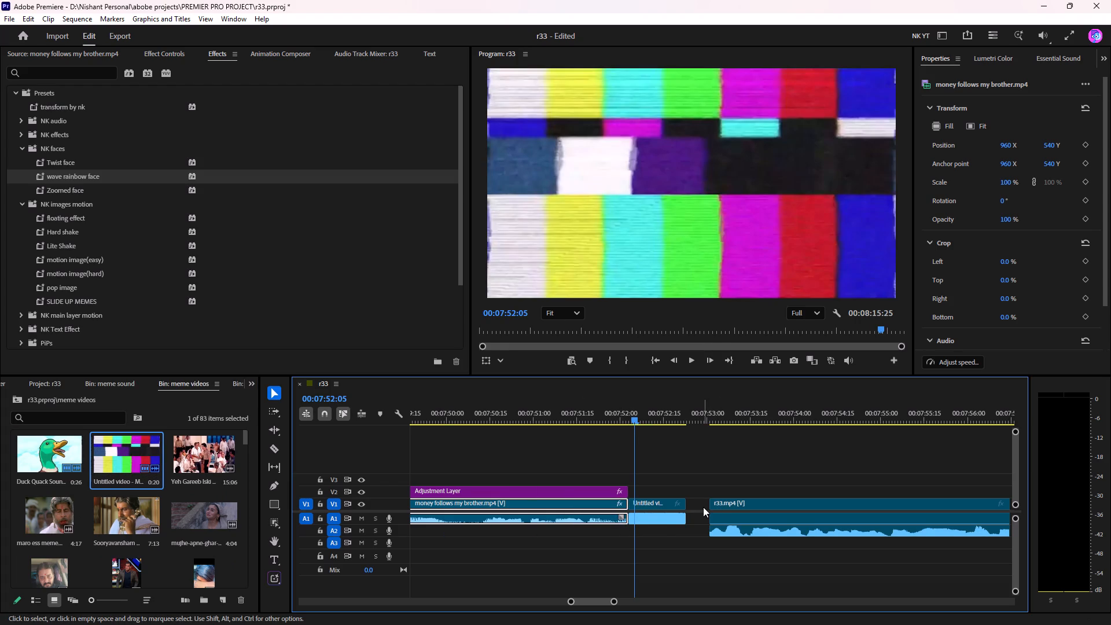
Ripple delete the gap between the color-bars clip and the r33.mp4 clip that follows.
left_click(703, 507)
key("BackSpace")
Play full screen from about 00:07:45:29 through the meme and color bars to check how they lead into the talking footage.
left_click_drag(630, 417, 335, 436)
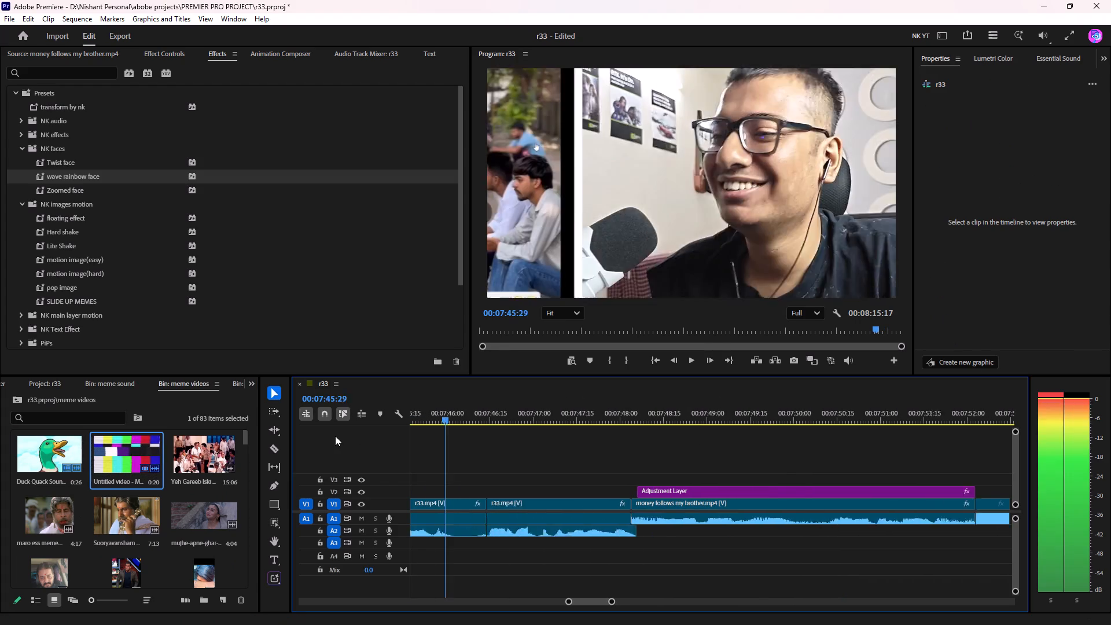
left_click_drag(335, 436, 550, 462)
key("space")
left_click(1067, 36)
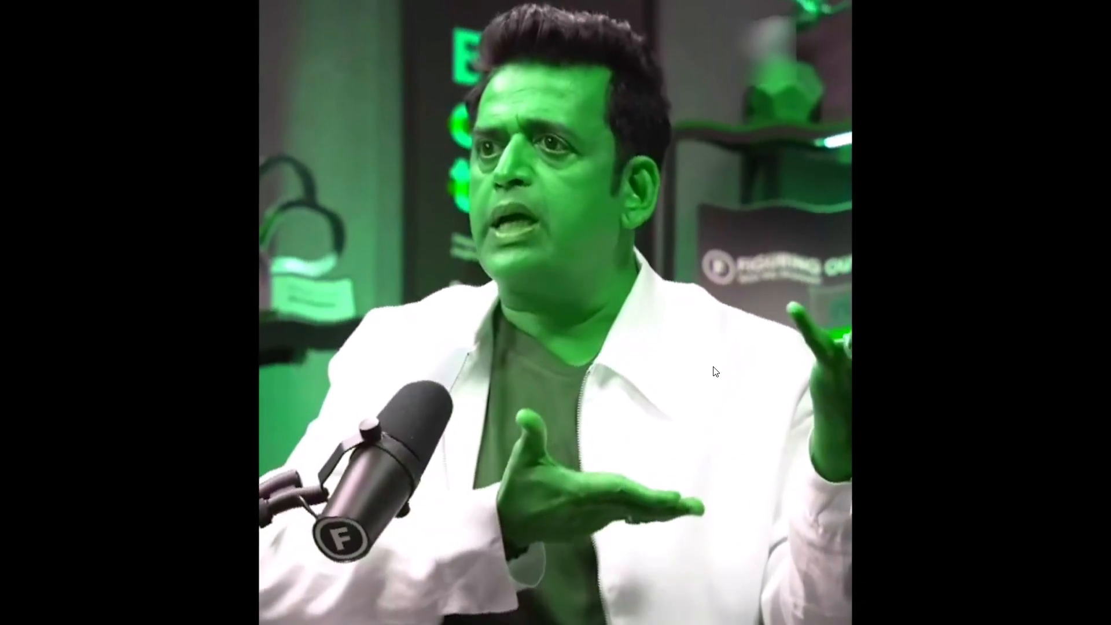
scroll(646, 420, "down", 2)
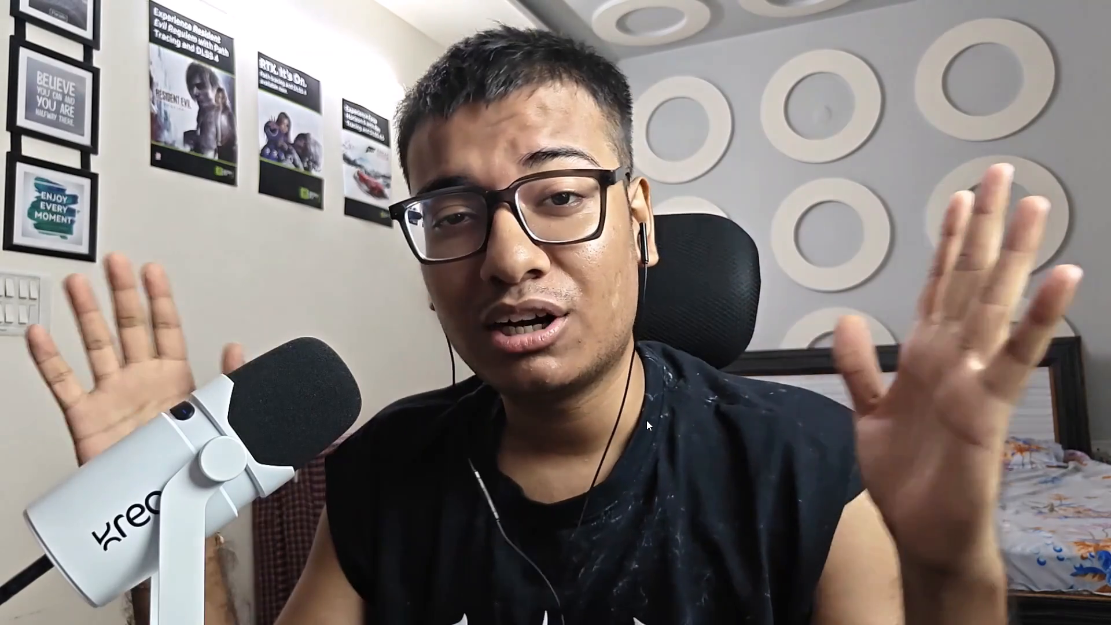
scroll(646, 420, "down", 1)
key("Escape")
key("space")
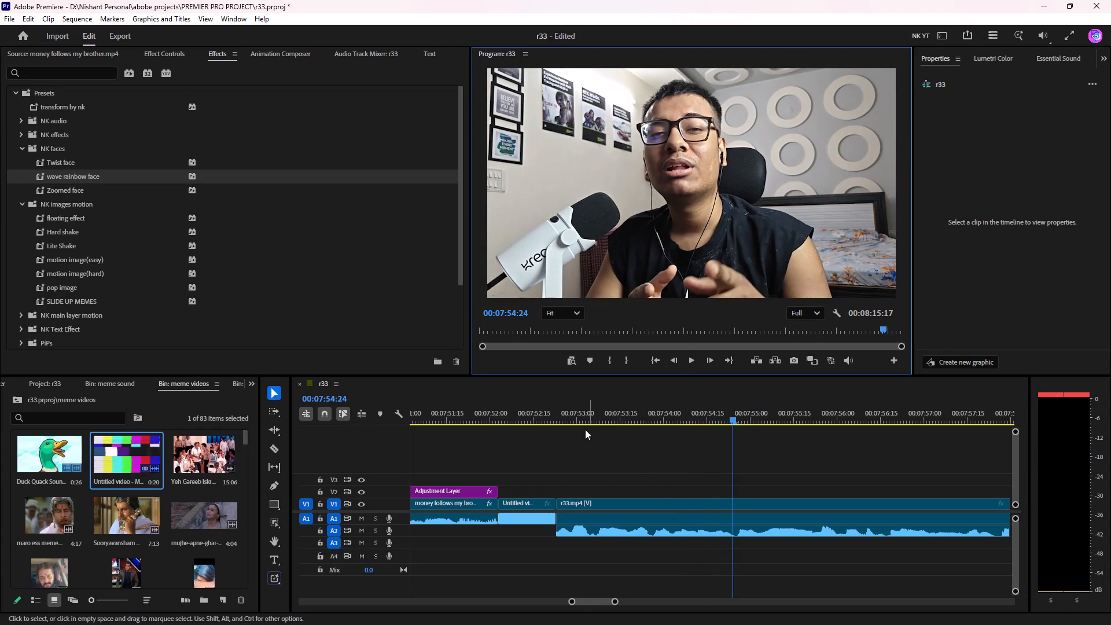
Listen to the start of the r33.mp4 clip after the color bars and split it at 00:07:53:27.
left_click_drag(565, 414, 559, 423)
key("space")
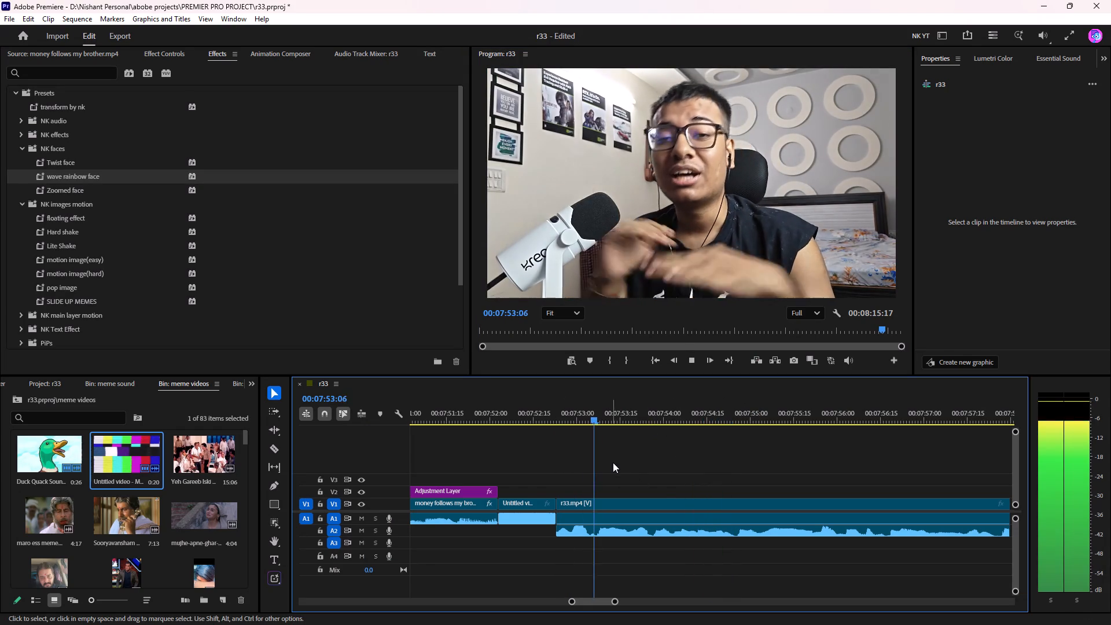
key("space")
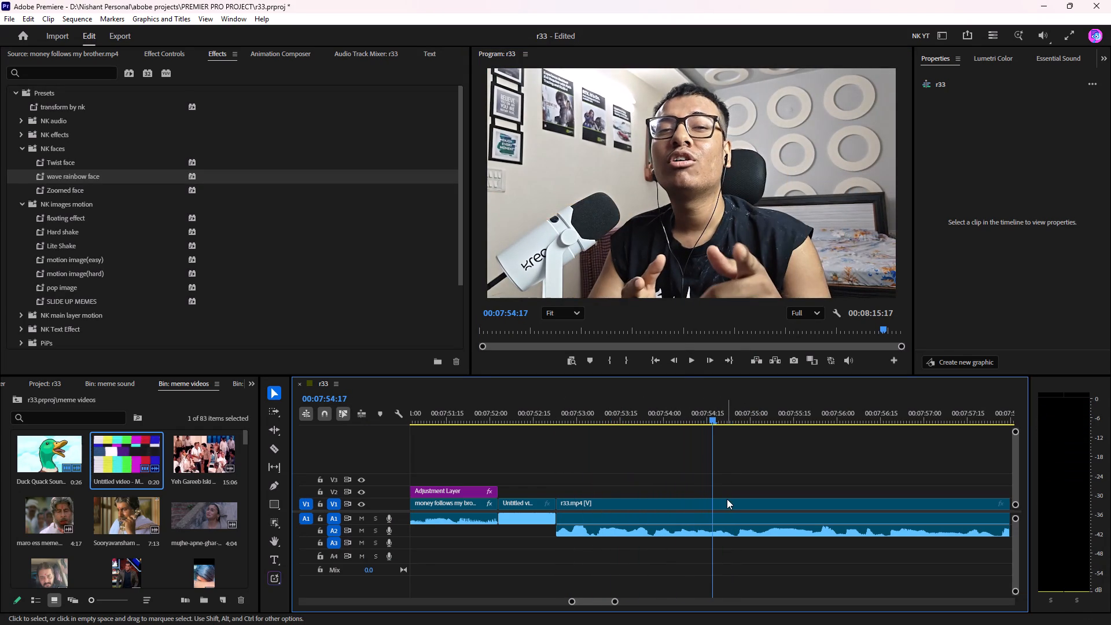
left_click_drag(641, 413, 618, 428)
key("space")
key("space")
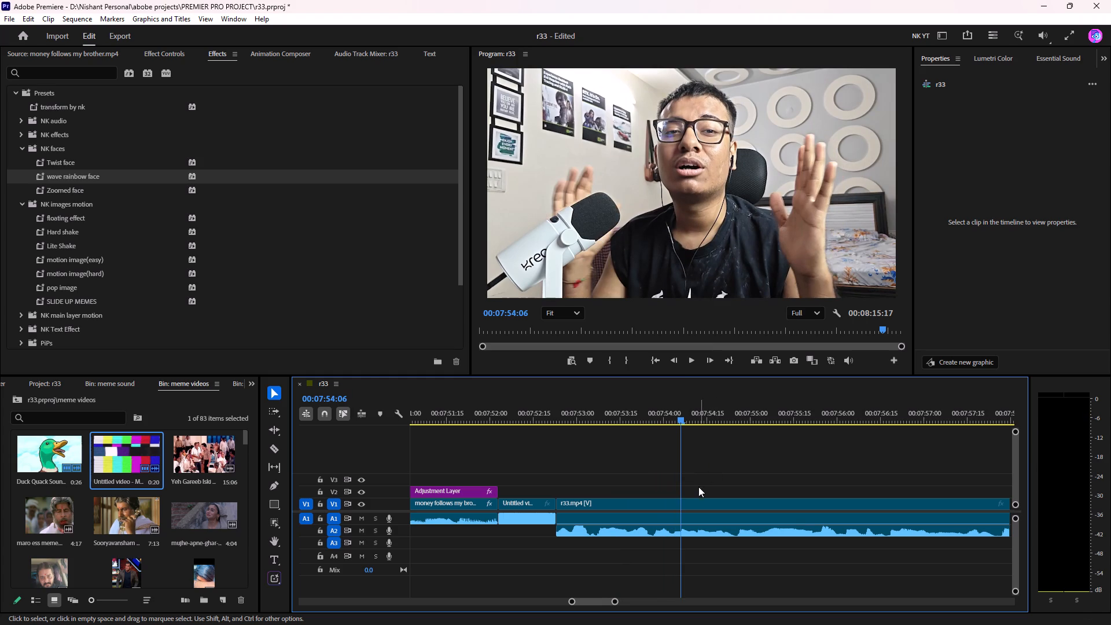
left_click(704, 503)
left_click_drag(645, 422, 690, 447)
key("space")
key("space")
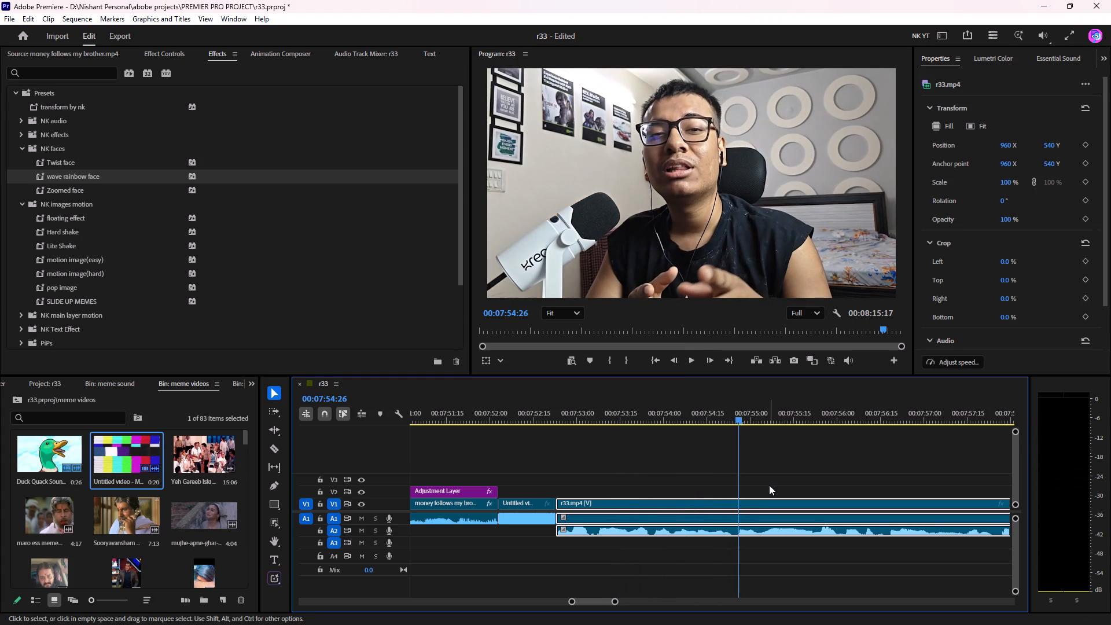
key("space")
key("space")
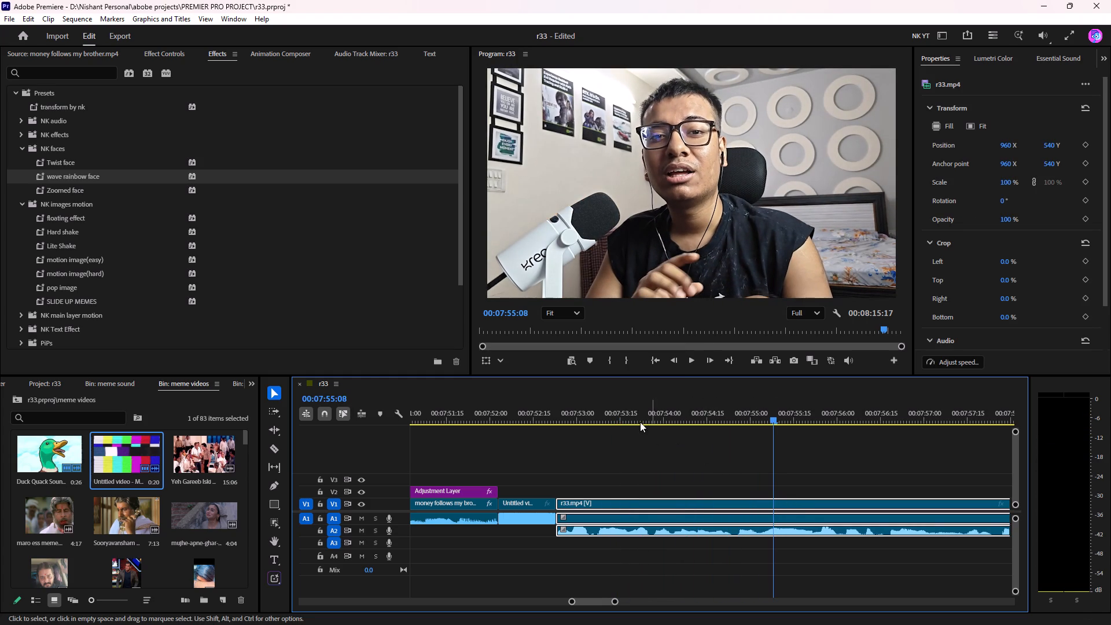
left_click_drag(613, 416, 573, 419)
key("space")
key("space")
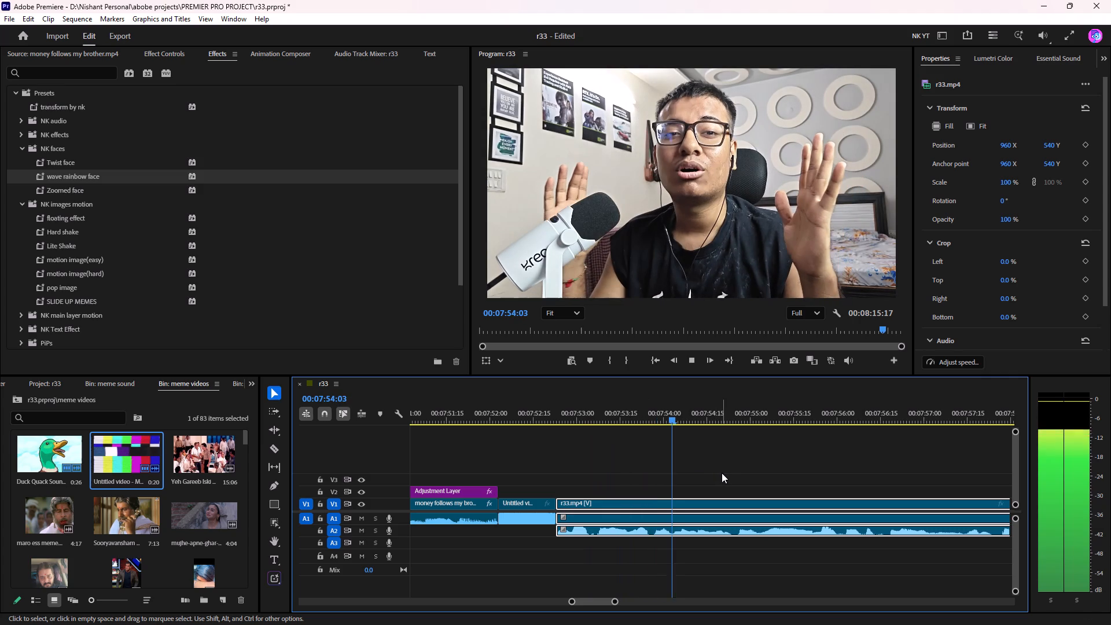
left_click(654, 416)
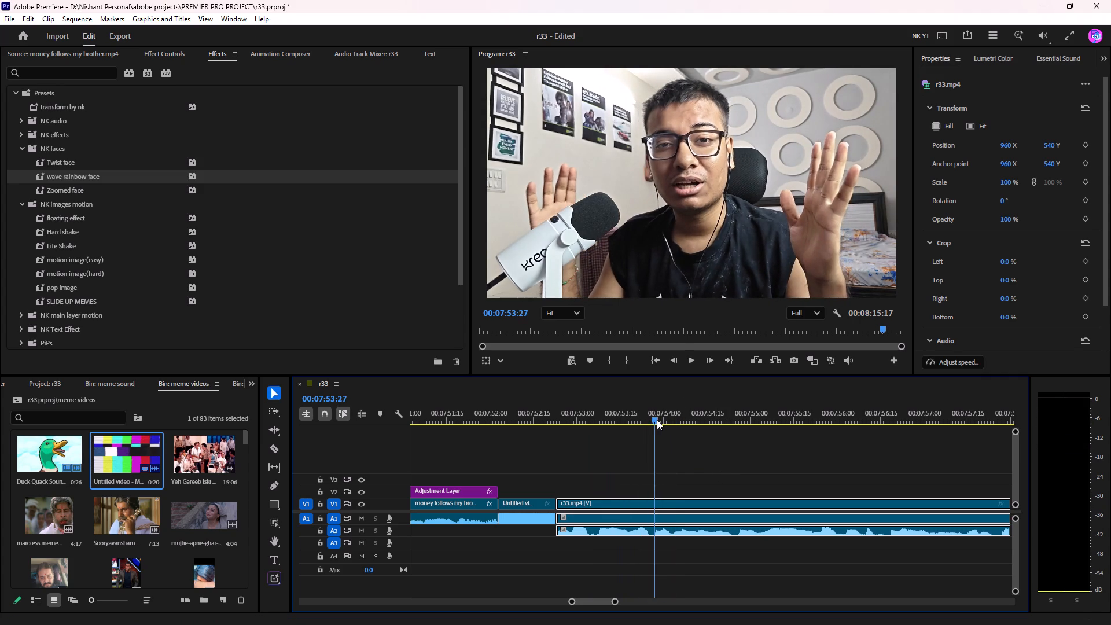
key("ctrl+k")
Play the r33.mp4 footage from 00:07:53:27 to about 00:07:59:01, replaying the part around 00:07:57:00 to judge where sentences break.
key("space")
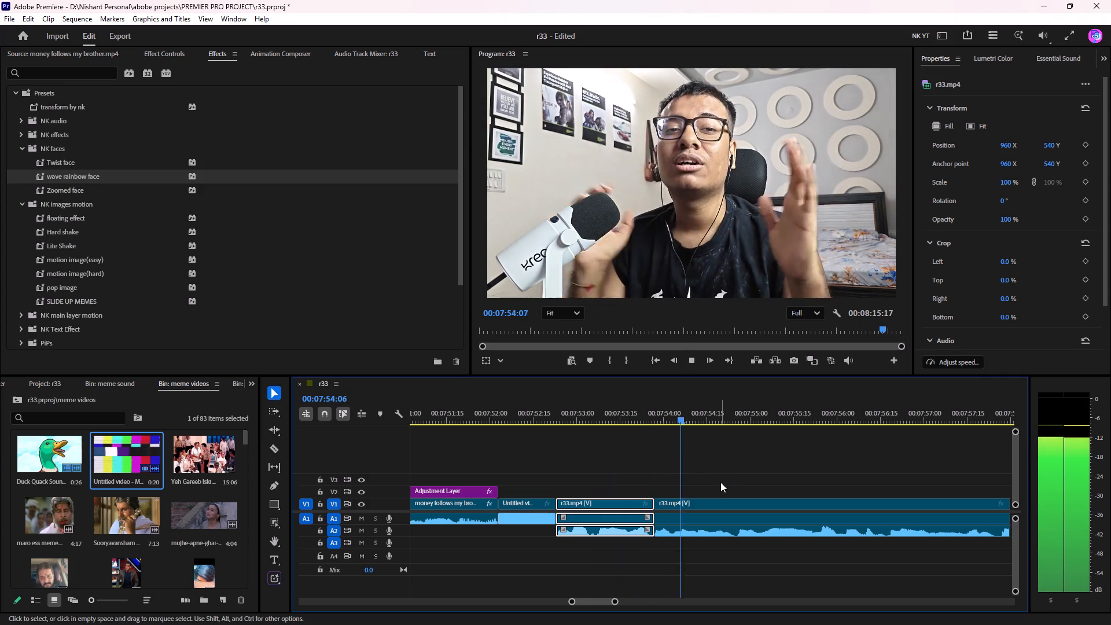
scroll(815, 484, "down", 9)
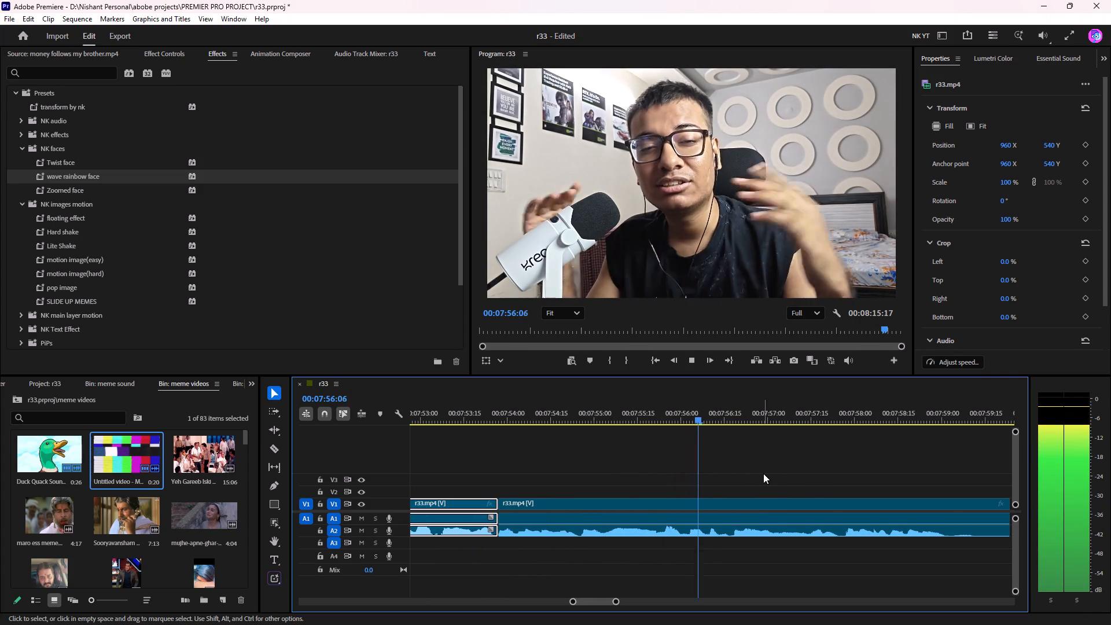
key("space")
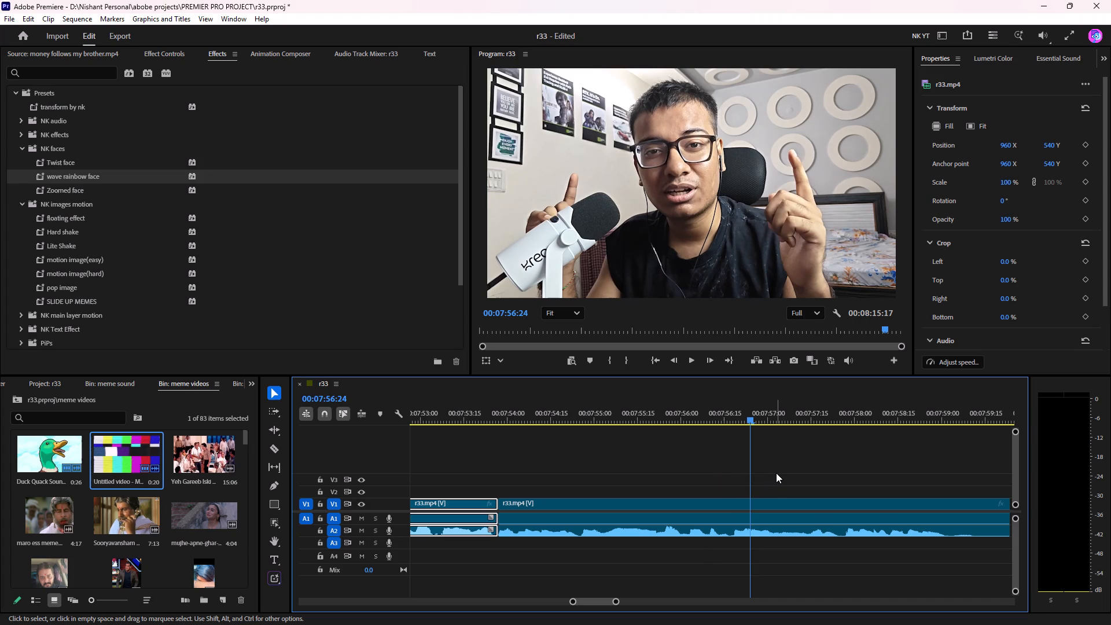
key("space")
key("space")
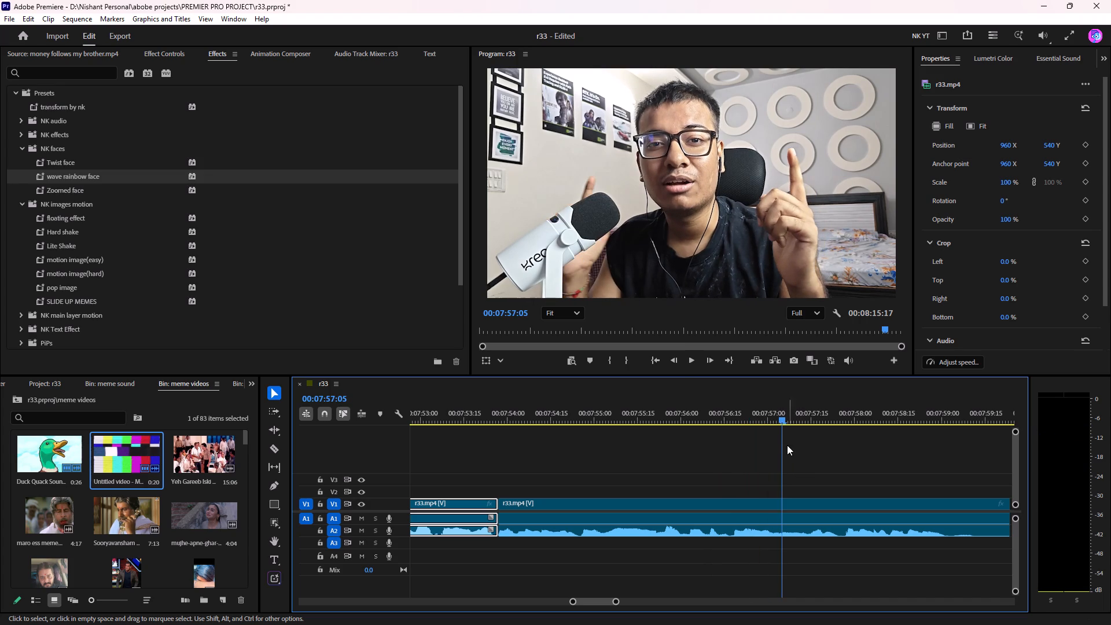
left_click_drag(771, 414, 724, 422)
key("space")
key("space")
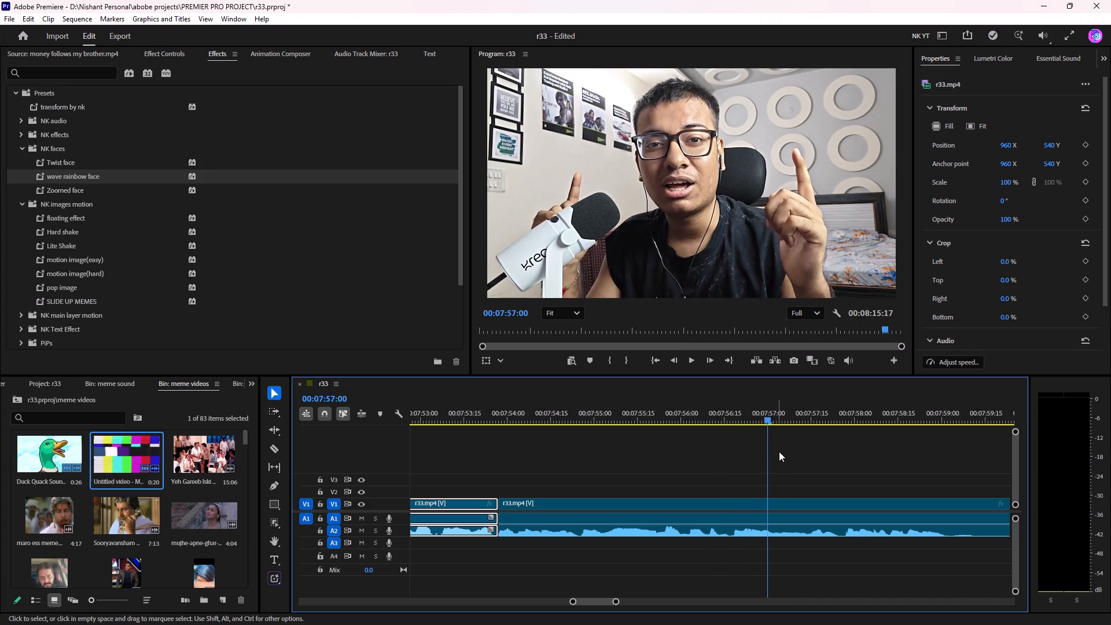
key("space")
key("space")
scroll(803, 489, "down", 6)
key("space")
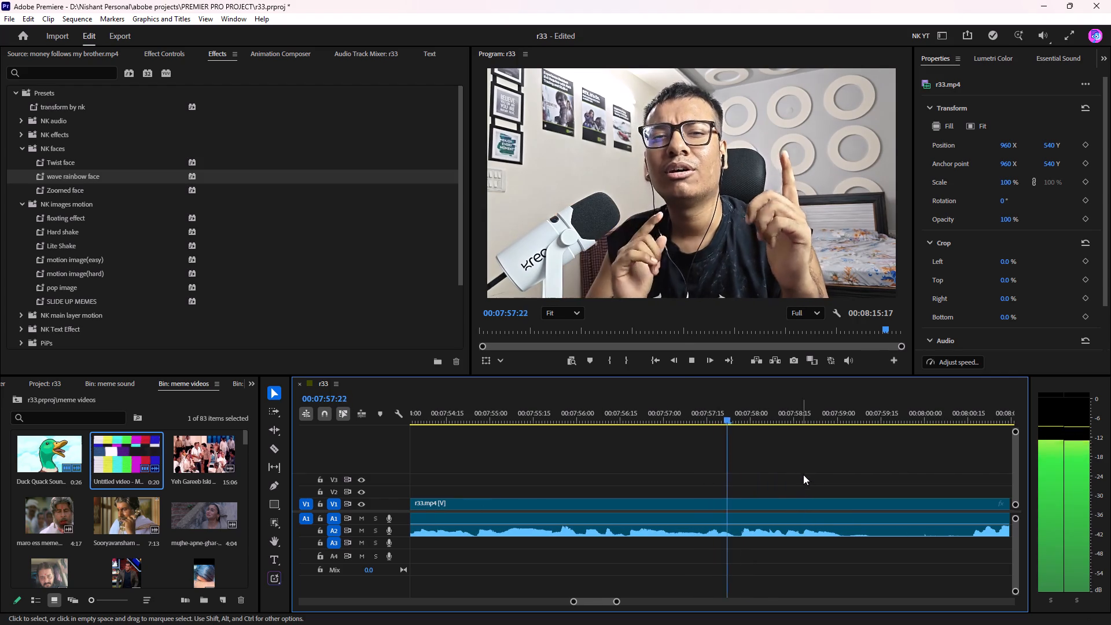
key("space")
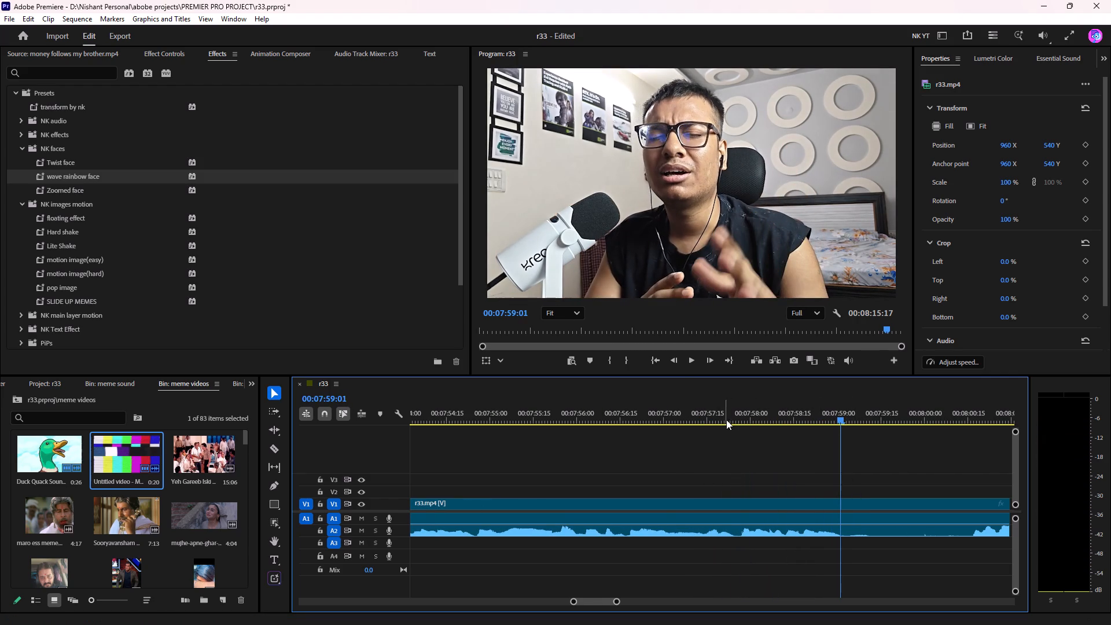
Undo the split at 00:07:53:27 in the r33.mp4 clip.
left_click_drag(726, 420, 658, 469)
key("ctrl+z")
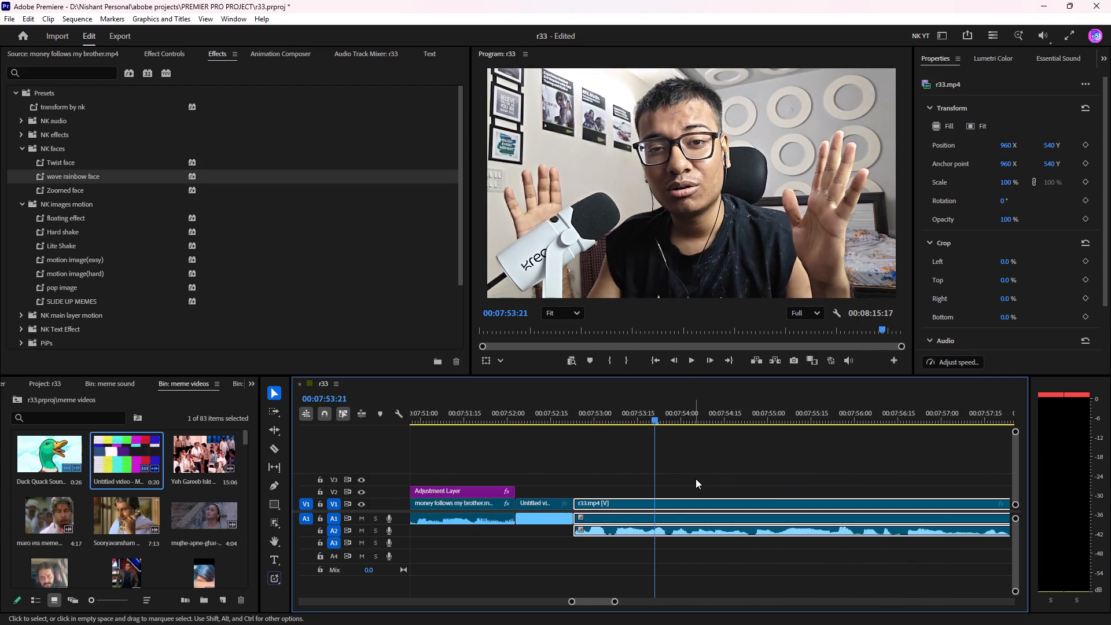
Play the r33.mp4 clip after the color bars and split it at 00:07:55:23.
key("space")
key("space")
key("space")
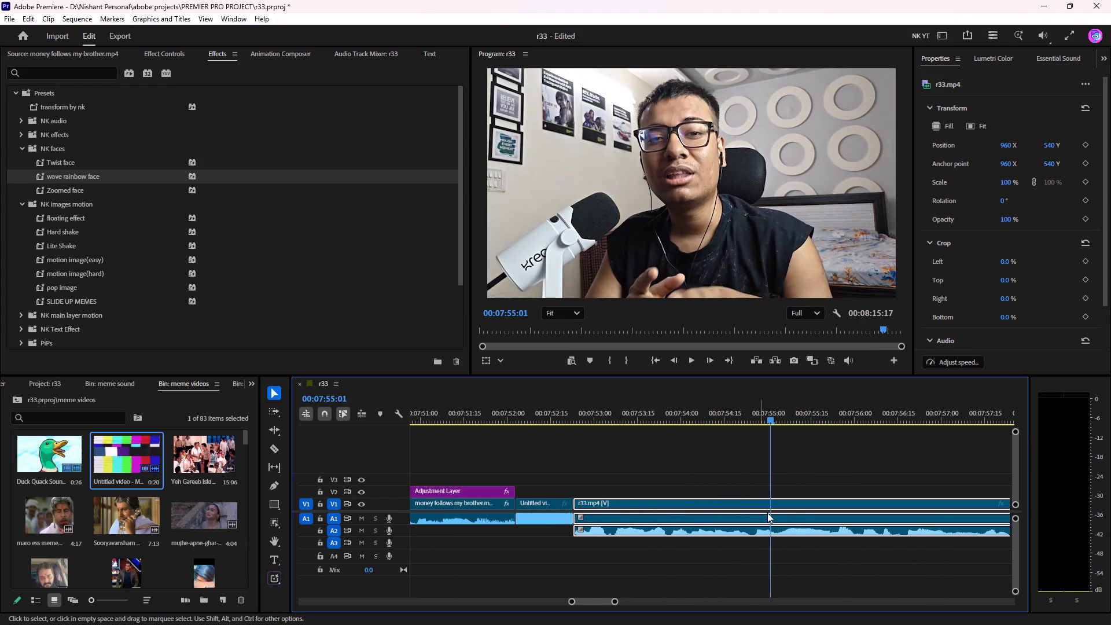
scroll(803, 503, "down", 5)
key("space")
left_click_drag(742, 406, 748, 440)
key("ctrl+k")
Split the next r33.mp4 clip at 00:07:59:02, where the speech stops and the silent pause begins.
key("space")
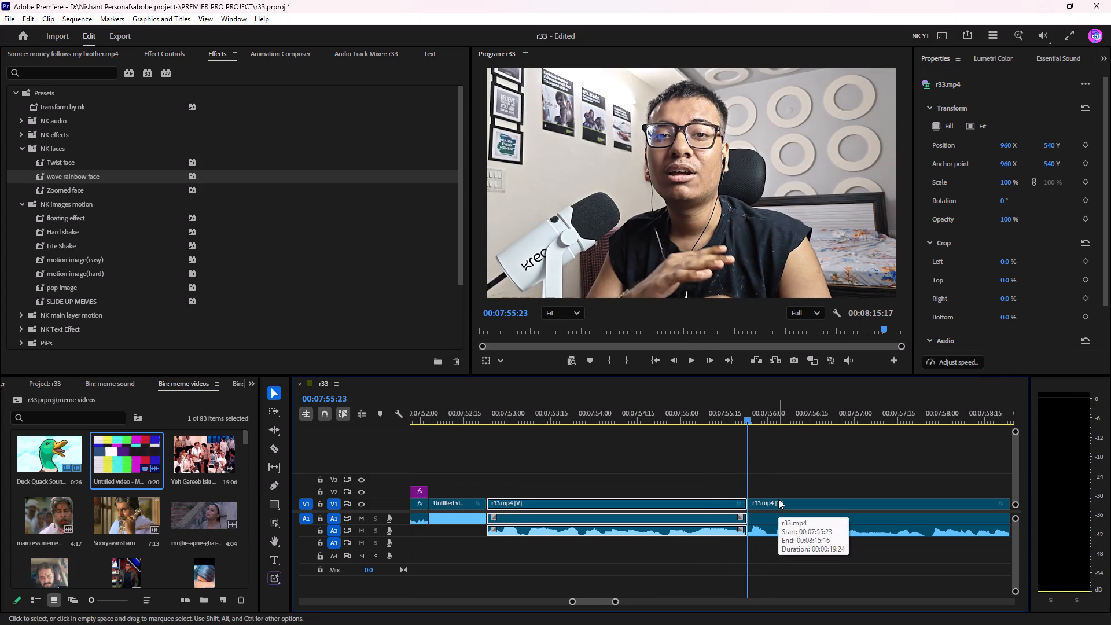
scroll(781, 498, "down", 17)
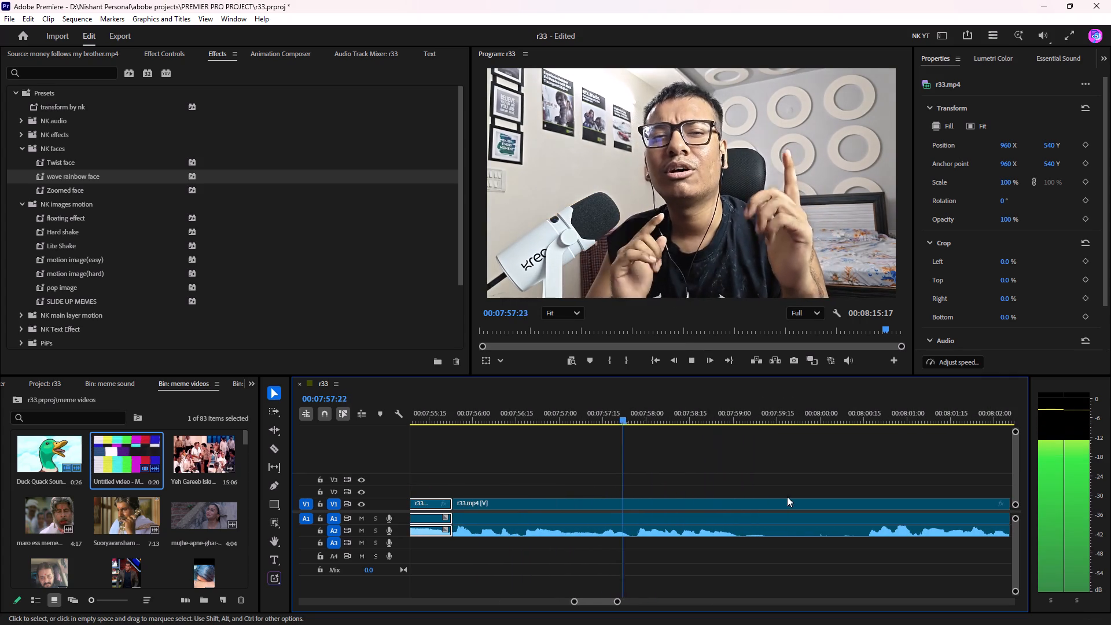
scroll(697, 455, "down", 5)
key("space")
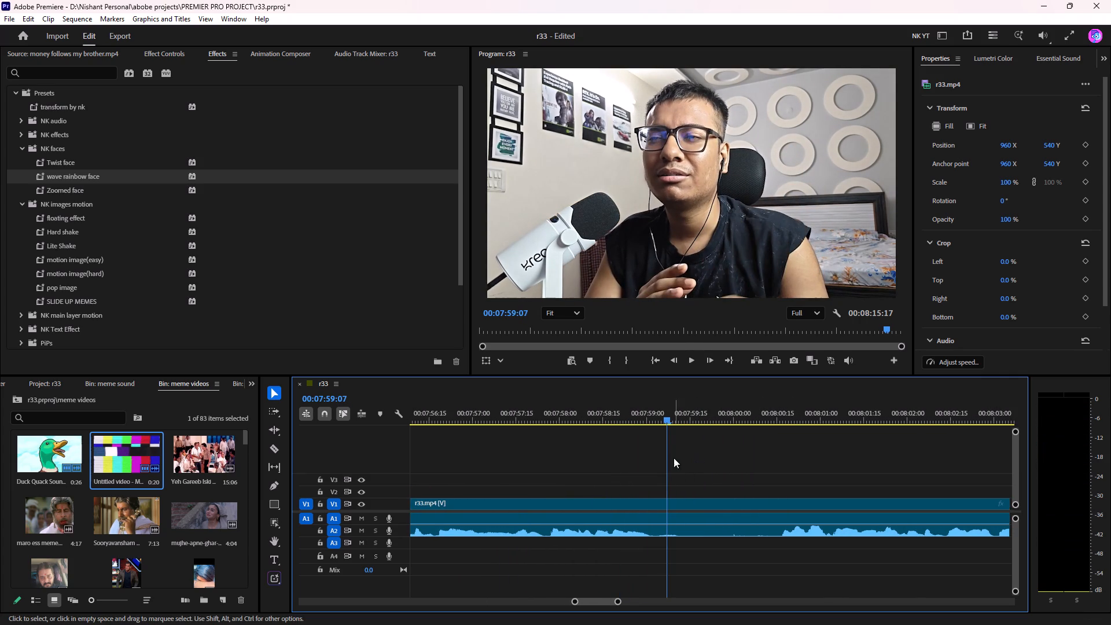
left_click_drag(645, 410, 654, 423)
left_click(700, 508)
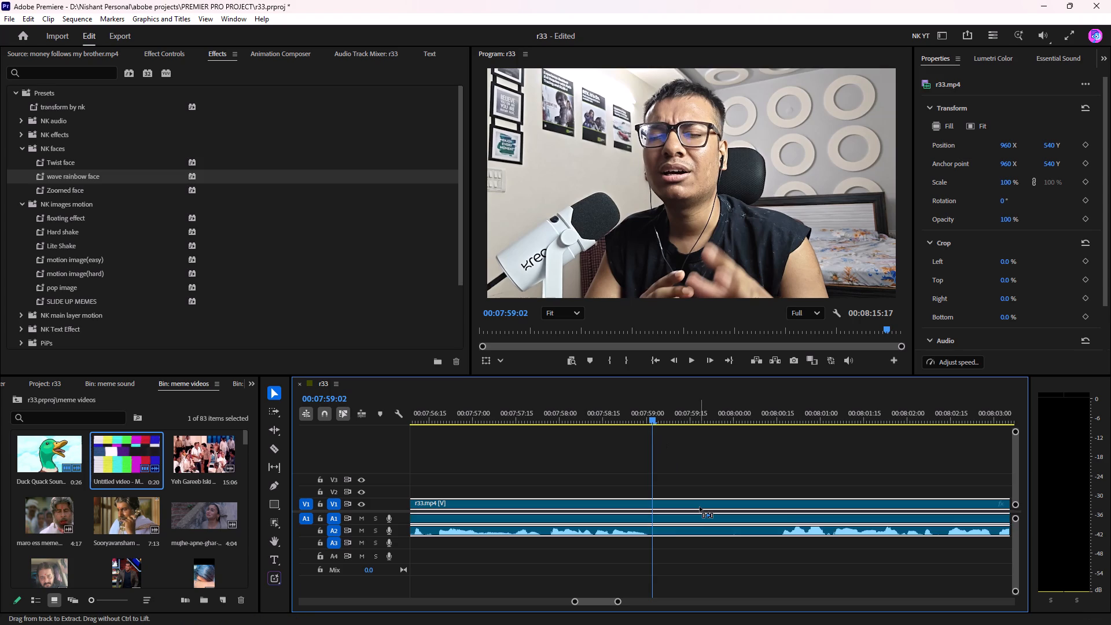
key("ctrl+k")
Split the r33.mp4 clip at 00:08:00:17, where the speech resumes, isolating the silent pause.
key("space")
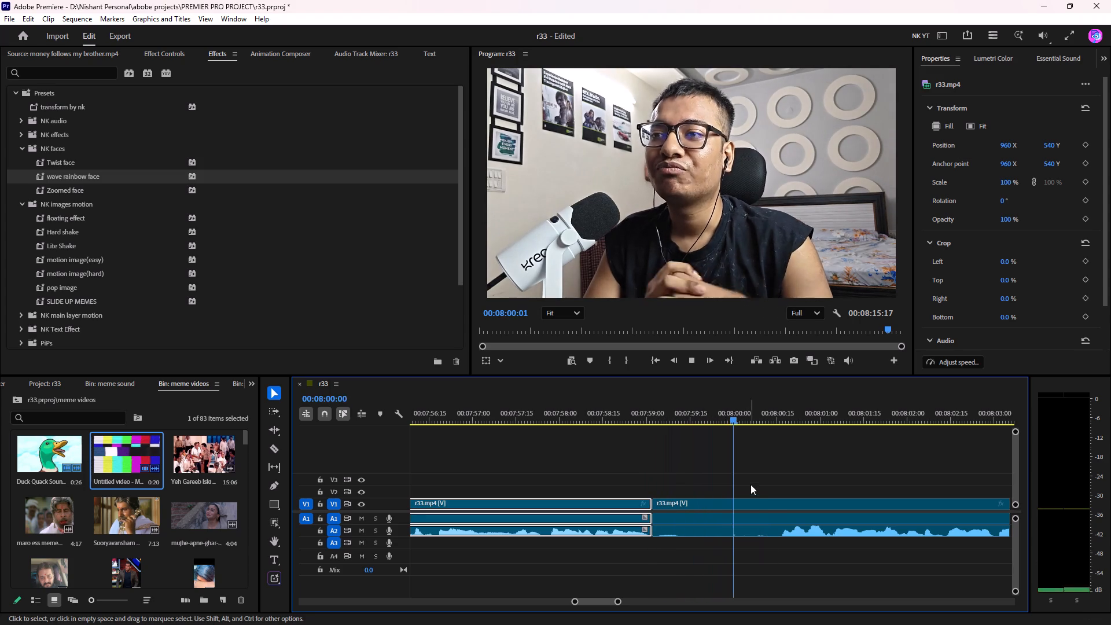
scroll(734, 464, "down", 4)
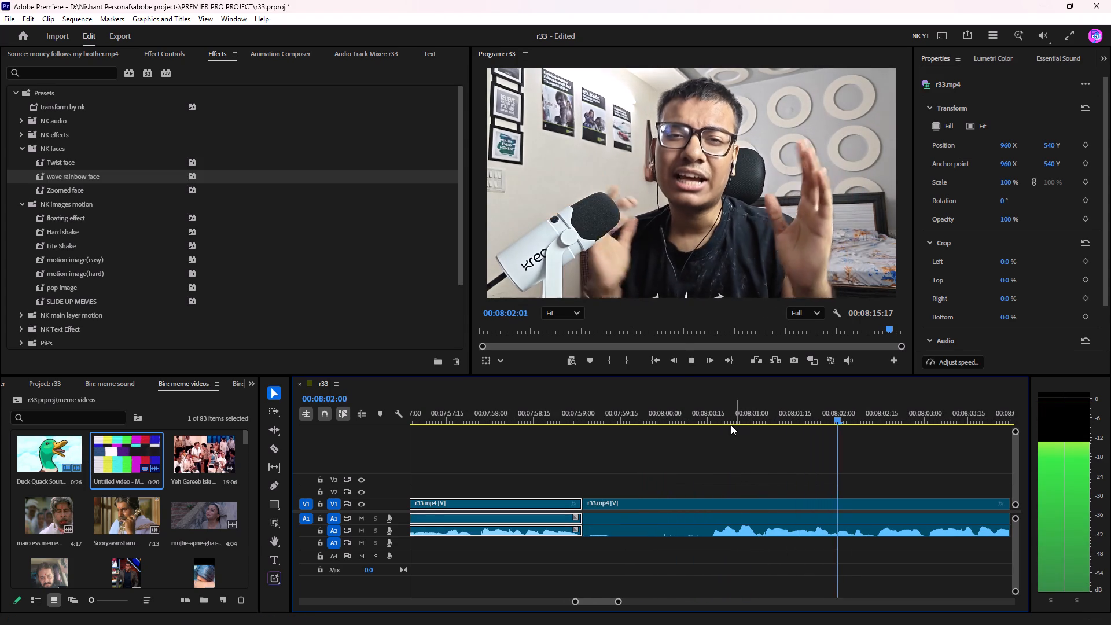
key("space")
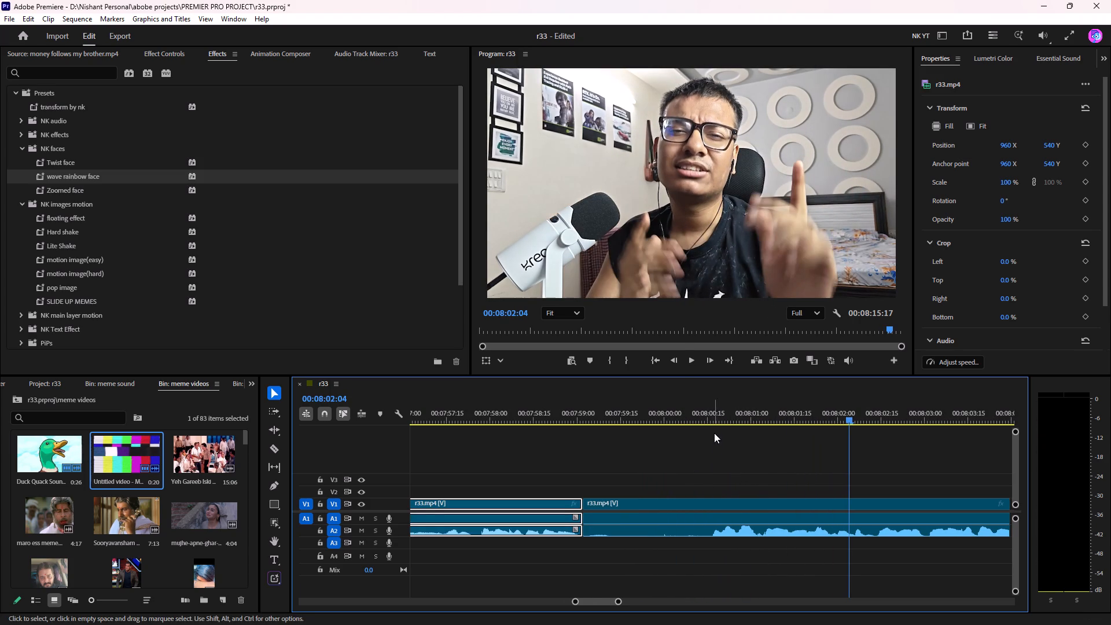
left_click_drag(724, 413, 715, 428)
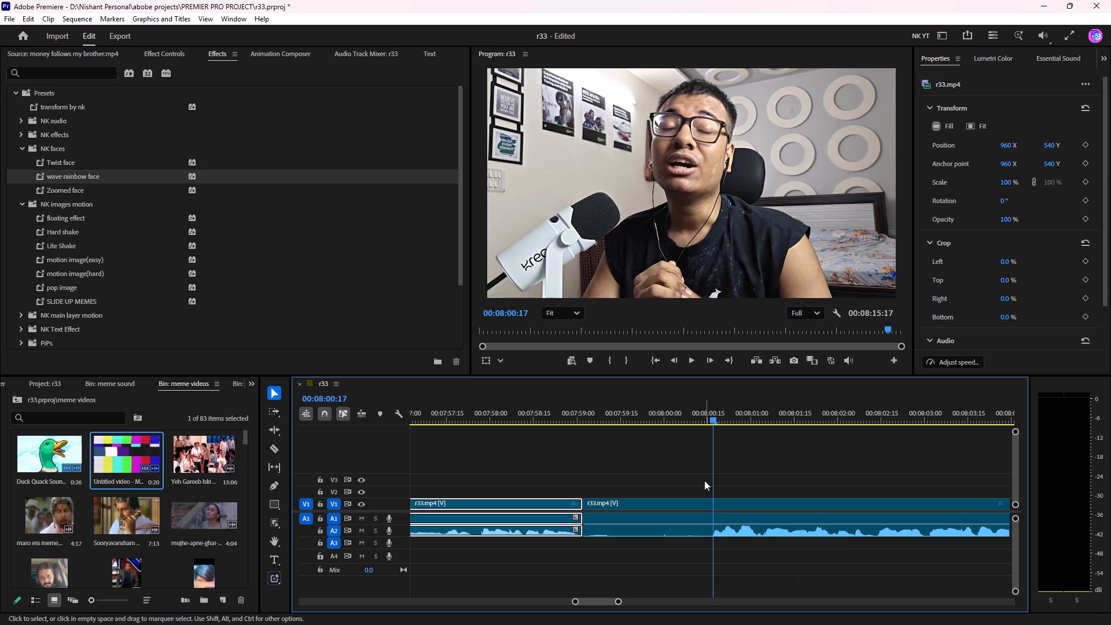
key("ctrl+k")
left_click_drag(664, 462, 664, 463)
Delete the two r33.mp4 segments between 00:07:55:23 and 00:08:00:17, including the silent pause, and close the gap.
left_click_drag(664, 463, 479, 525)
key("BackSpace")
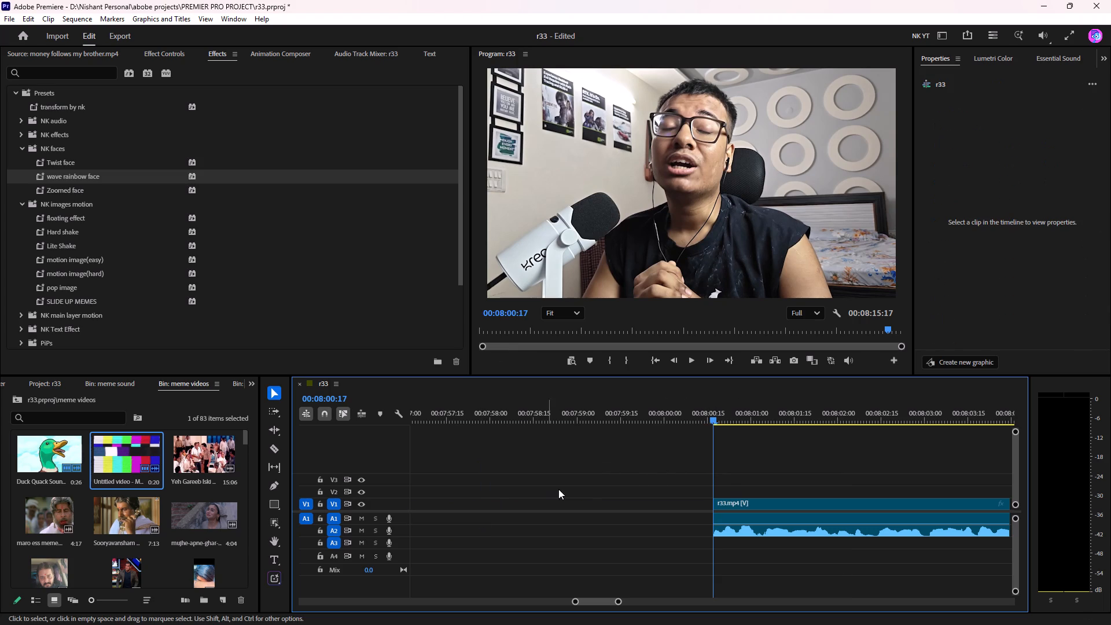
left_click(586, 503)
key("BackSpace")
Play across the new cut, and ripple delete the r33.mp4 clip between the color bars and 00:07:55:23.
scroll(589, 505, "right", 1)
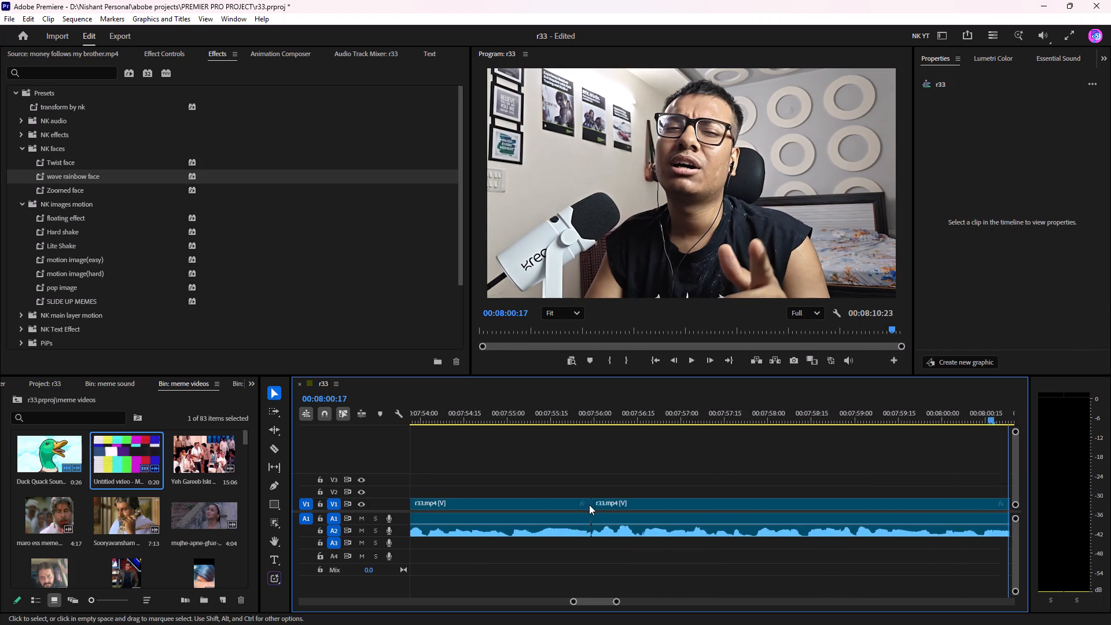
scroll(589, 505, "right", 2)
left_click(641, 416)
key("space")
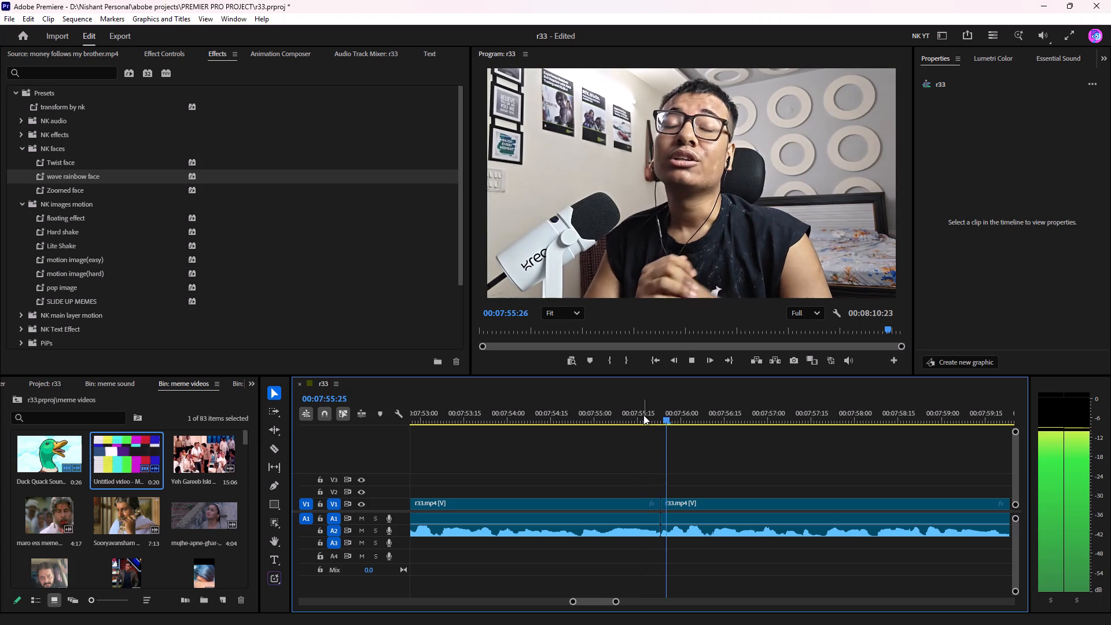
scroll(643, 416, "down", 6)
key("space")
left_click_drag(588, 404, 524, 436)
left_click(508, 436)
left_click(494, 400)
key("space")
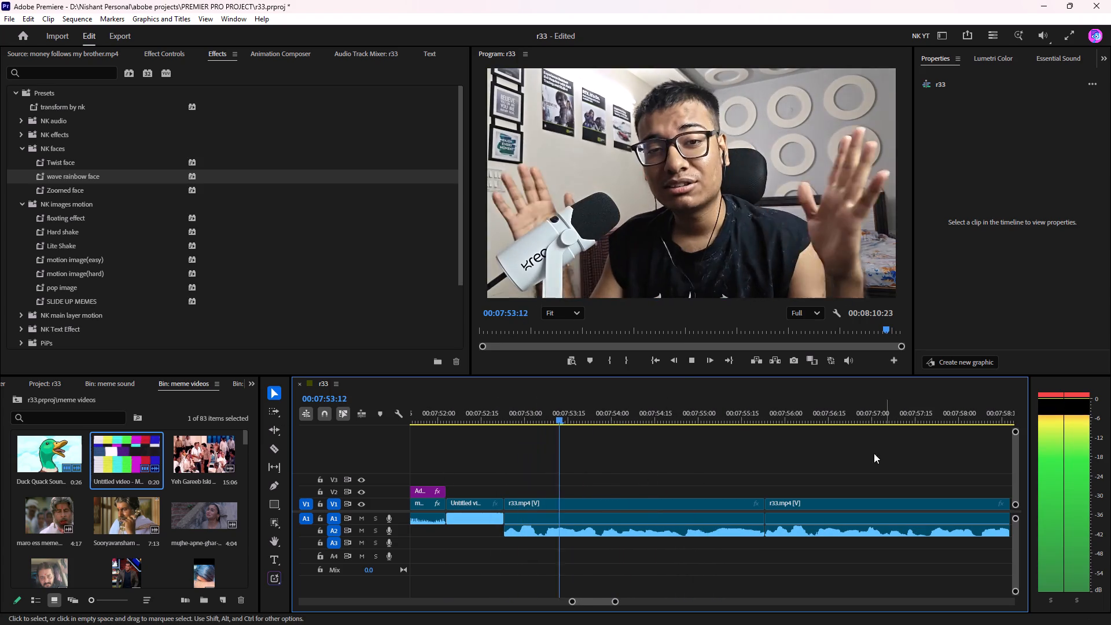
left_click_drag(726, 462, 687, 553)
key("space")
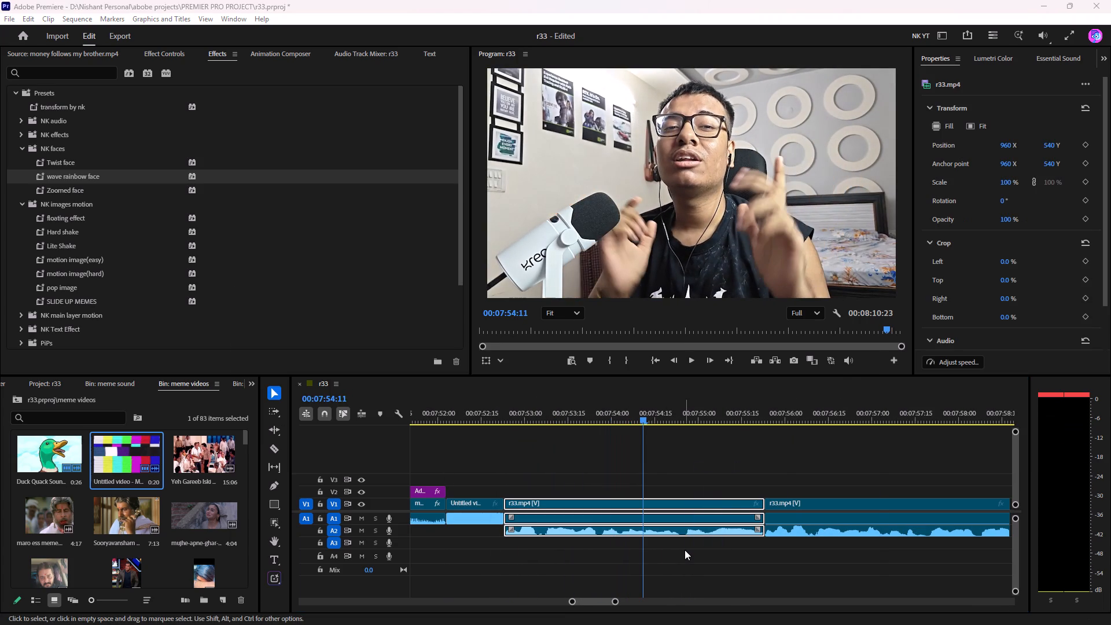
key("alt+BackSpace")
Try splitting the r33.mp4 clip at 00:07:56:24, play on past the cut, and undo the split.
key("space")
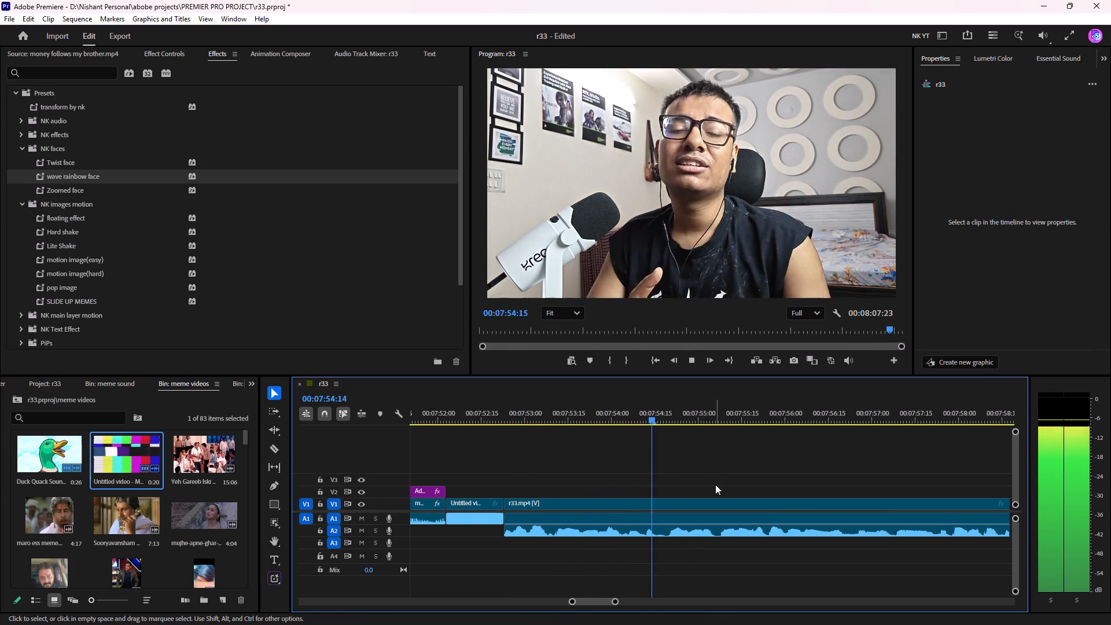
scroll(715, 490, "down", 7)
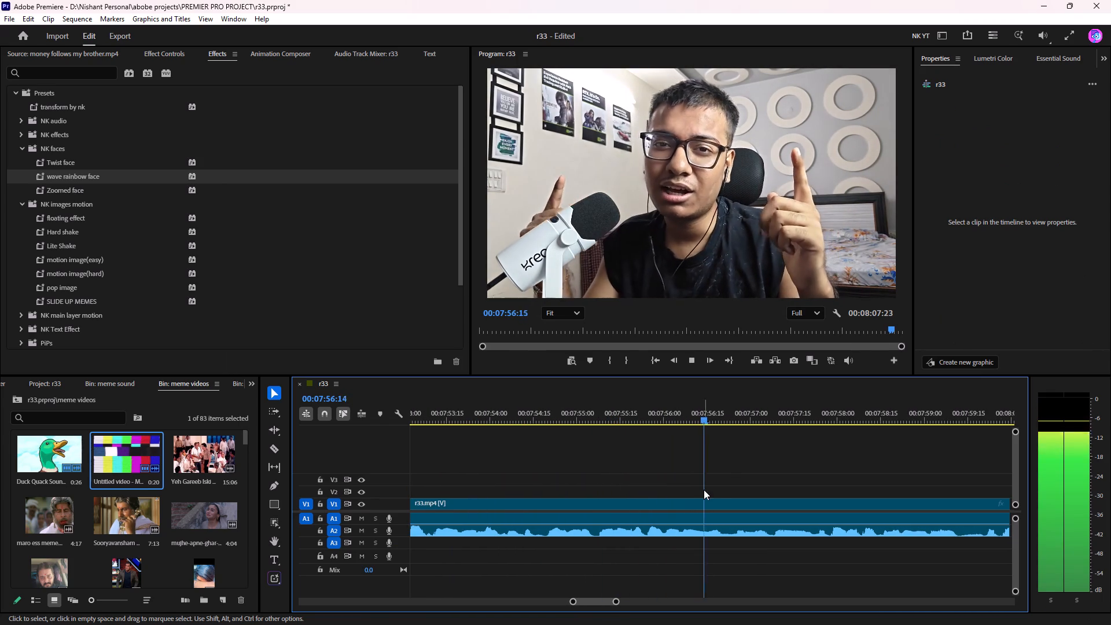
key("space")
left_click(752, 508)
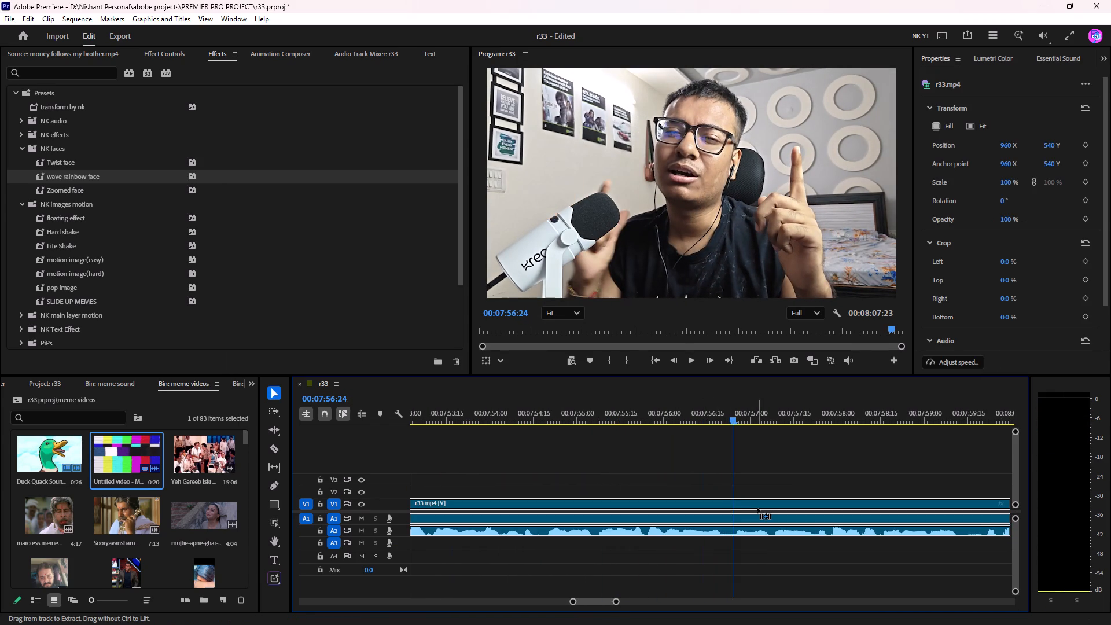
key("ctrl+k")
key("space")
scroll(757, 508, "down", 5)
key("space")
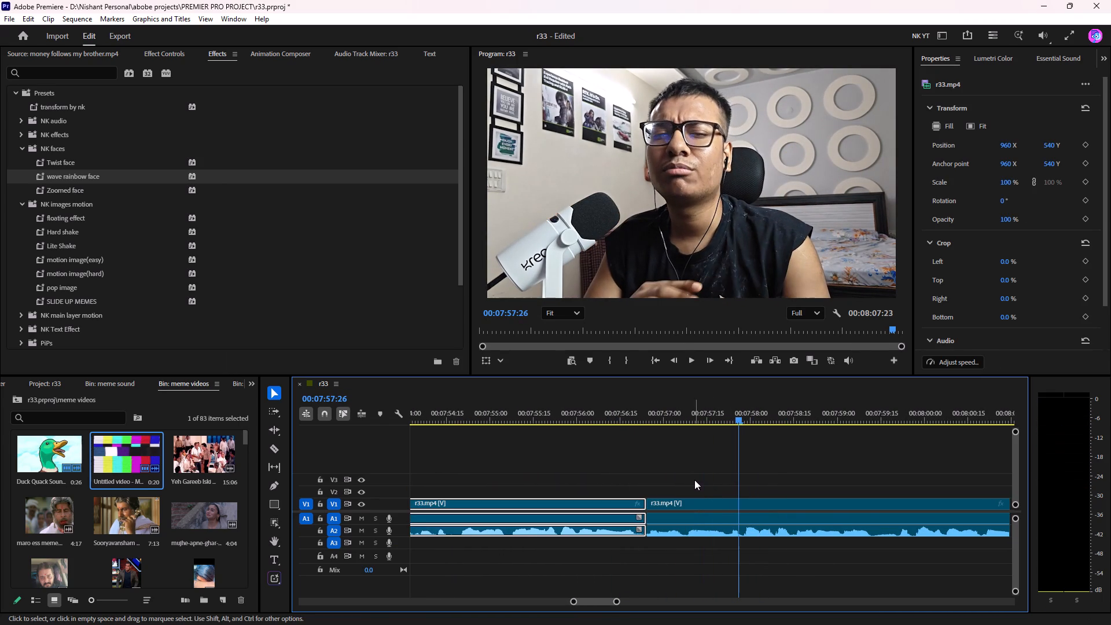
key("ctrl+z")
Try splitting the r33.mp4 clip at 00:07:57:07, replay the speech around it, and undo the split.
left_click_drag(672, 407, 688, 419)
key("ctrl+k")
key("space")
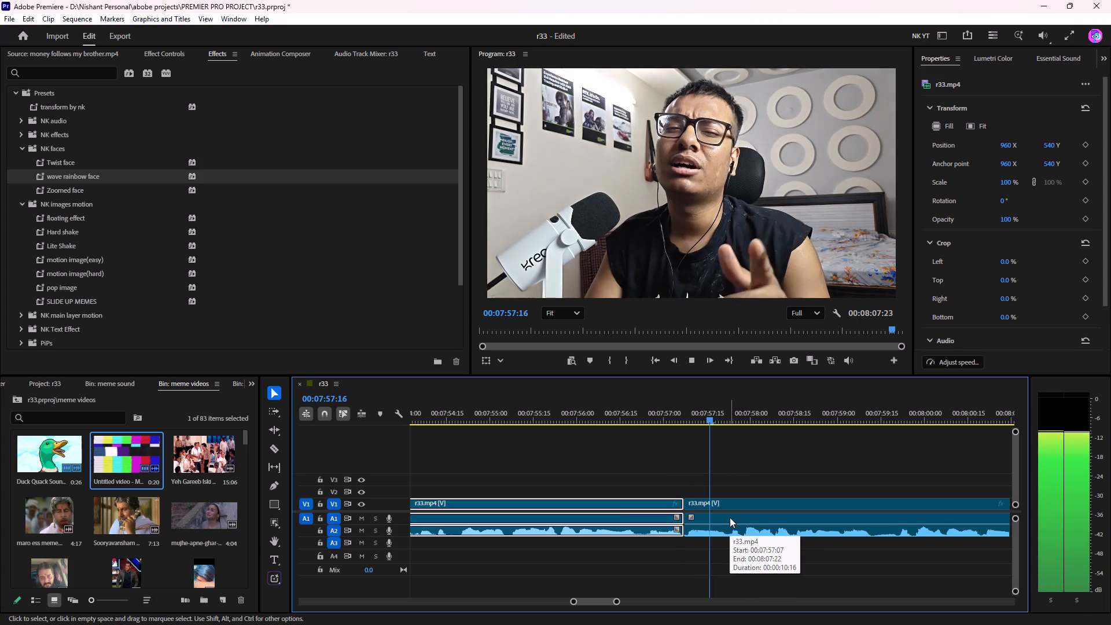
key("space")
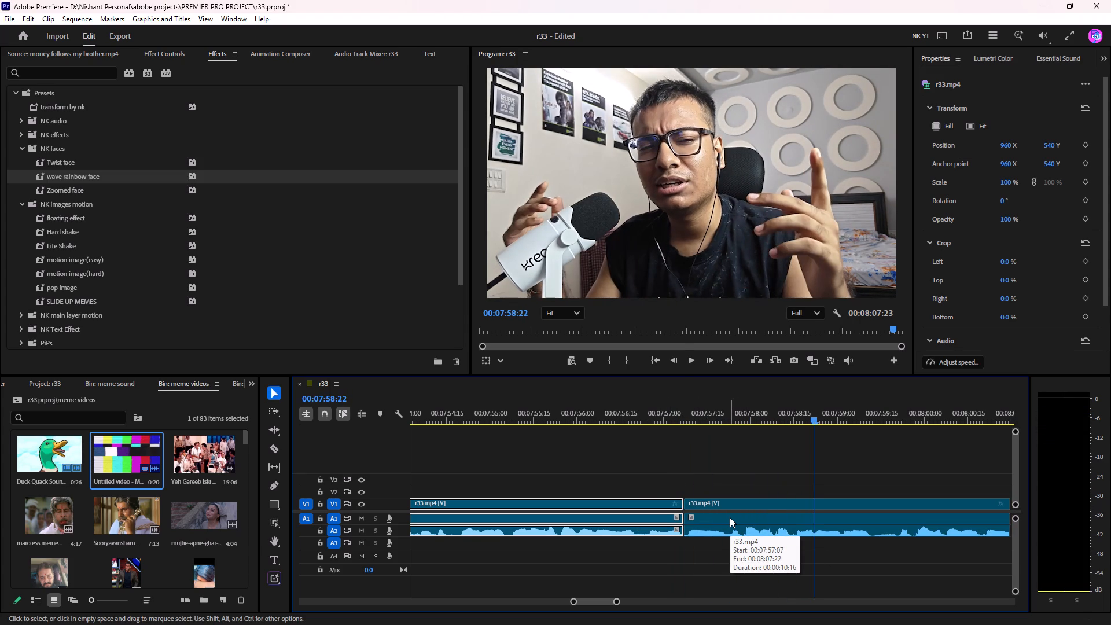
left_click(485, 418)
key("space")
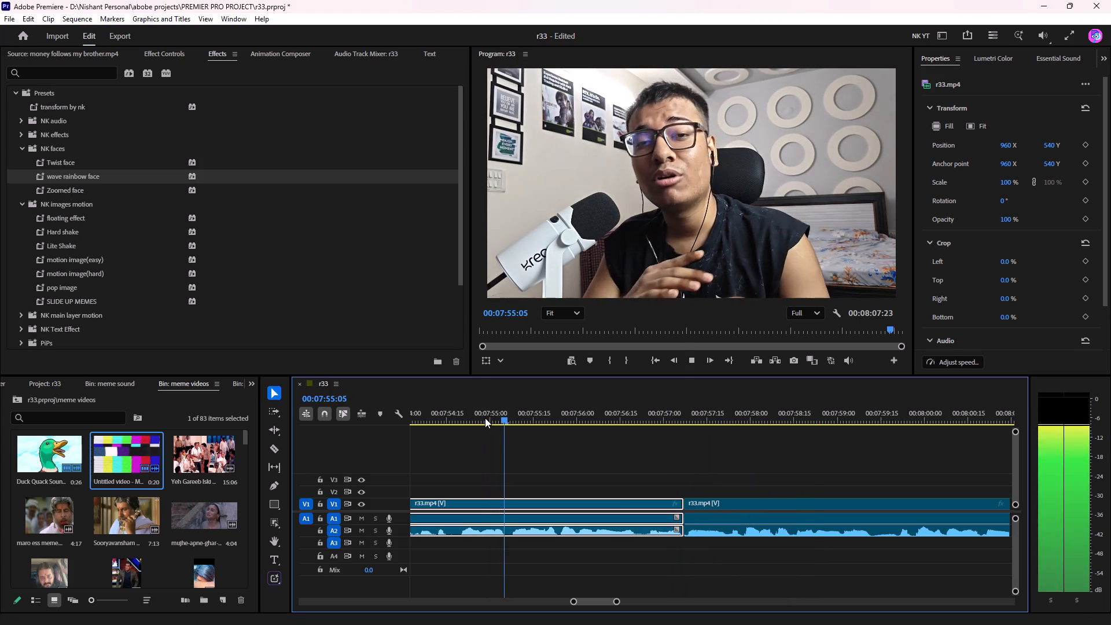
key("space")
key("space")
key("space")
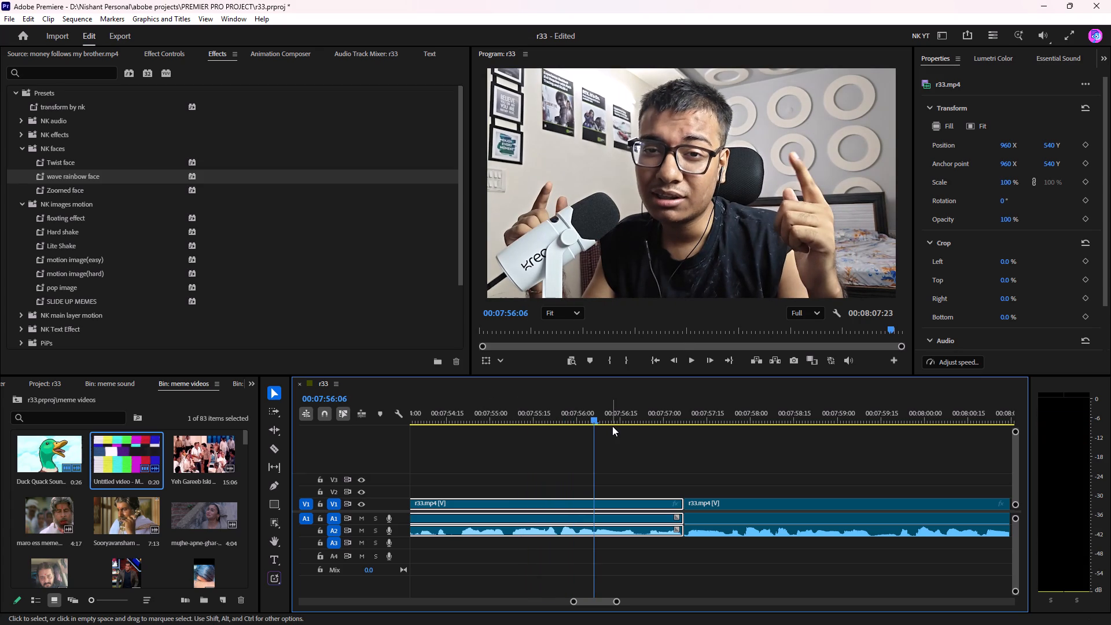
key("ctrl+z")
Replay the speech in short bursts and split the r33.mp4 clip at 00:07:56:24.
left_click_drag(572, 413, 561, 420)
key("space")
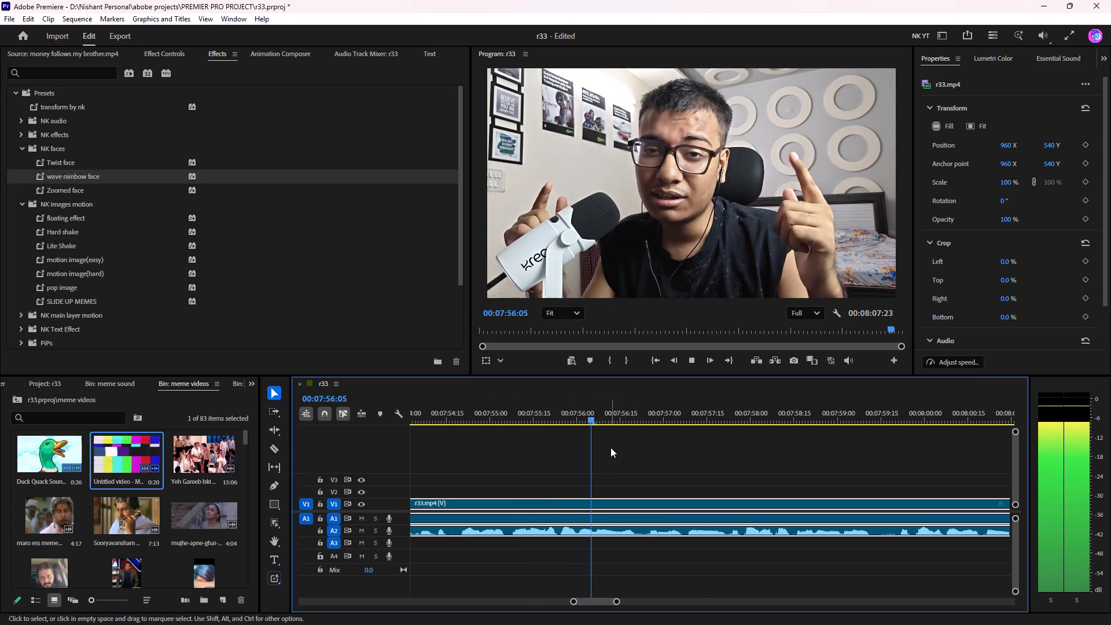
key("space")
key("space")
key("space")
key("space")
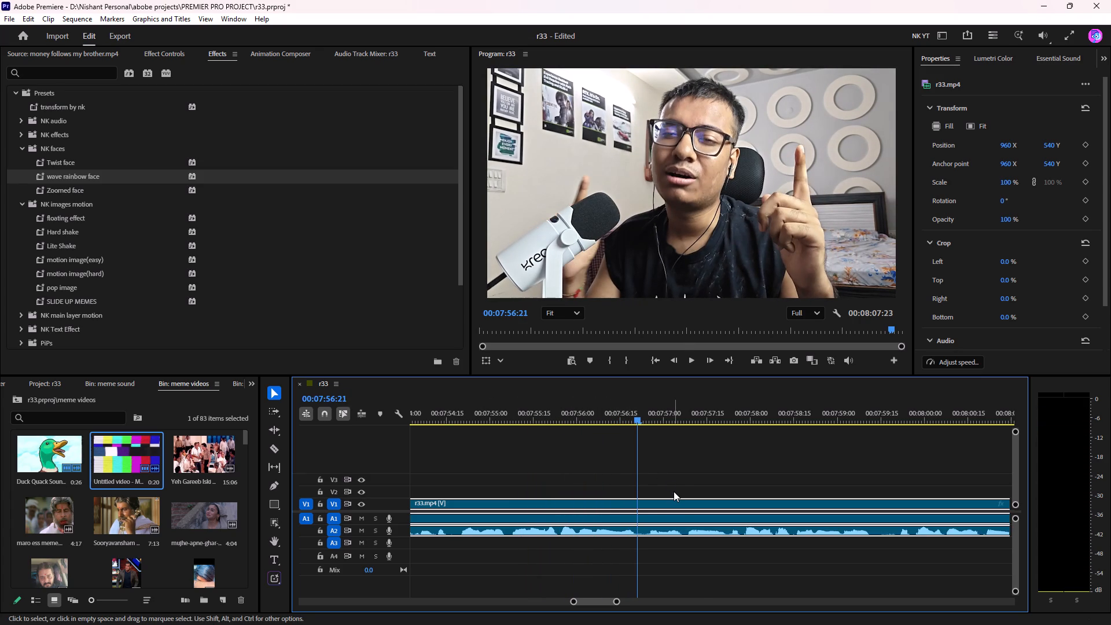
key("space")
key("ctrl+k")
Play the following r33.mp4 clip and split it at 00:07:59:21, just before the next phrase.
key("space")
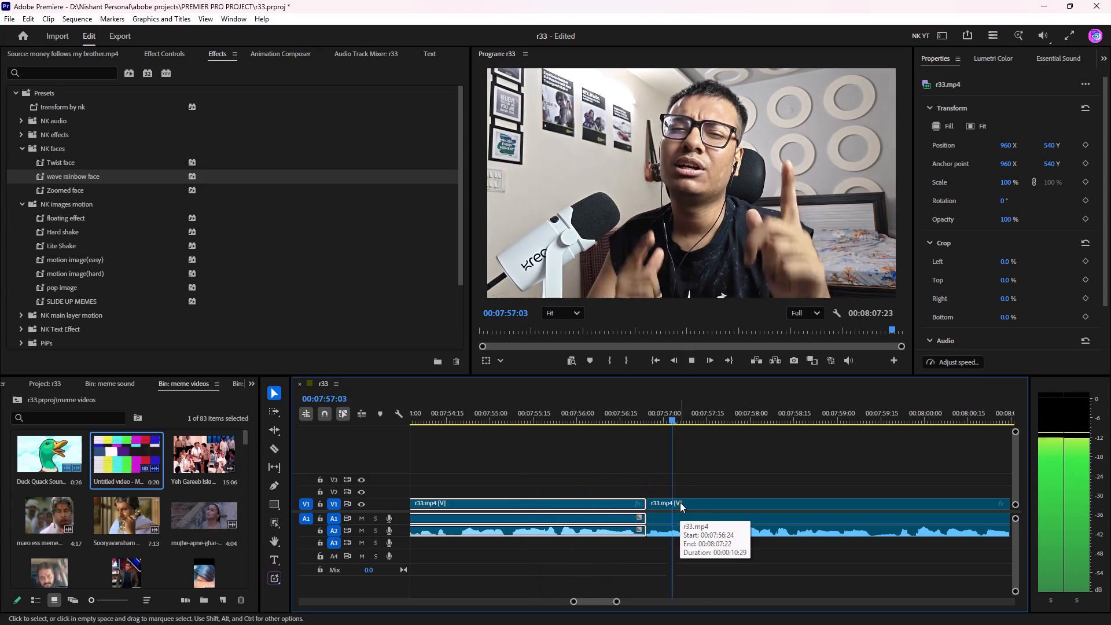
scroll(790, 472, "down", 4)
scroll(729, 466, "down", 1)
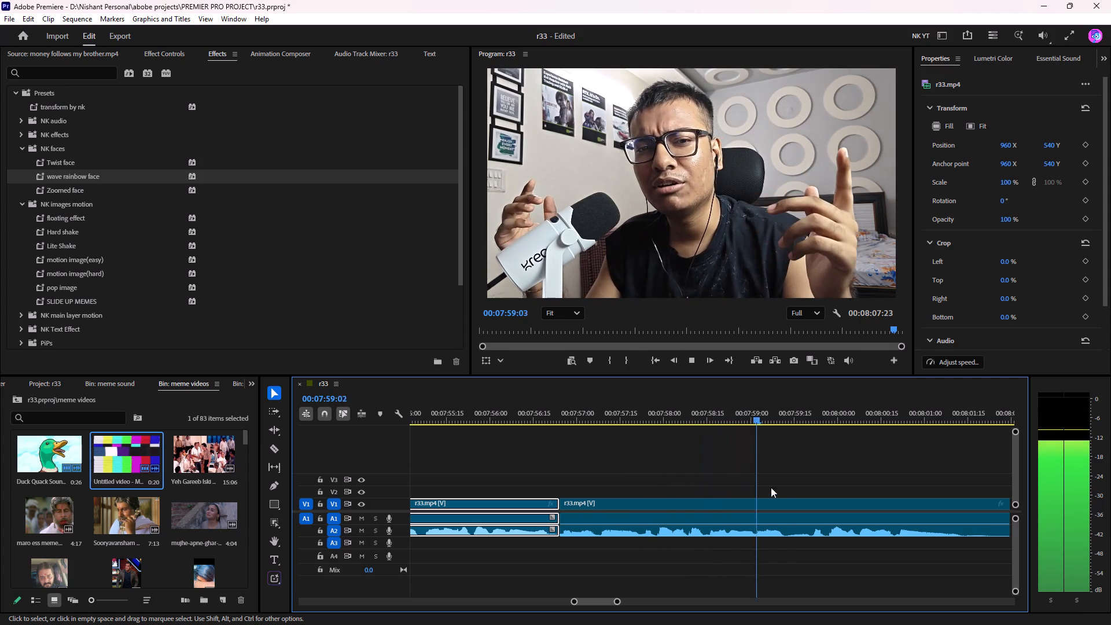
key("space")
key("space")
key("space")
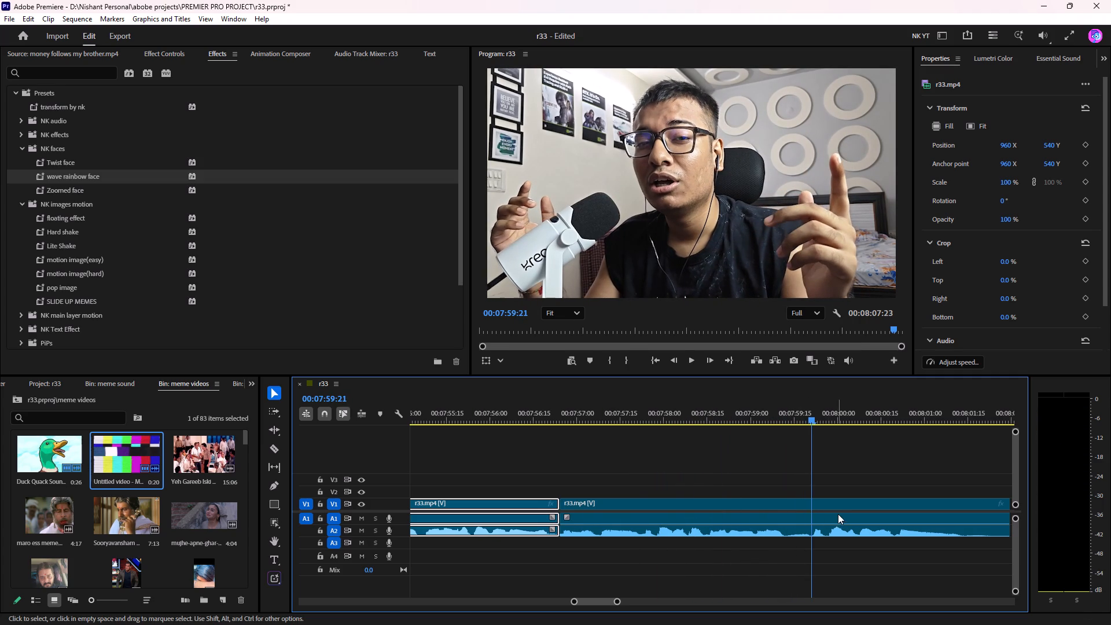
left_click(841, 506)
key("ctrl+k")
Play the remaining r33.mp4 footage and split it at 00:08:01:17, where the speech fades into a silent pause.
key("space")
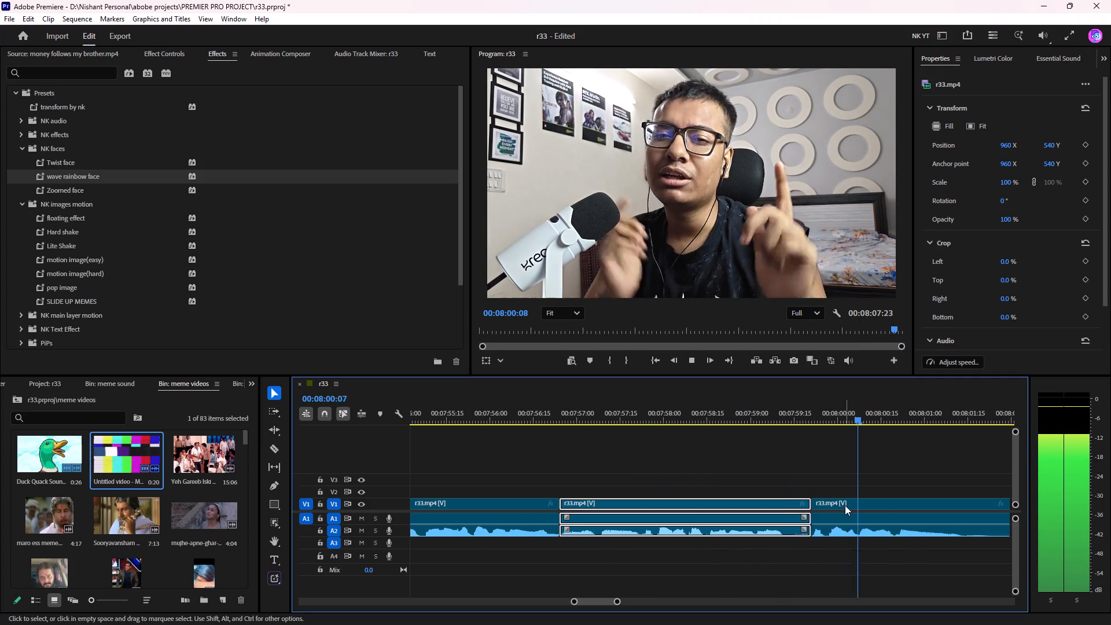
scroll(850, 508, "down", 9)
scroll(807, 486, "down", 4)
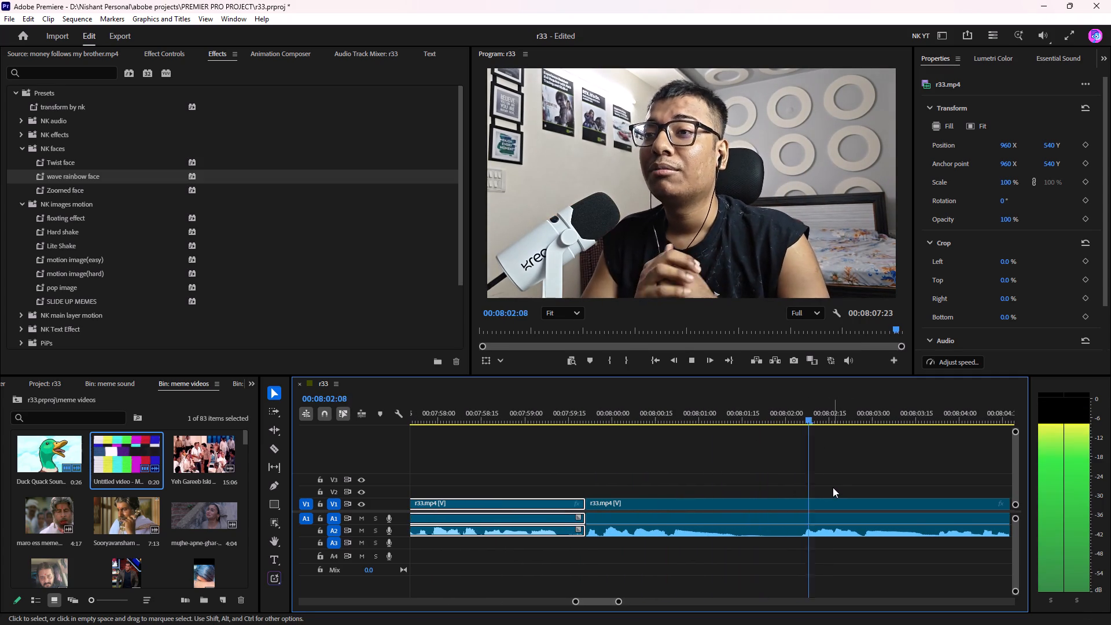
scroll(833, 487, "down", 3)
scroll(881, 433, "down", 8)
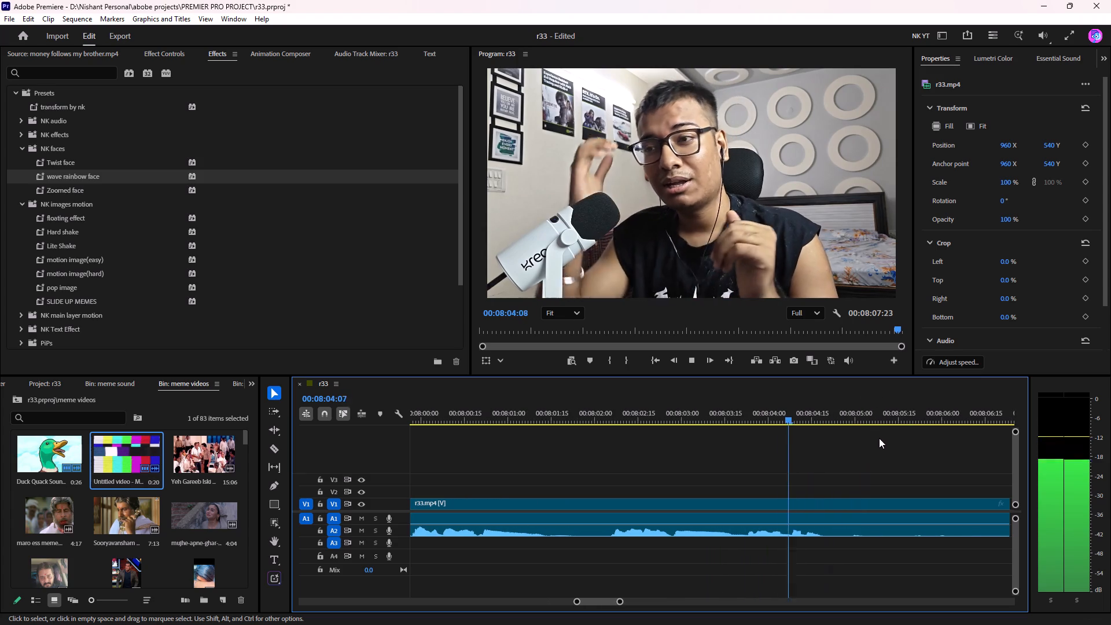
scroll(879, 438, "down", 3)
key("space")
left_click_drag(701, 414, 617, 453)
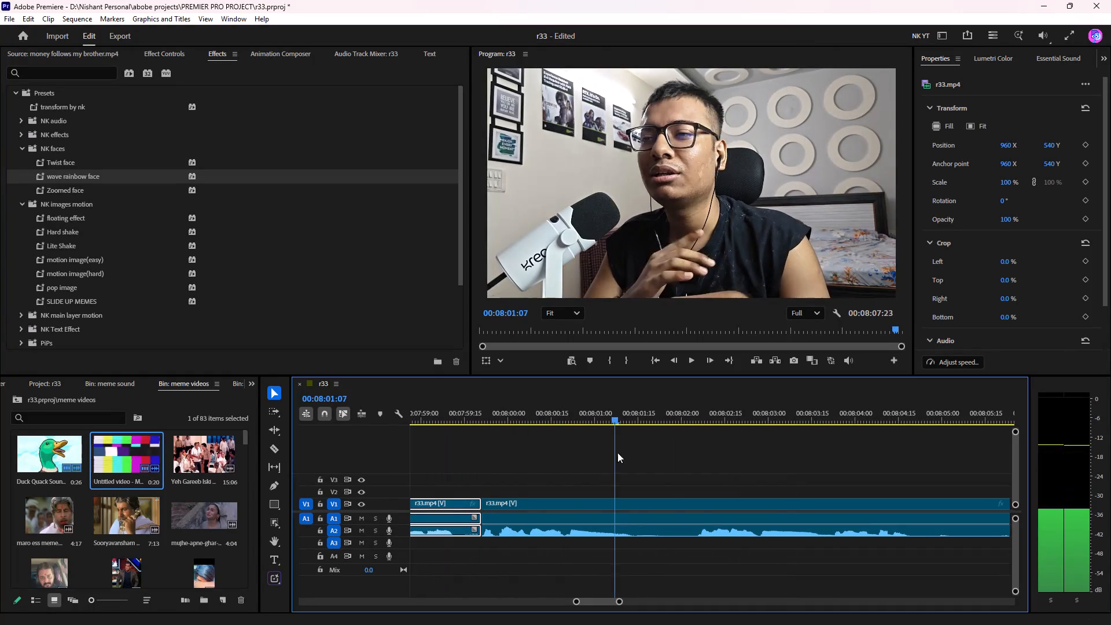
left_click_drag(617, 453, 546, 468)
key("space")
key("space")
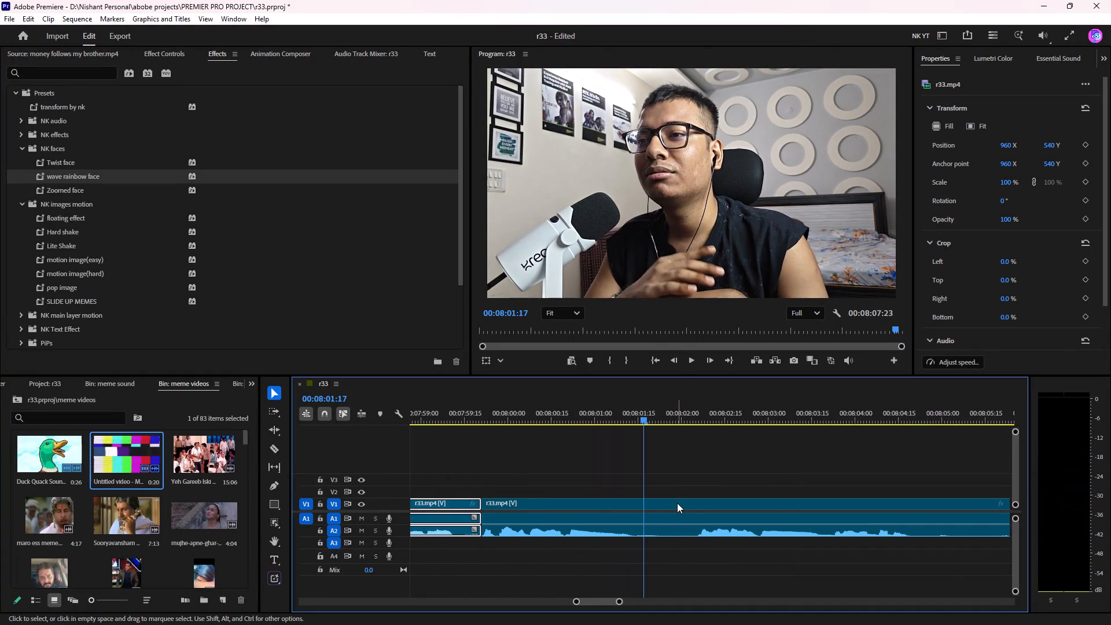
left_click(677, 505)
key("ctrl+k")
Split the r33.mp4 clip at 00:08:02:07, where speech resumes, and ripple delete the isolated silent pause.
key("space")
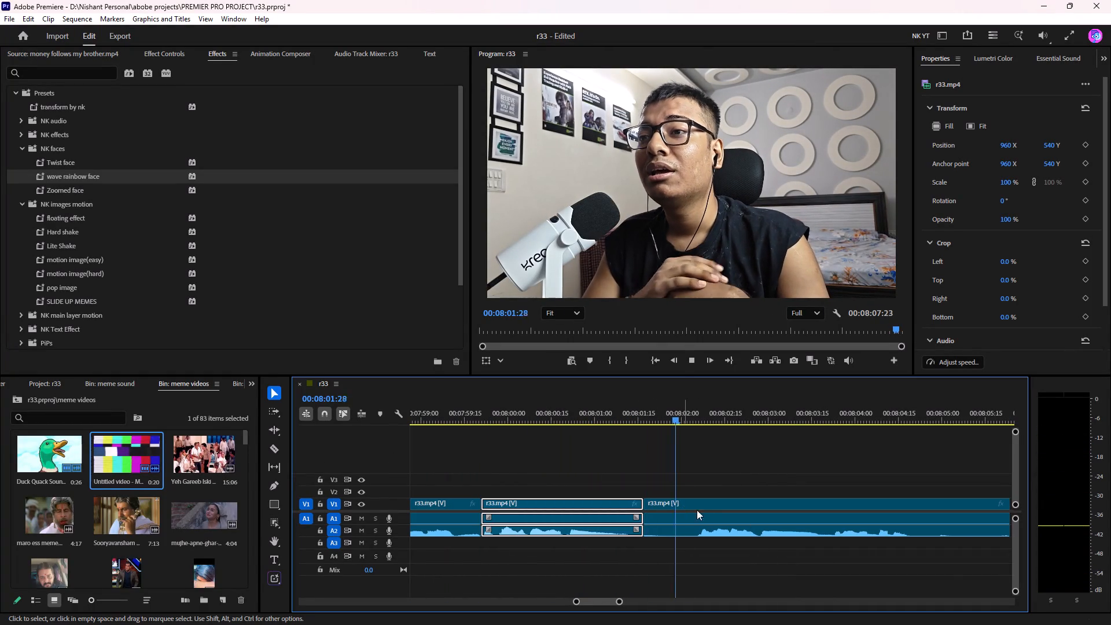
key("space")
left_click(722, 502)
key("ctrl+k")
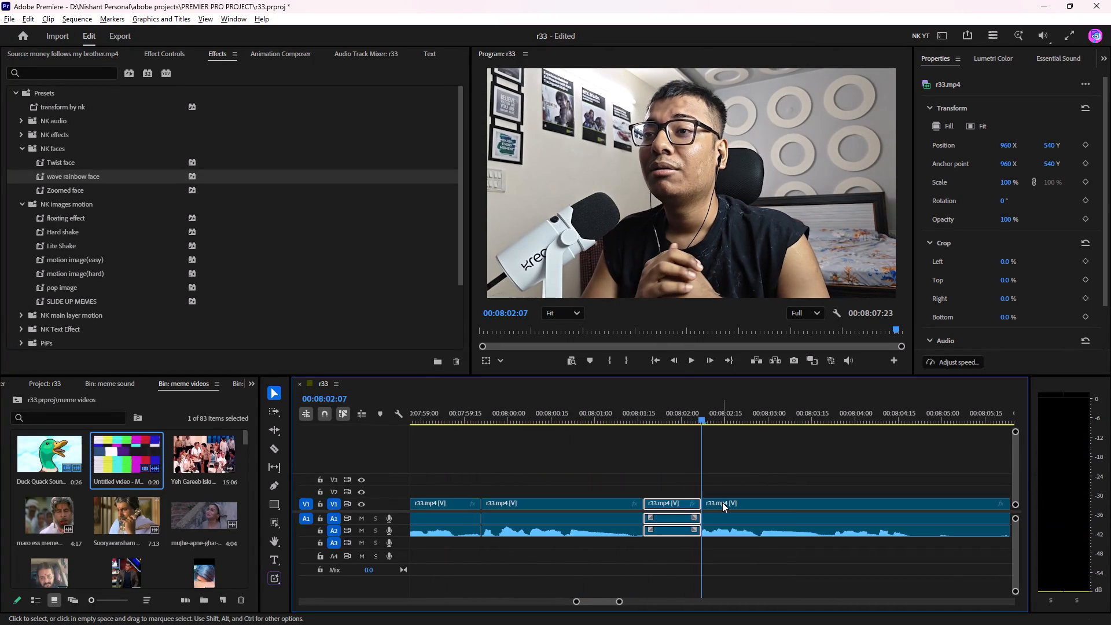
key("alt+BackSpace")
Play the last r33.mp4 clip, split it at 00:08:04:08 after the speech ends, and delete the silent remainder.
key("space")
left_click(584, 409)
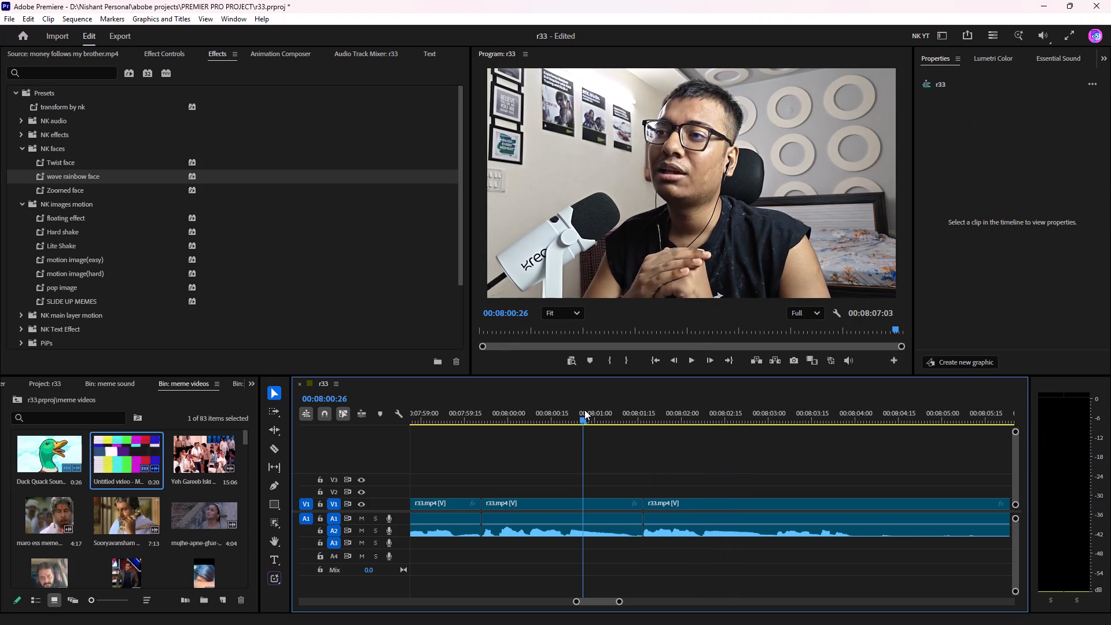
key("space")
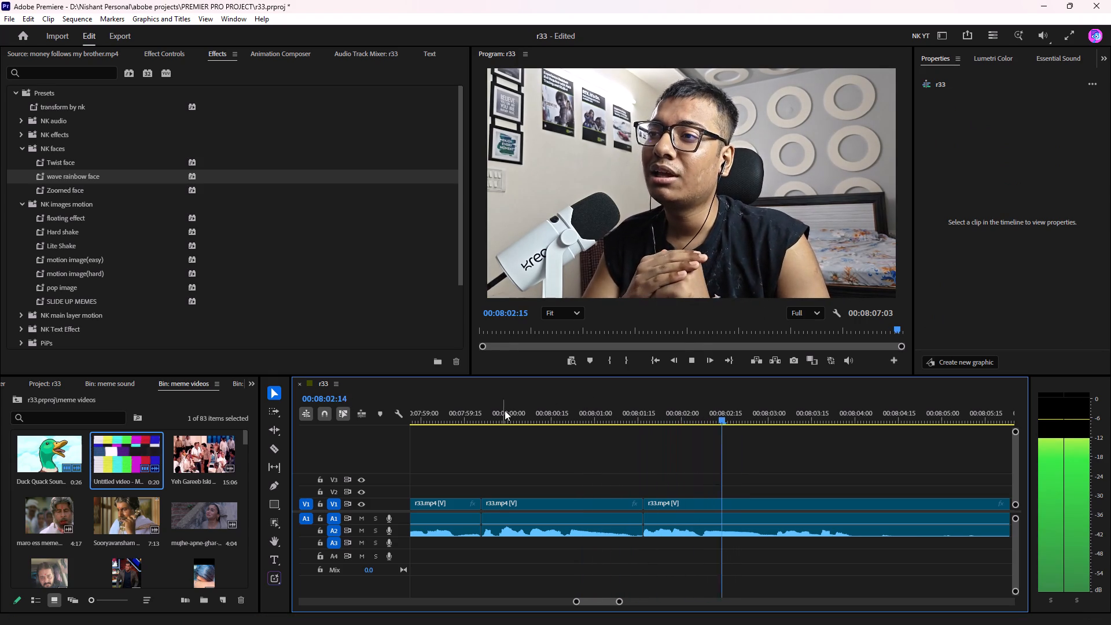
left_click(501, 415)
key("space")
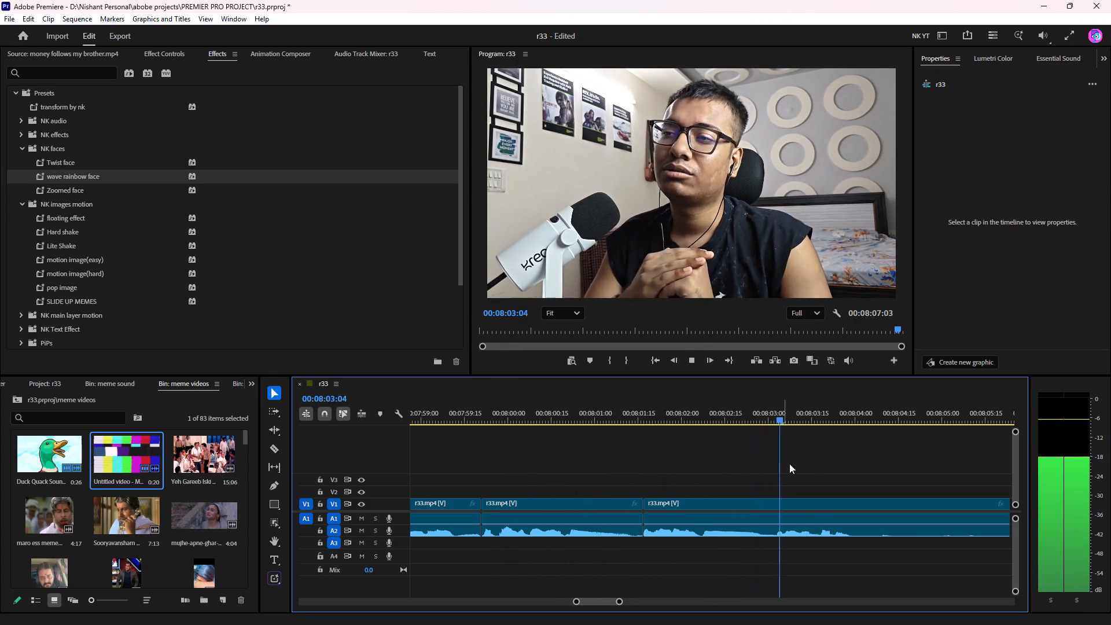
scroll(852, 475, "down", 6)
key("space")
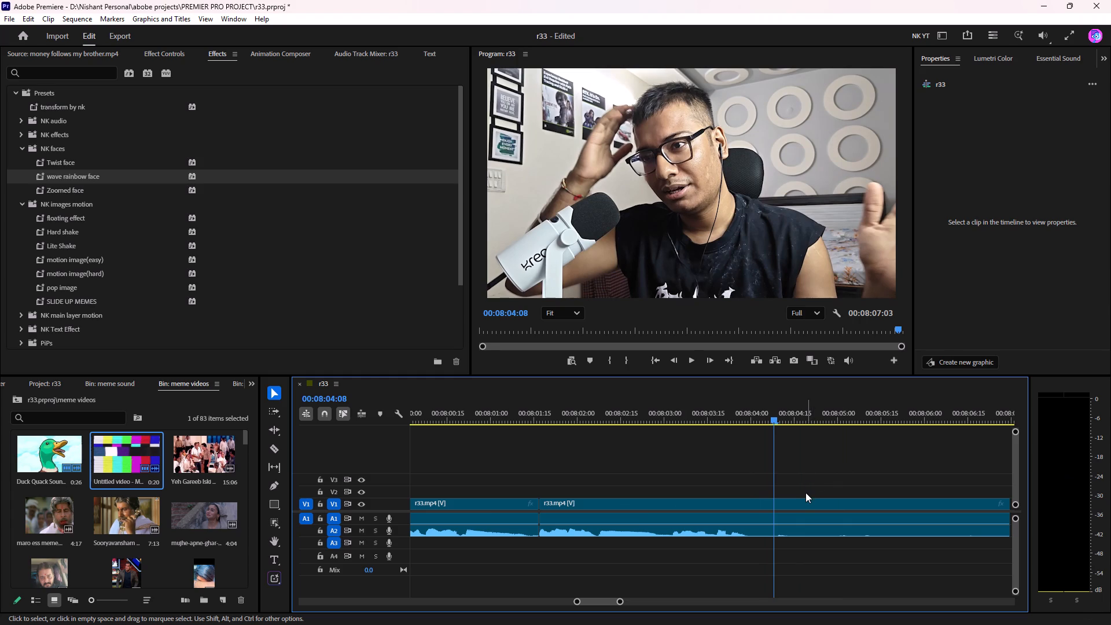
left_click(805, 498)
key("ctrl+k")
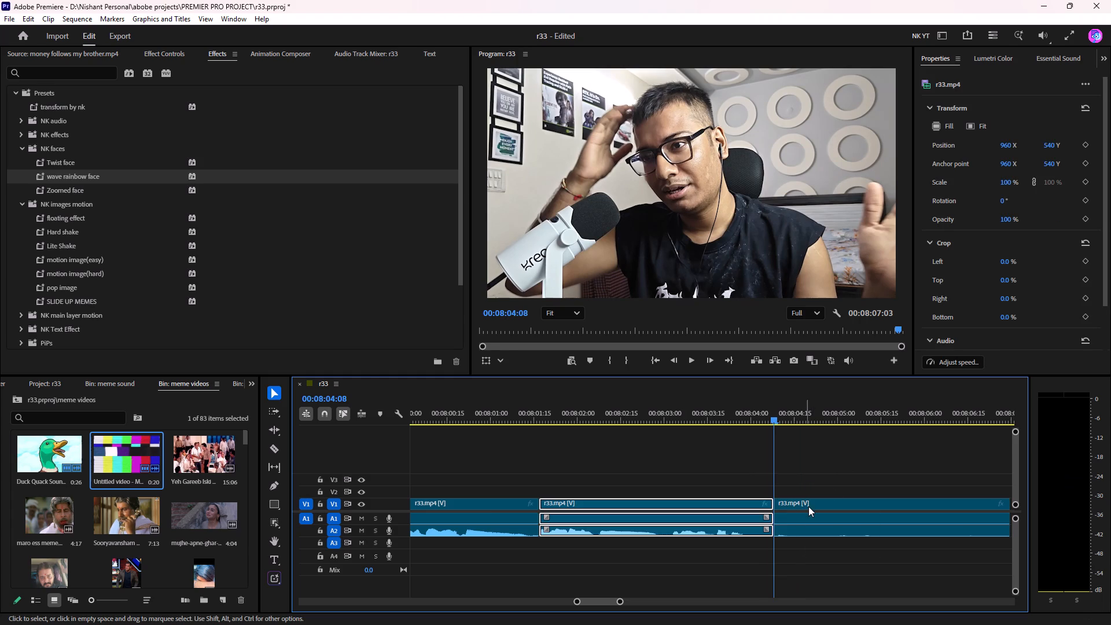
left_click_drag(860, 446, 986, 560)
scroll(981, 512, "down", 9)
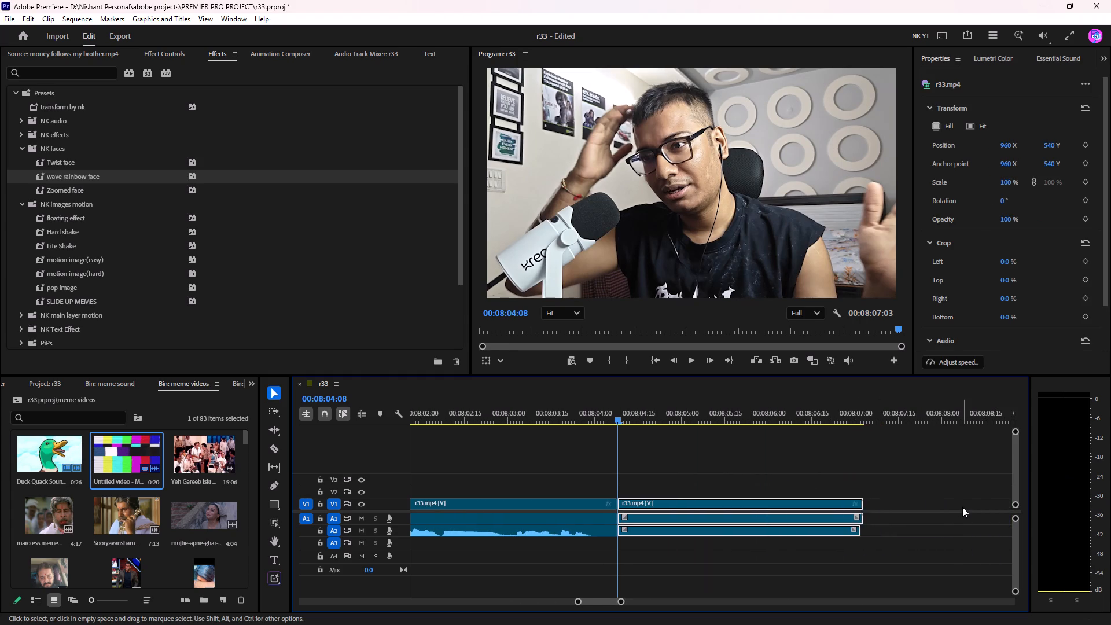
key("BackSpace")
Move the playhead back to 00:07:53:00, just after the color bars, and save the project.
left_click_drag(594, 414, 260, 443)
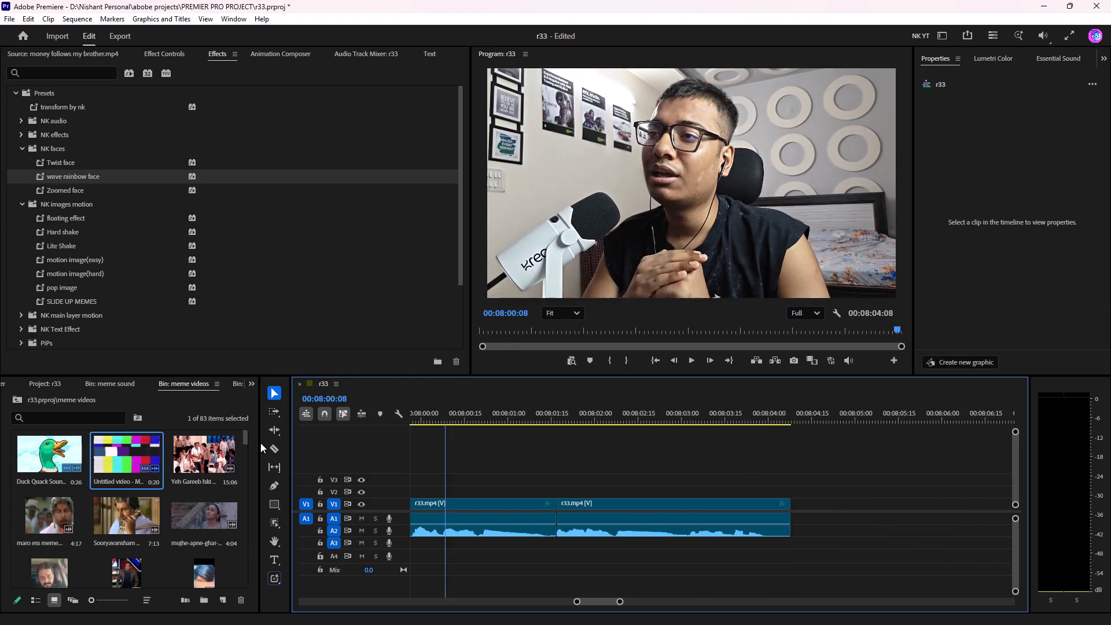
left_click_drag(260, 443, 487, 501)
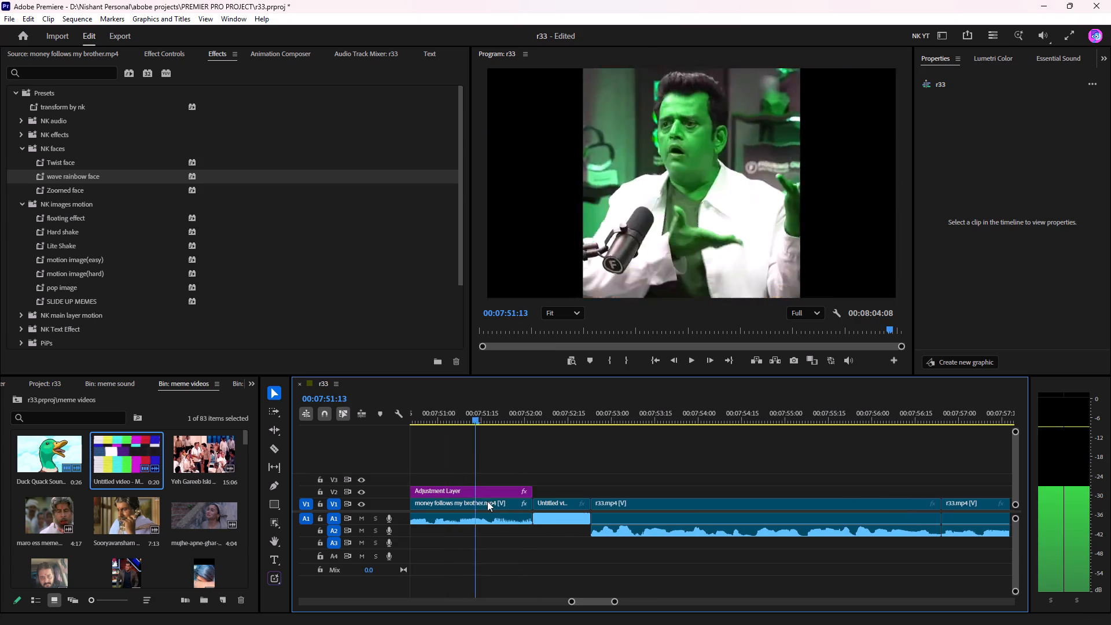
left_click_drag(487, 501, 610, 510)
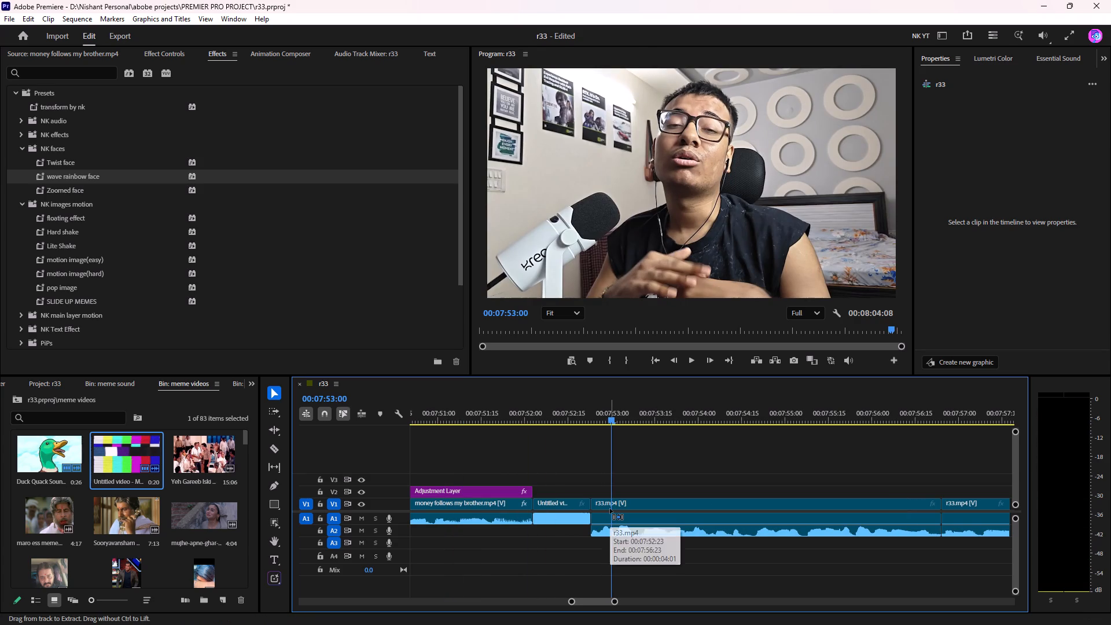
key("ctrl+s")
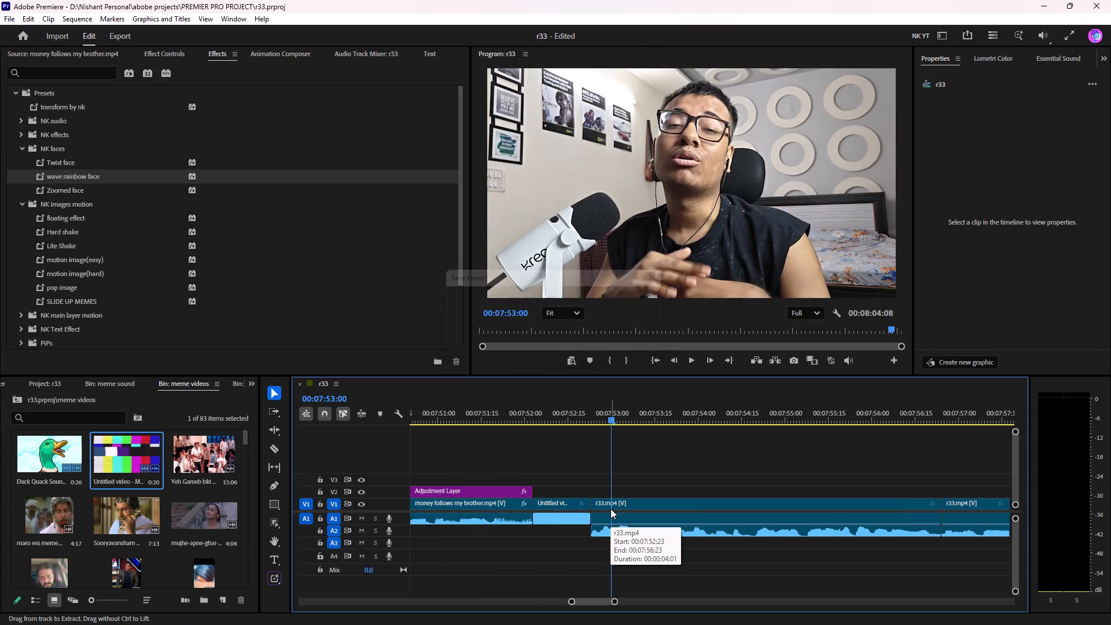
Apply the transform by nk preset to the r33.mp4 clip after the color bars and set its Shutter Angle to 360.
left_click(580, 411)
key("space")
key("space")
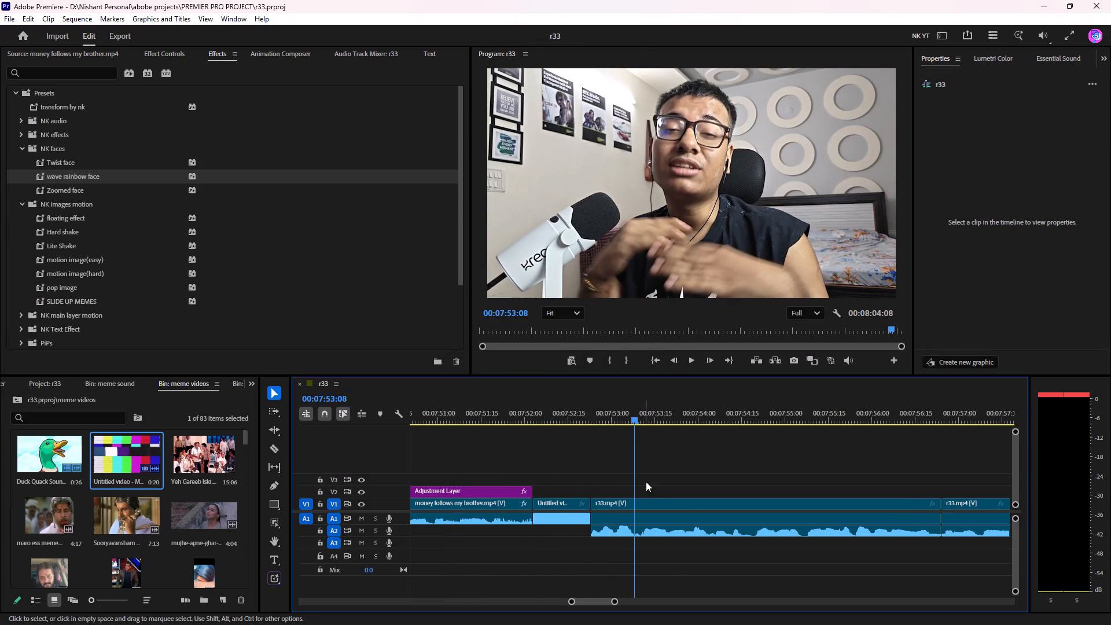
left_click(647, 507)
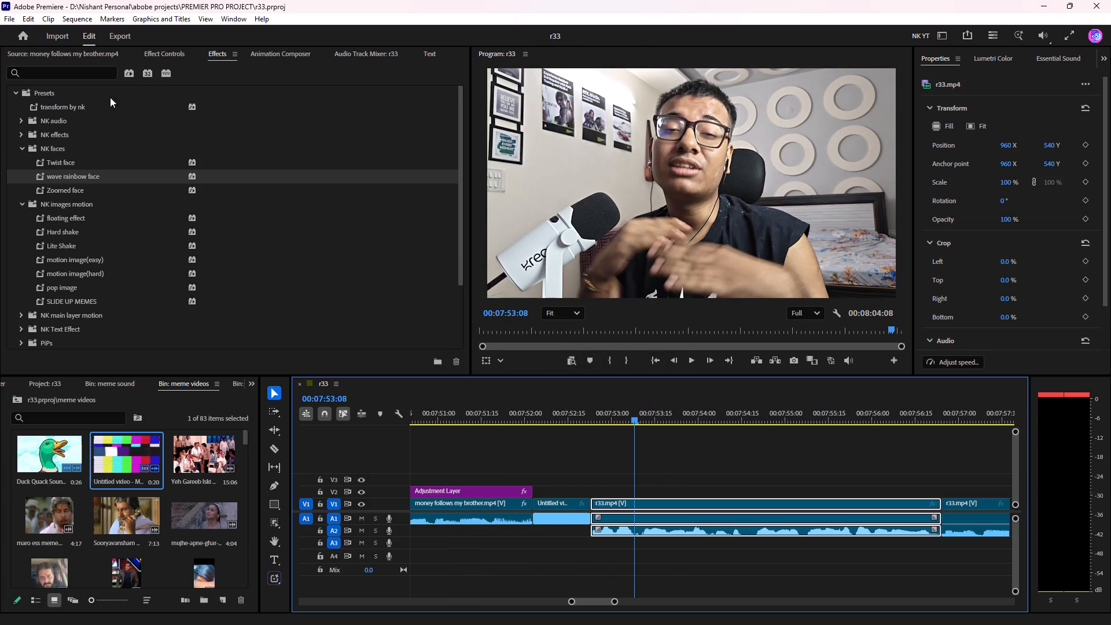
left_click(167, 55)
left_click(218, 51)
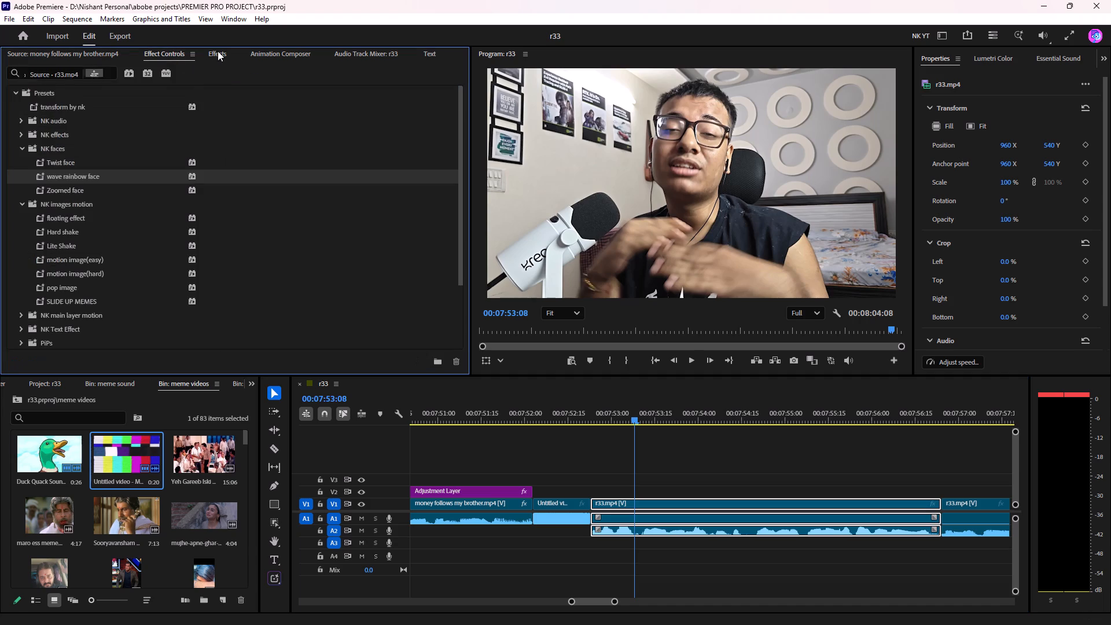
left_click_drag(58, 108, 638, 503)
left_click(174, 52)
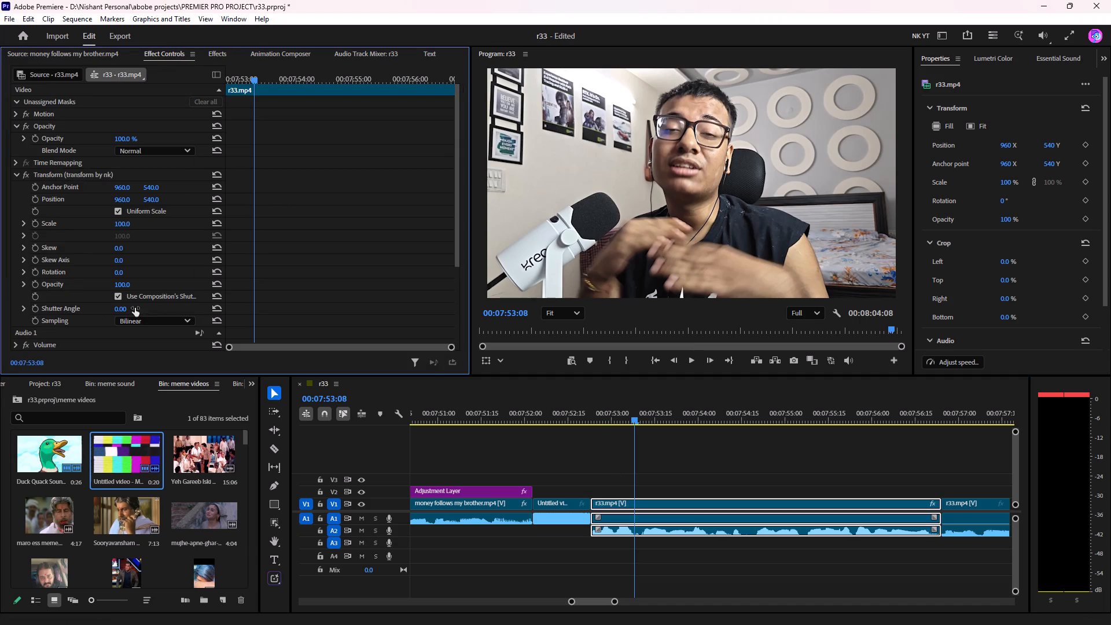
left_click_drag(126, 306, 786, 320)
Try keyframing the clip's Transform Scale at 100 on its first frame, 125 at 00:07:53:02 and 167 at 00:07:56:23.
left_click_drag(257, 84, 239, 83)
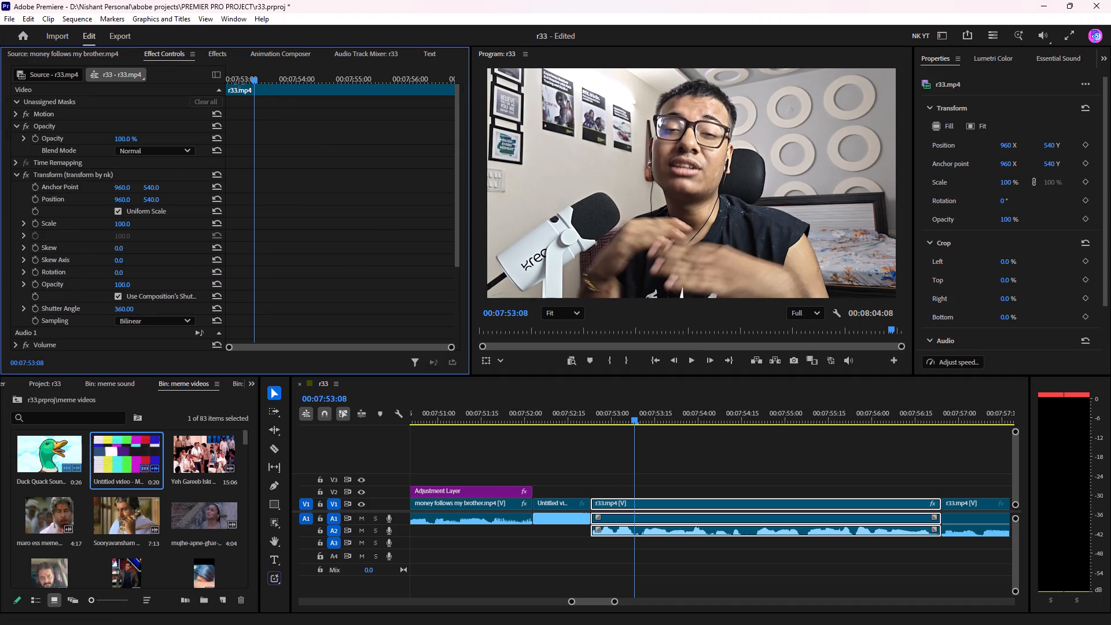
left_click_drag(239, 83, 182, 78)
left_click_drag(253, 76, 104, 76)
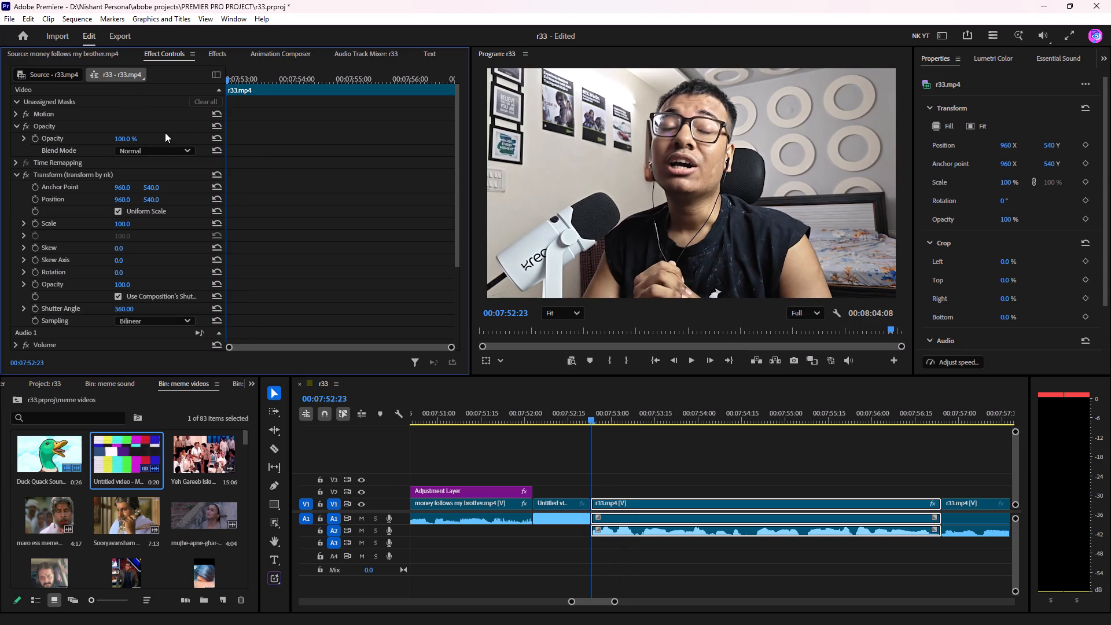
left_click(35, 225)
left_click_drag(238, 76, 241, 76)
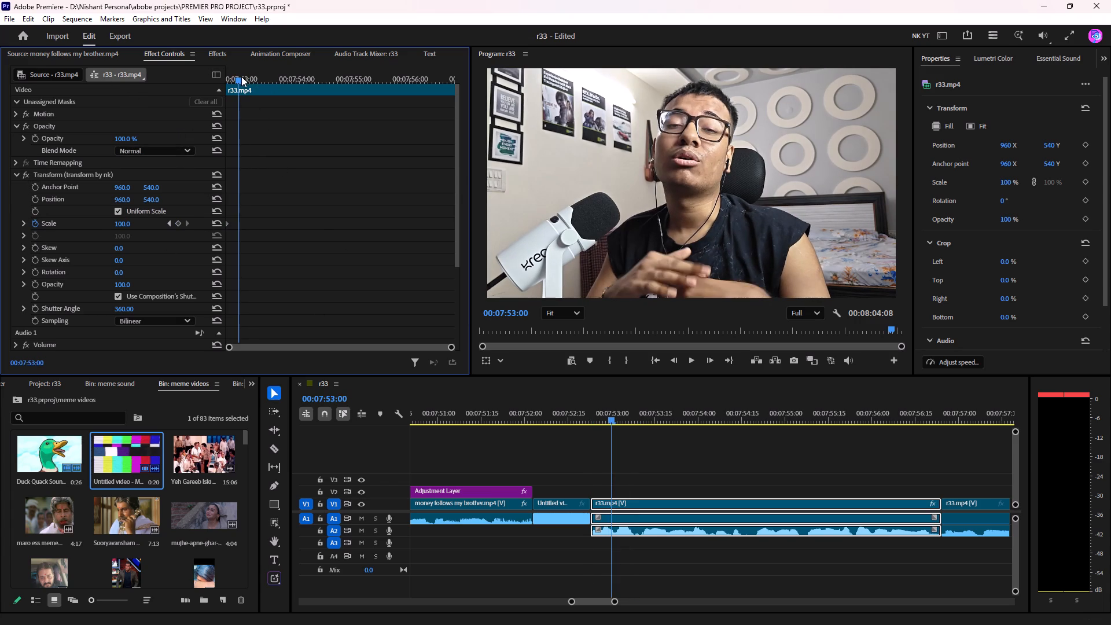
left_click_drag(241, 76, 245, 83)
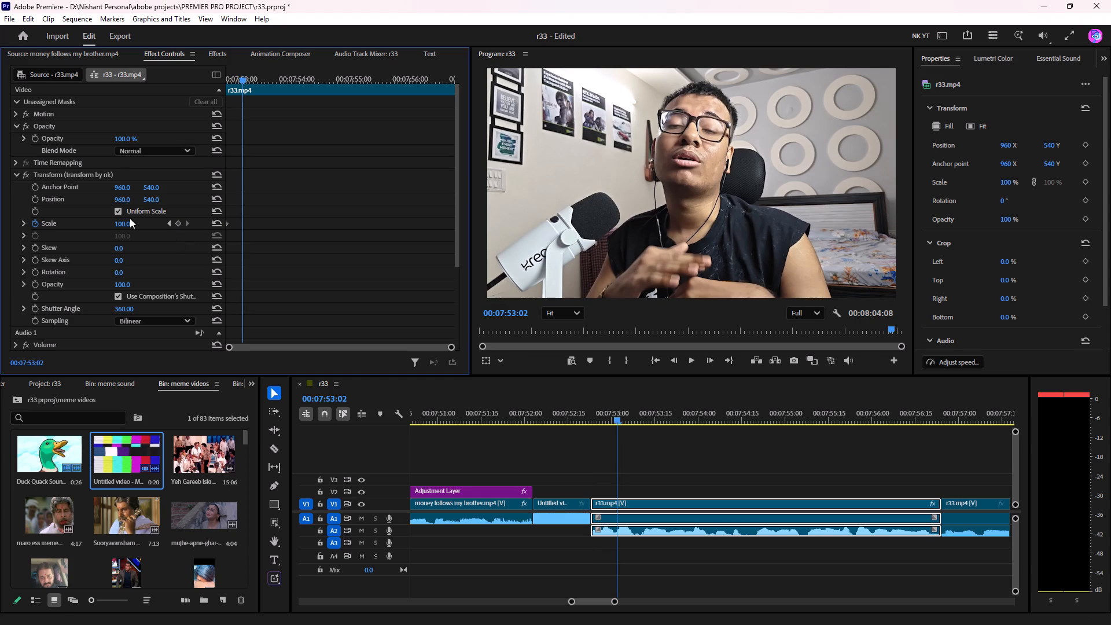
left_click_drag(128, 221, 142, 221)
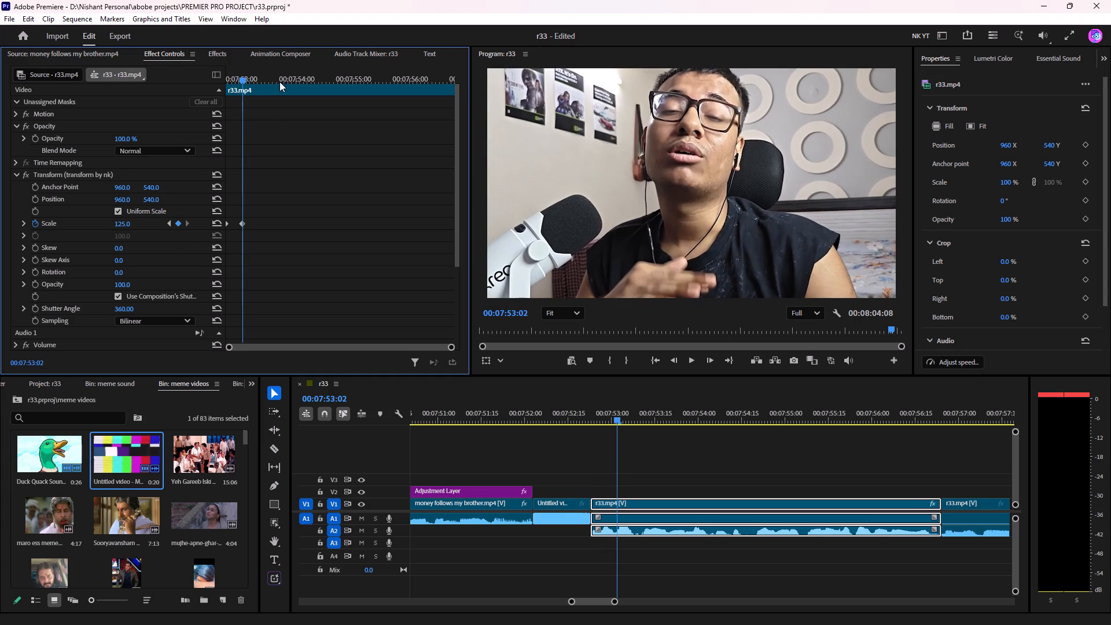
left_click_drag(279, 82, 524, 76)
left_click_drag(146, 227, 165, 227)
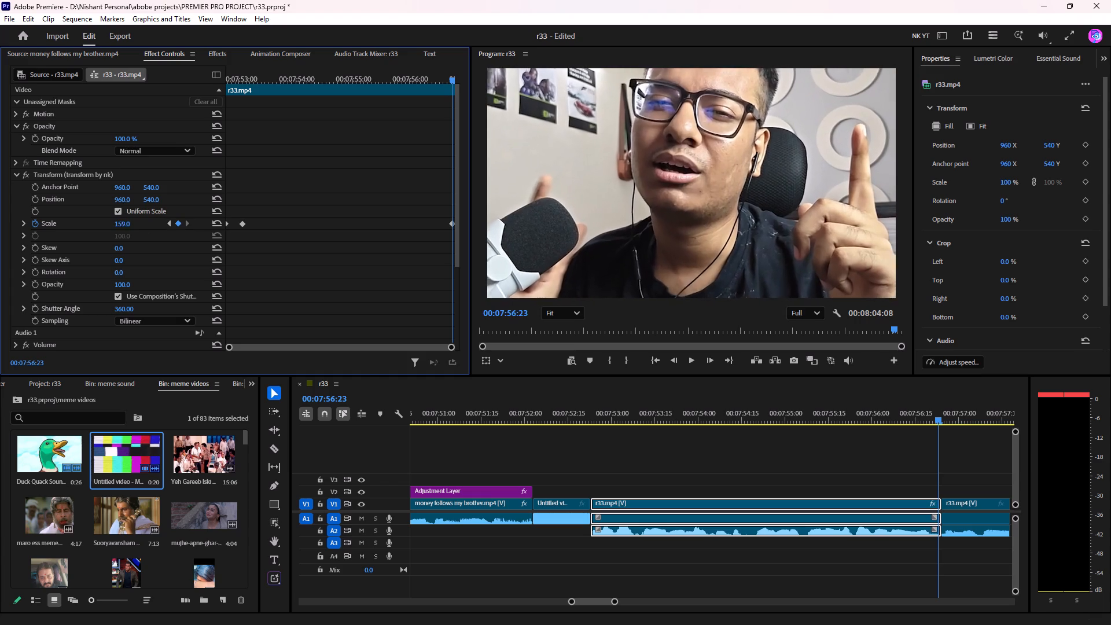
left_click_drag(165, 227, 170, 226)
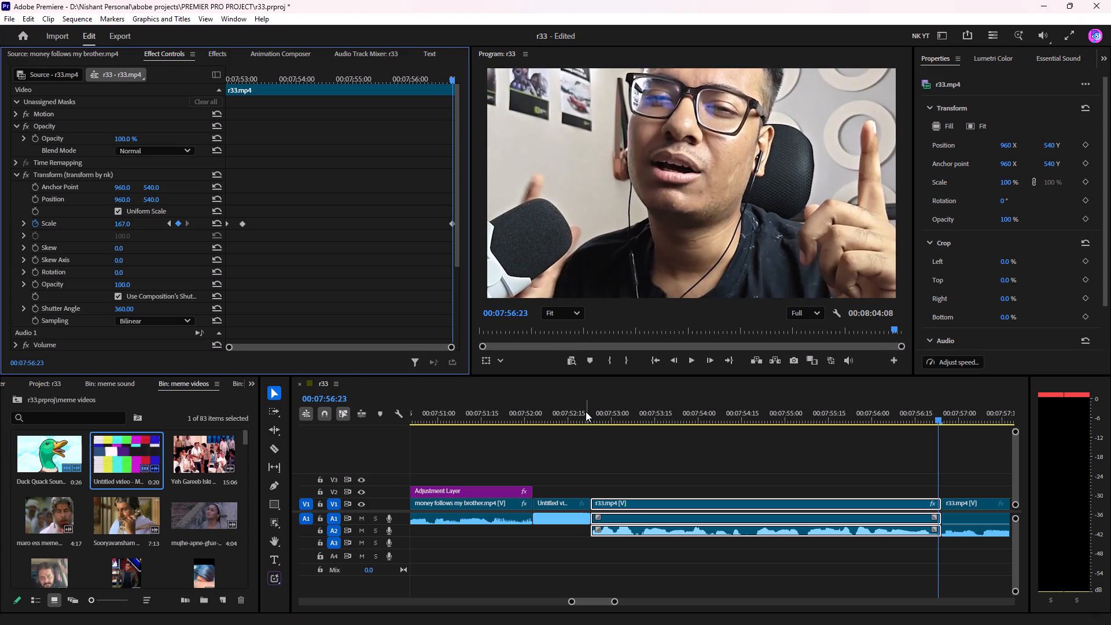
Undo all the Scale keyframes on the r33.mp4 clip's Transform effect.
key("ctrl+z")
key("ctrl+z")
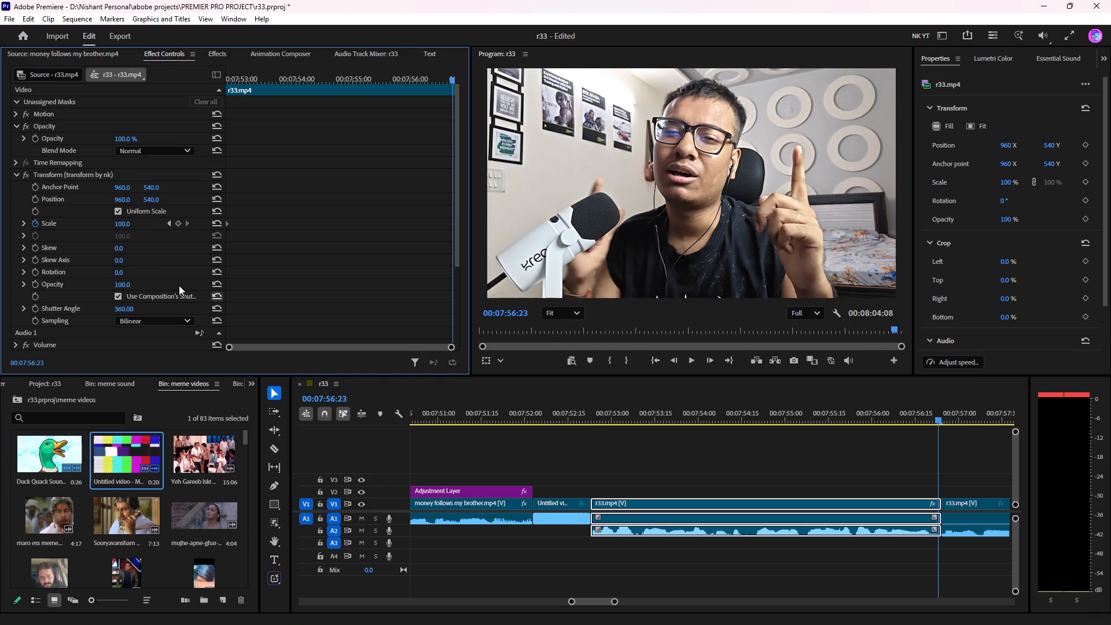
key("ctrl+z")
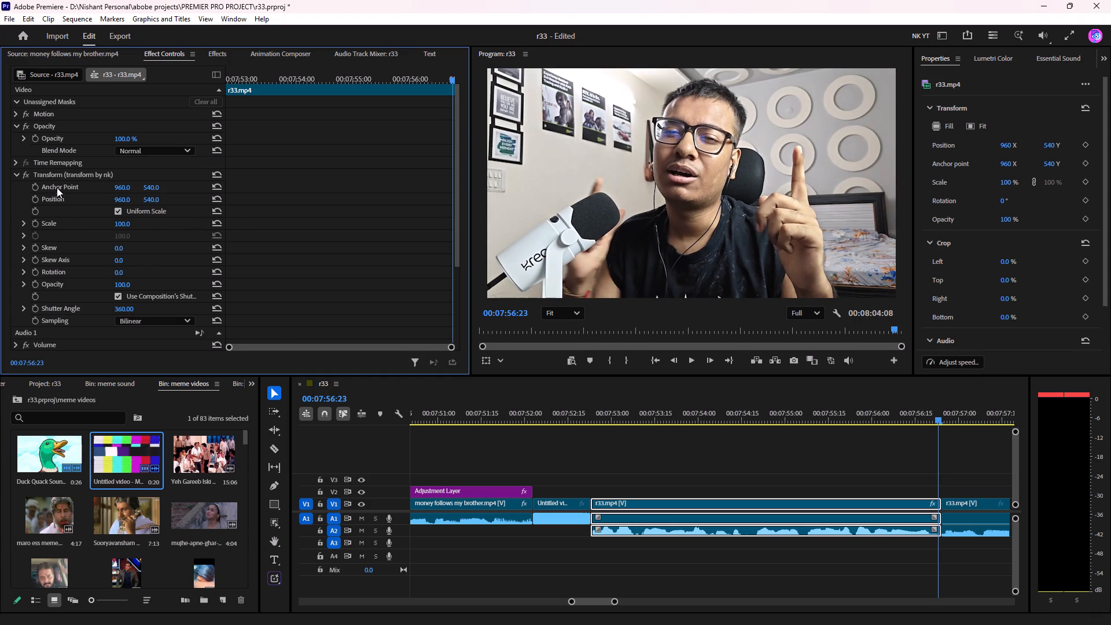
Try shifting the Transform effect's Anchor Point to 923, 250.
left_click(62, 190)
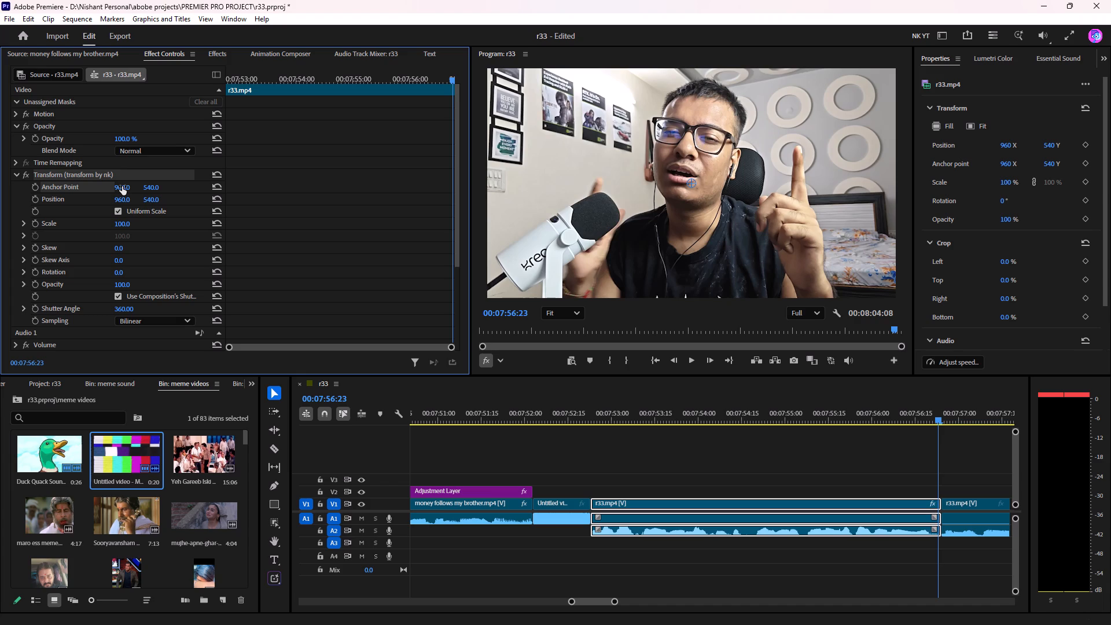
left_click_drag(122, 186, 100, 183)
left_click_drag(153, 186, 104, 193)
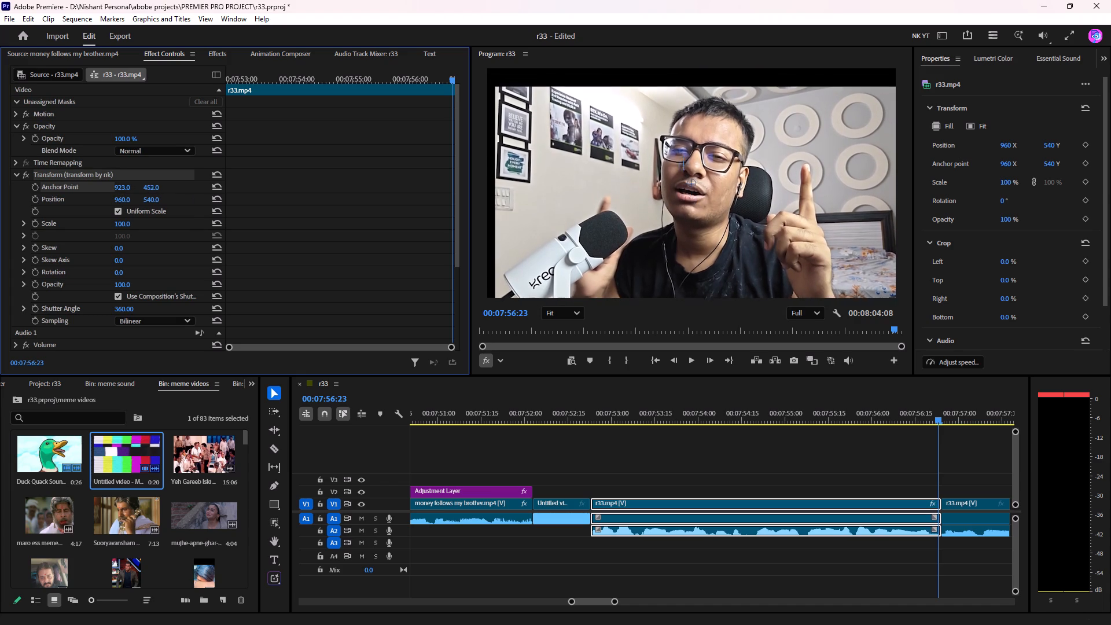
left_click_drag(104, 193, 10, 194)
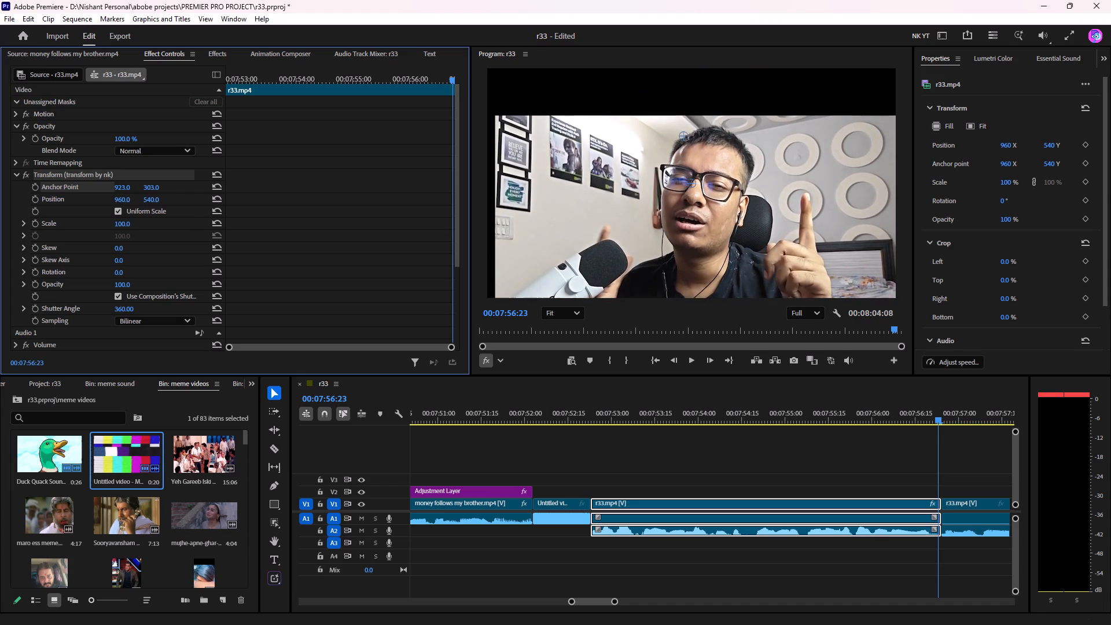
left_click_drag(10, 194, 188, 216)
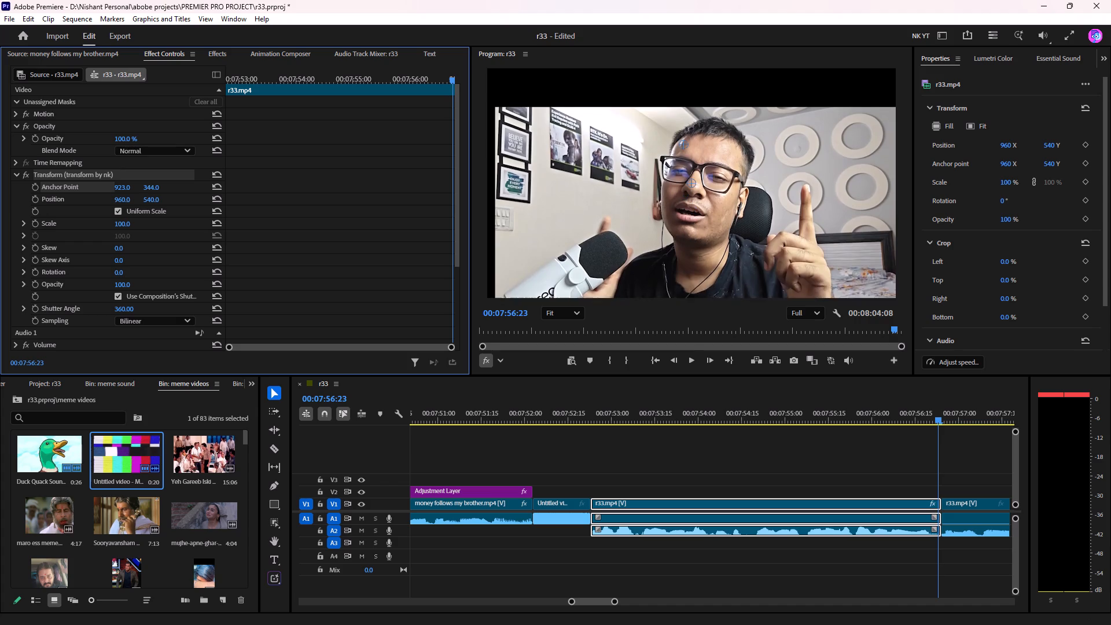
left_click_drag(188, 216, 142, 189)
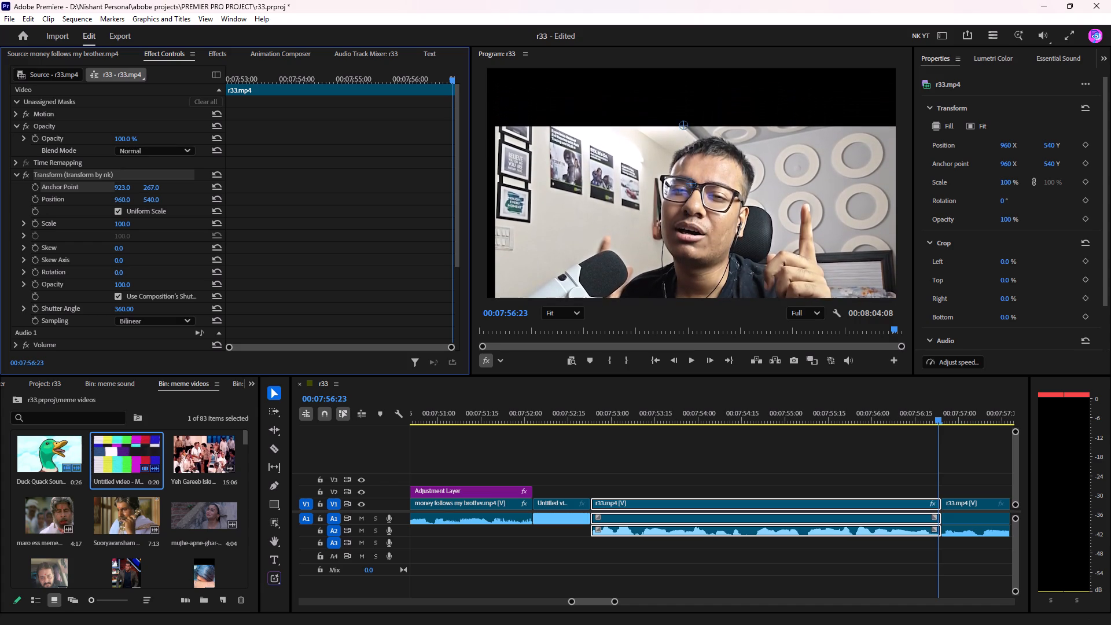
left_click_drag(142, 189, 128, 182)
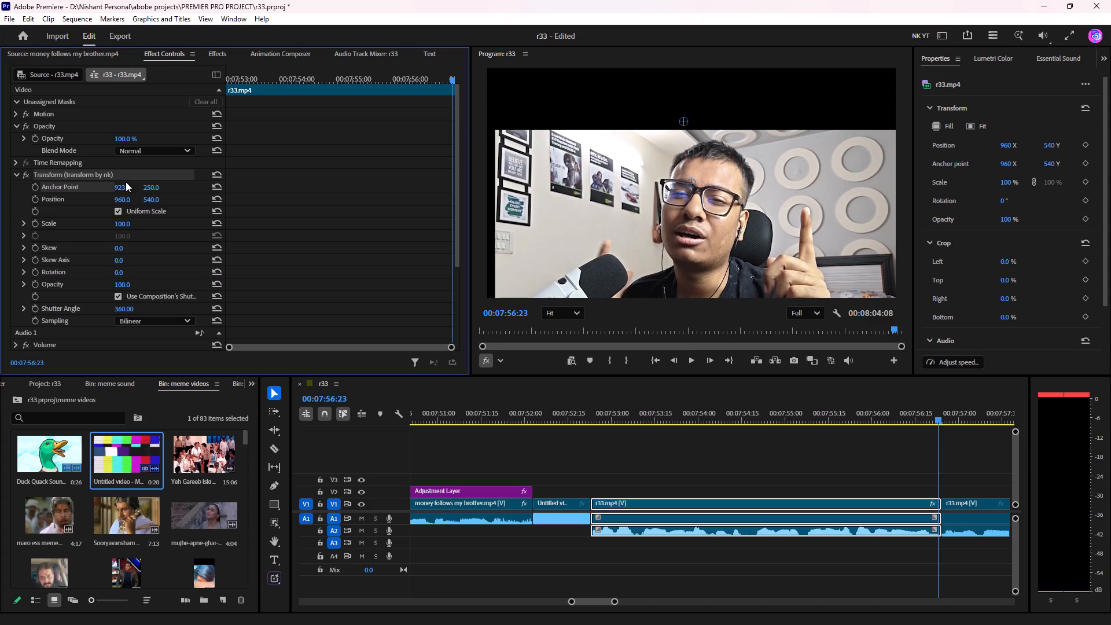
Set the Transform Anchor Point's X to 959 and copy that value into Position X.
left_click_drag(123, 185, 146, 186)
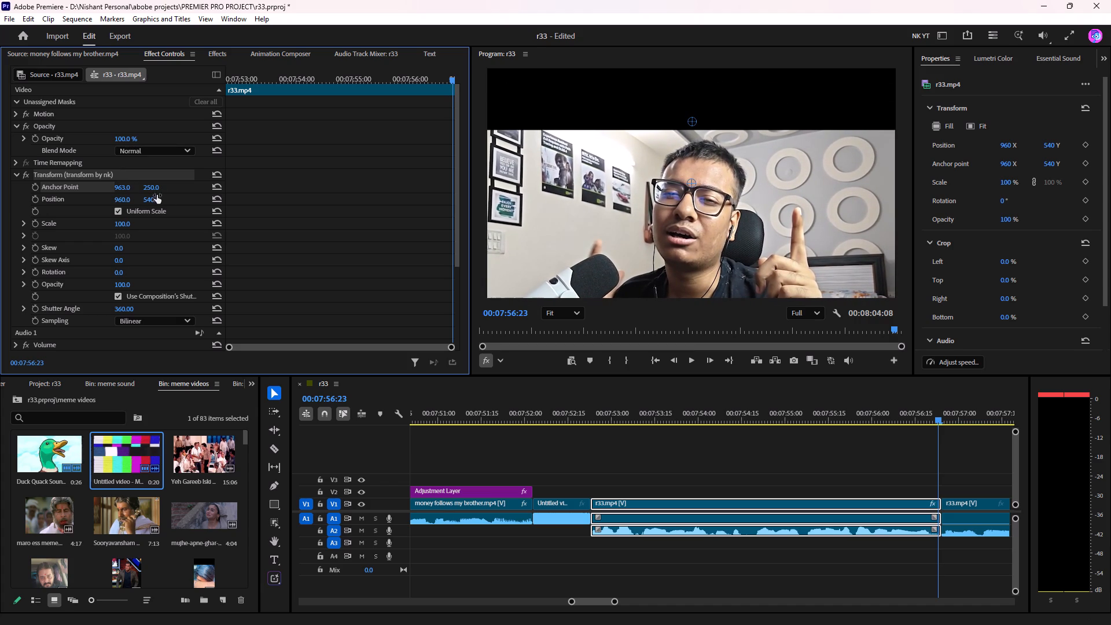
left_click(122, 187)
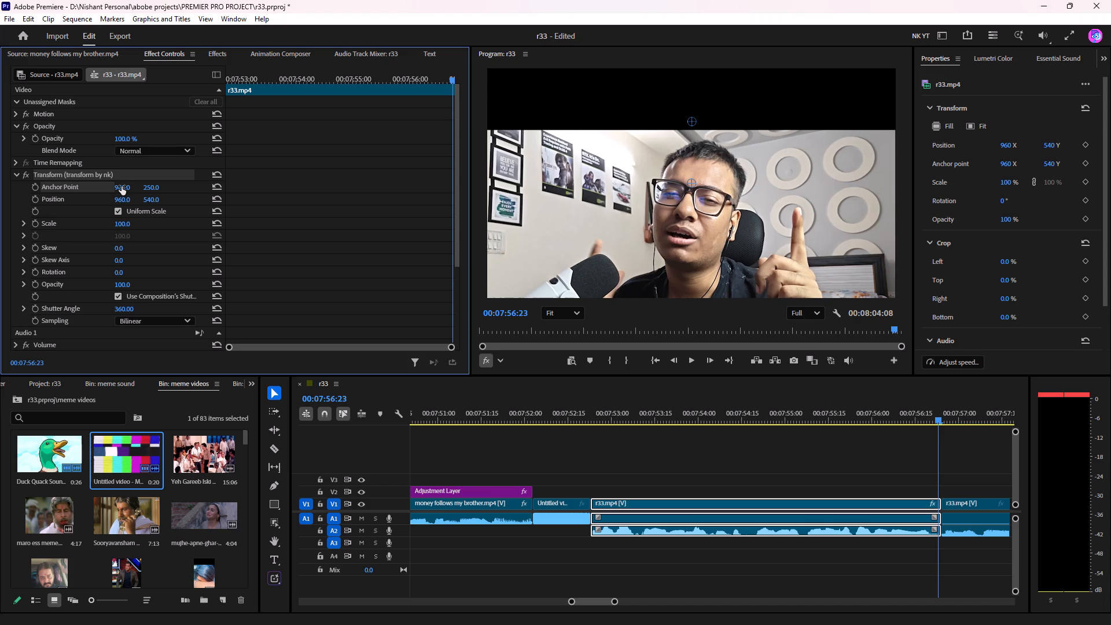
left_click(122, 187)
left_click(127, 185)
key("ctrl+c")
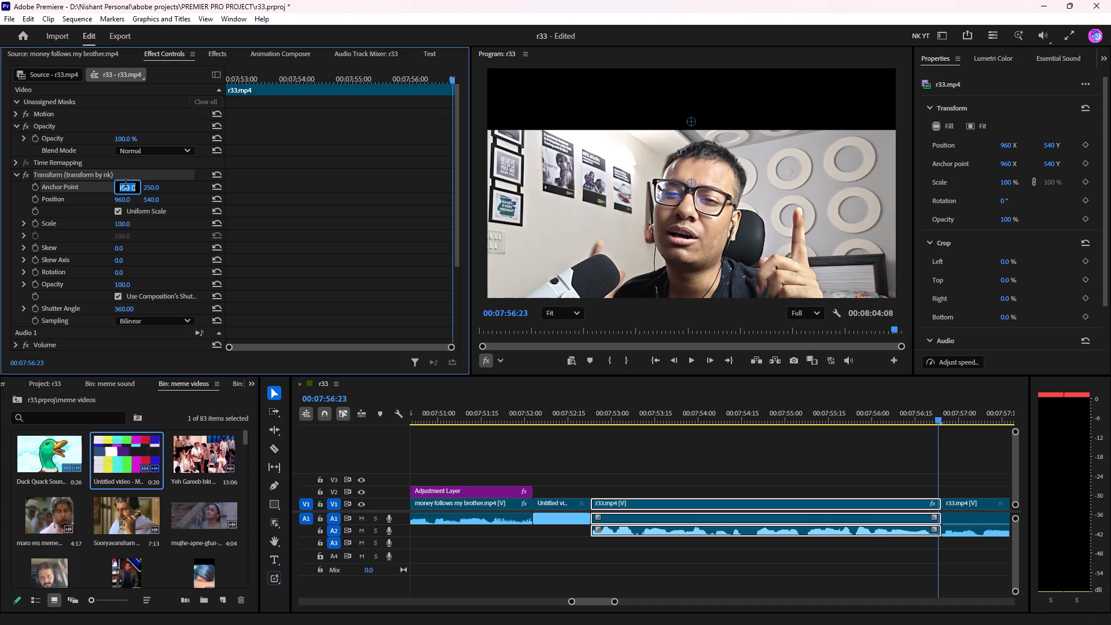
left_click(122, 197)
key("ctrl+v")
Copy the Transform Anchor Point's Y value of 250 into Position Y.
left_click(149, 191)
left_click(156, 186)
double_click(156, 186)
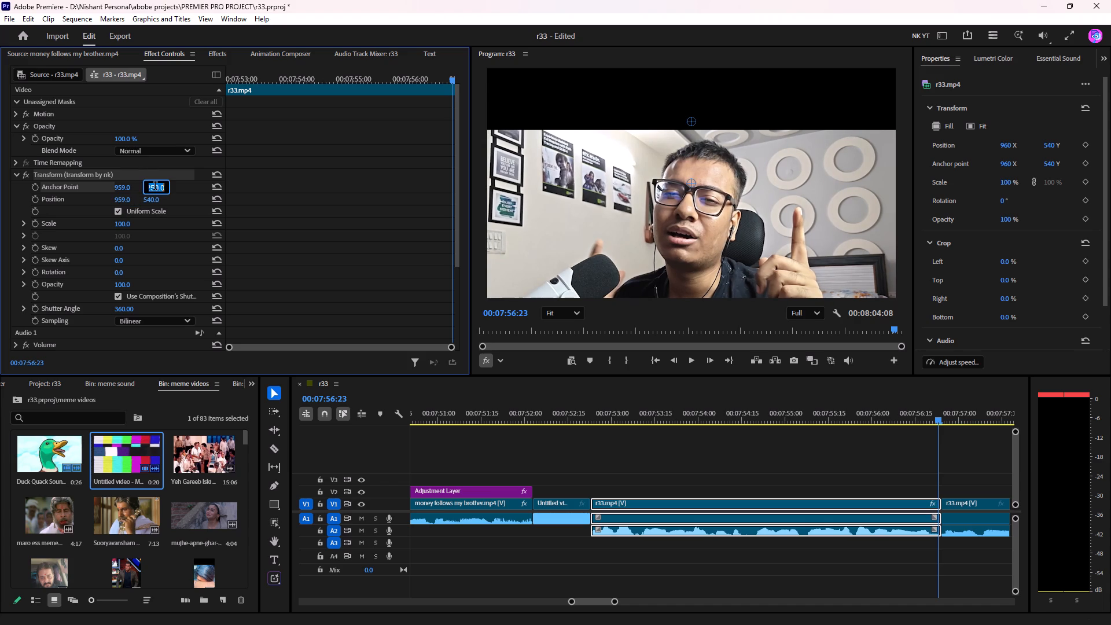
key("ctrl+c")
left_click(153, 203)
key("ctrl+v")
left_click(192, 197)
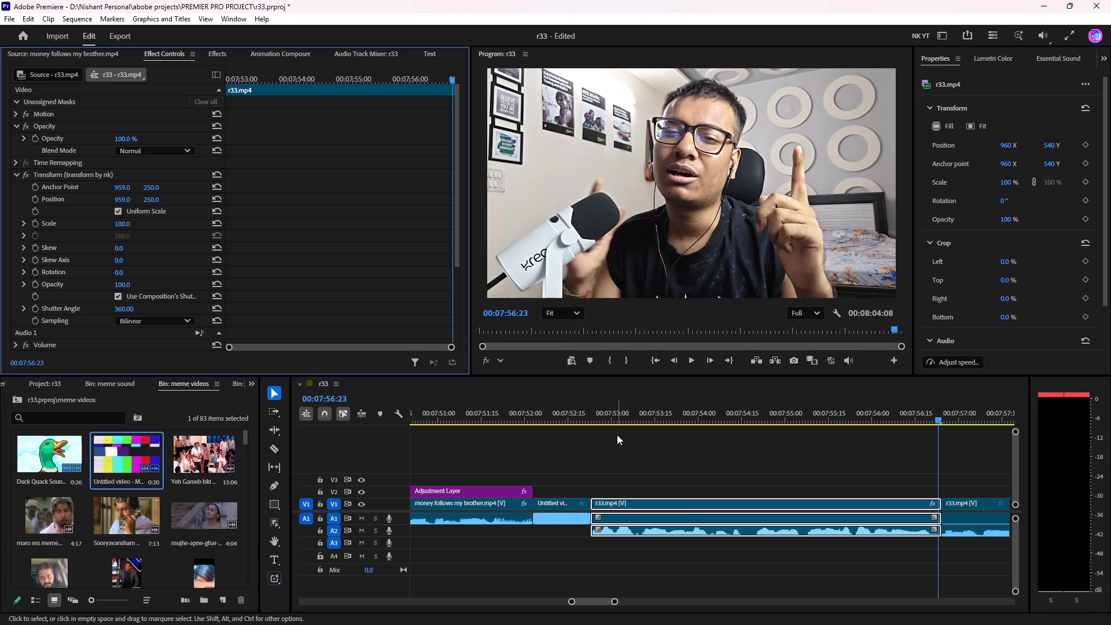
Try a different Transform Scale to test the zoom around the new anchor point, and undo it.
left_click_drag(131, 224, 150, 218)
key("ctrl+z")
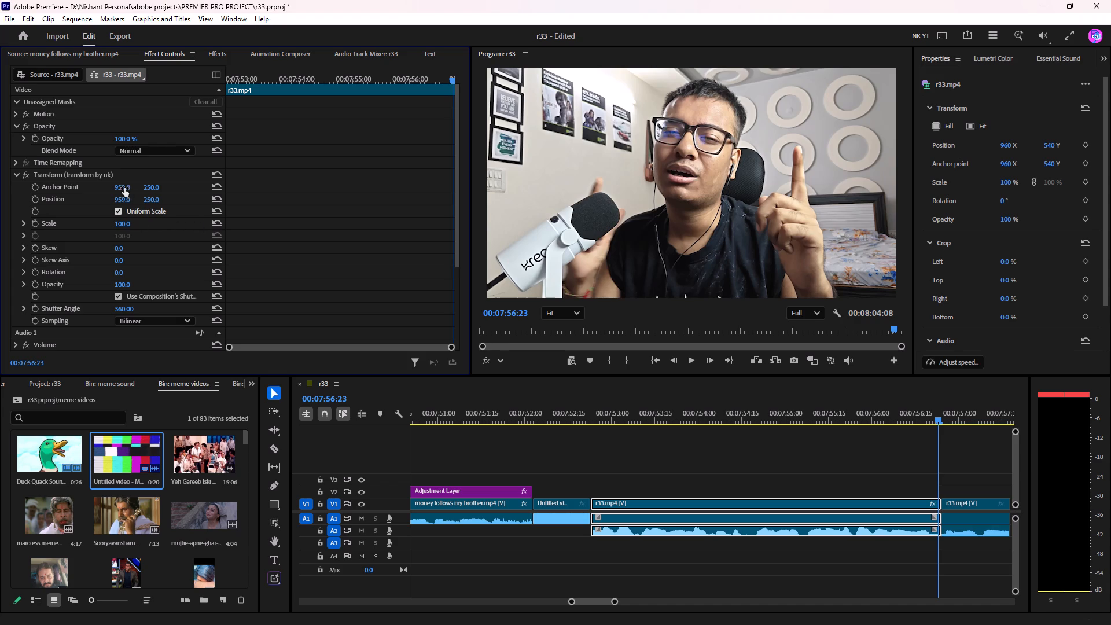
Set the Transform Anchor Point's Y to 175 and copy that value into Position Y.
left_click(99, 185)
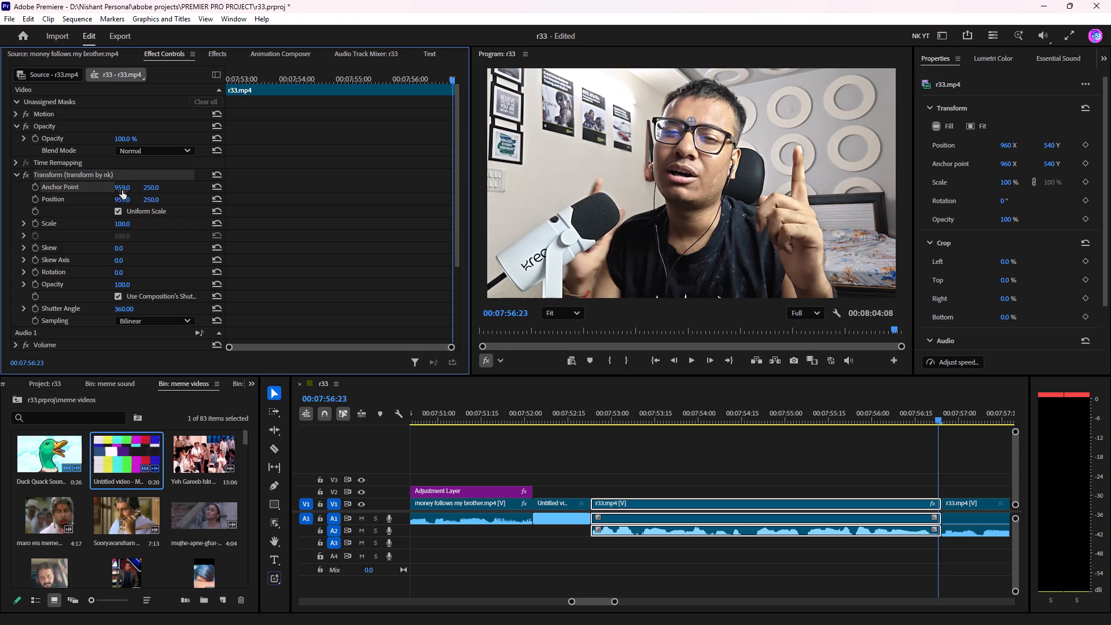
left_click_drag(122, 190, 115, 186)
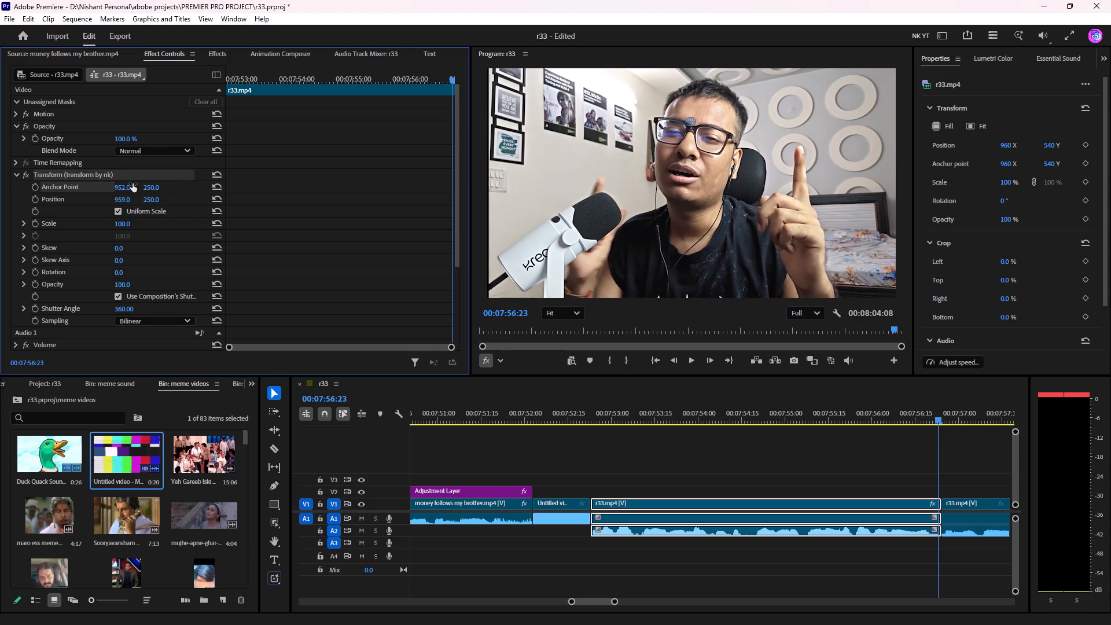
key("ctrl+z")
left_click_drag(152, 188, 112, 192)
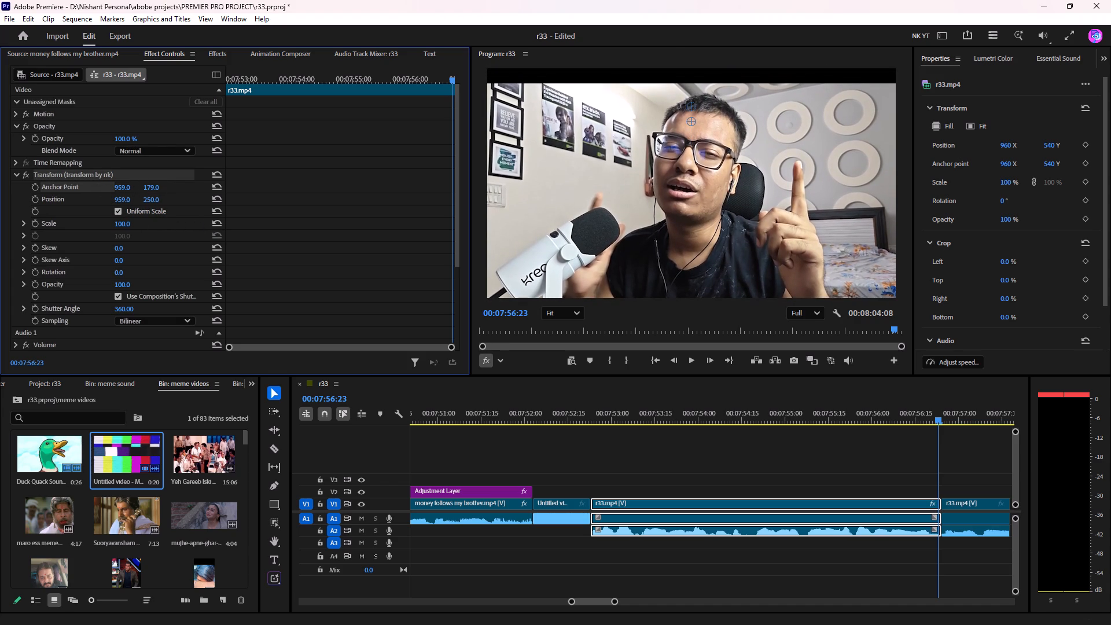
left_click_drag(112, 192, 111, 192)
left_click(152, 185)
left_click(152, 189)
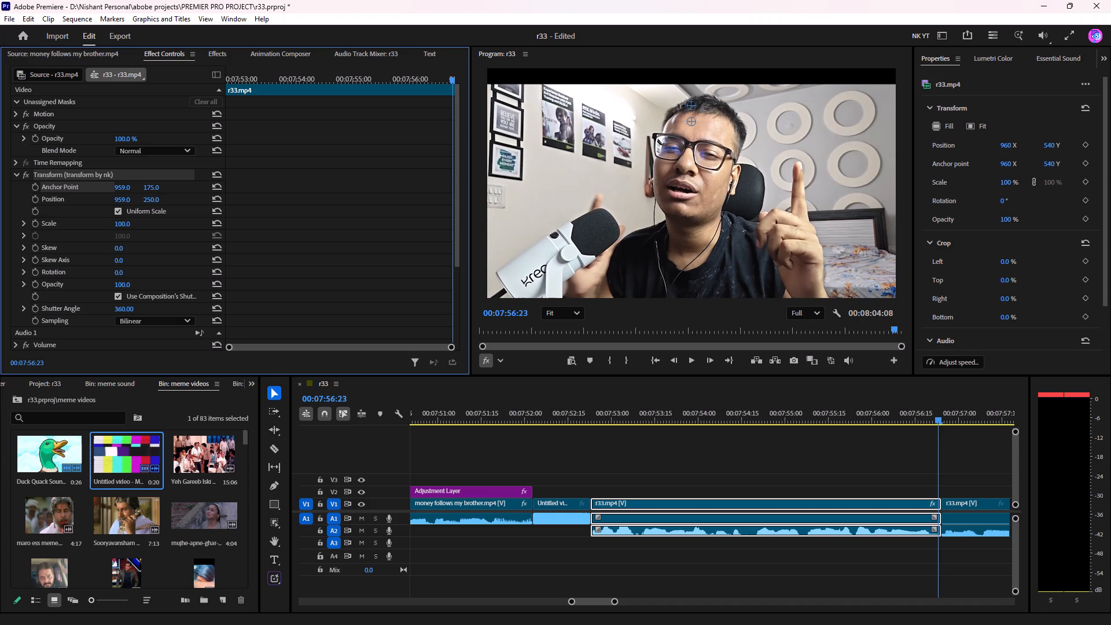
key("ctrl+c")
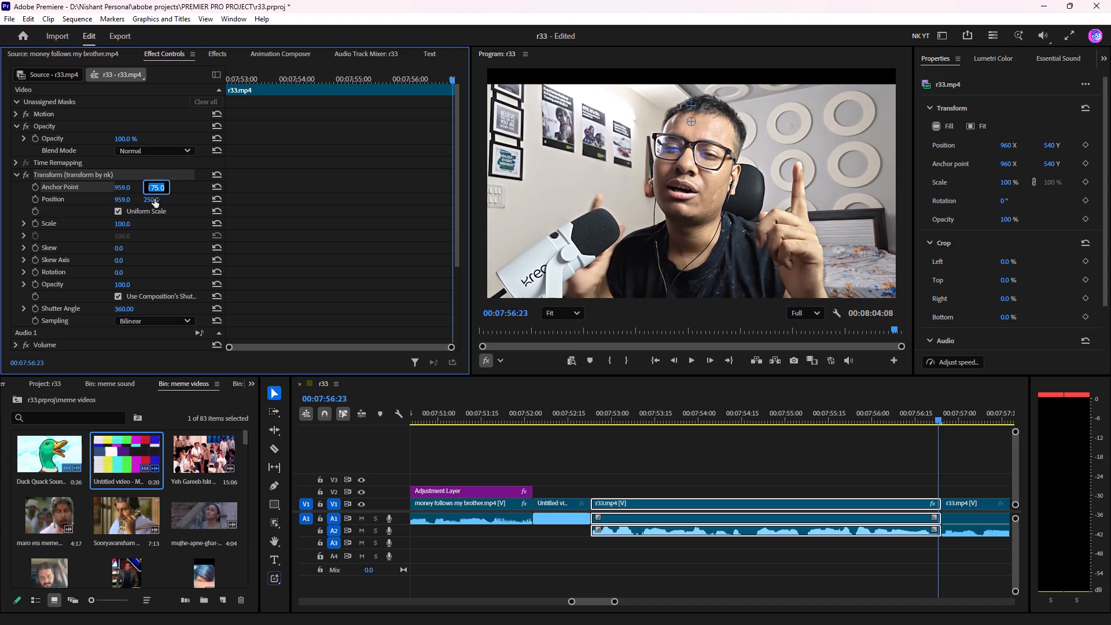
left_click(154, 199)
key("ctrl+v")
left_click(189, 194)
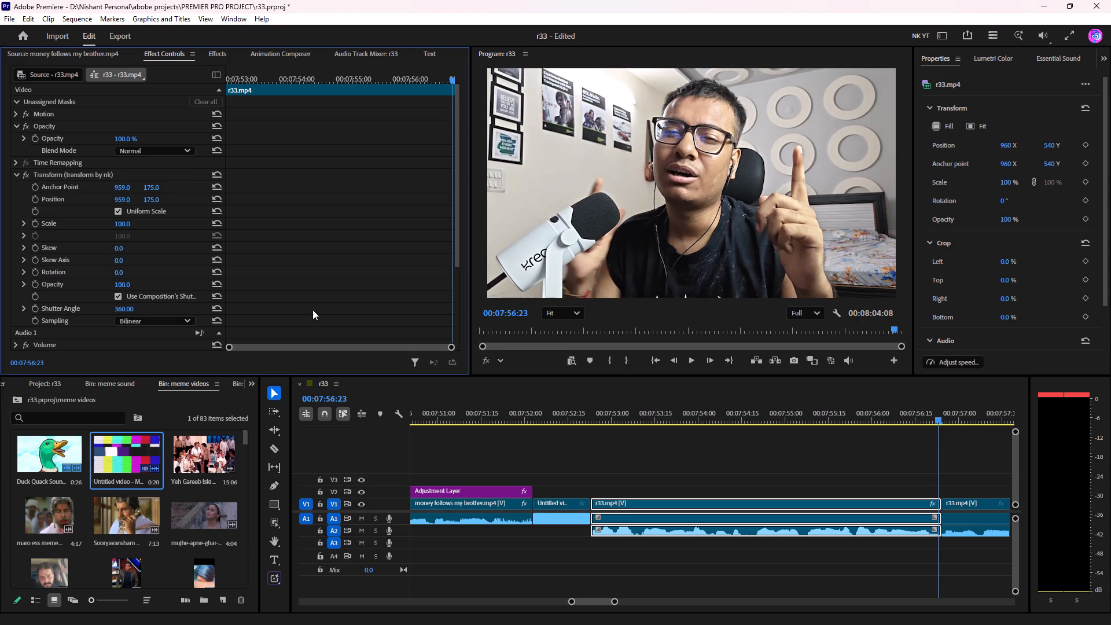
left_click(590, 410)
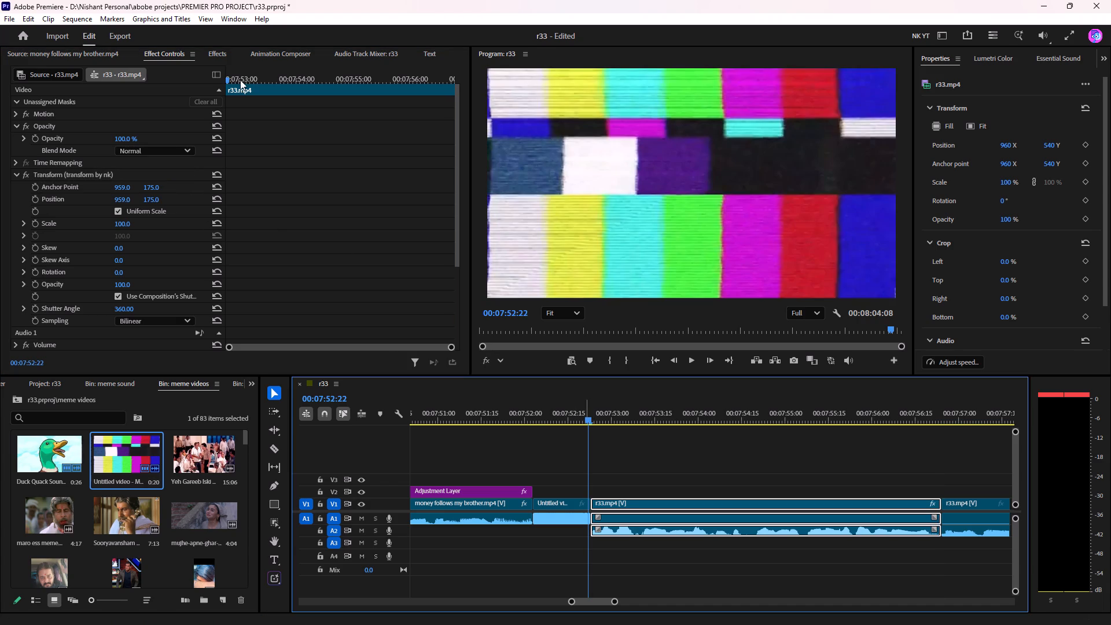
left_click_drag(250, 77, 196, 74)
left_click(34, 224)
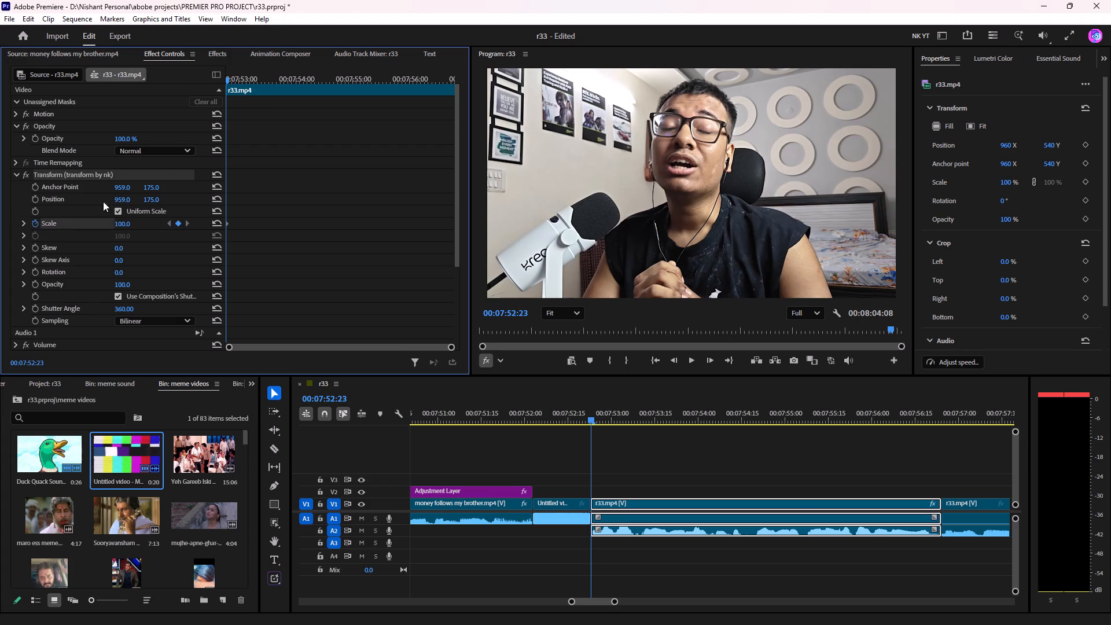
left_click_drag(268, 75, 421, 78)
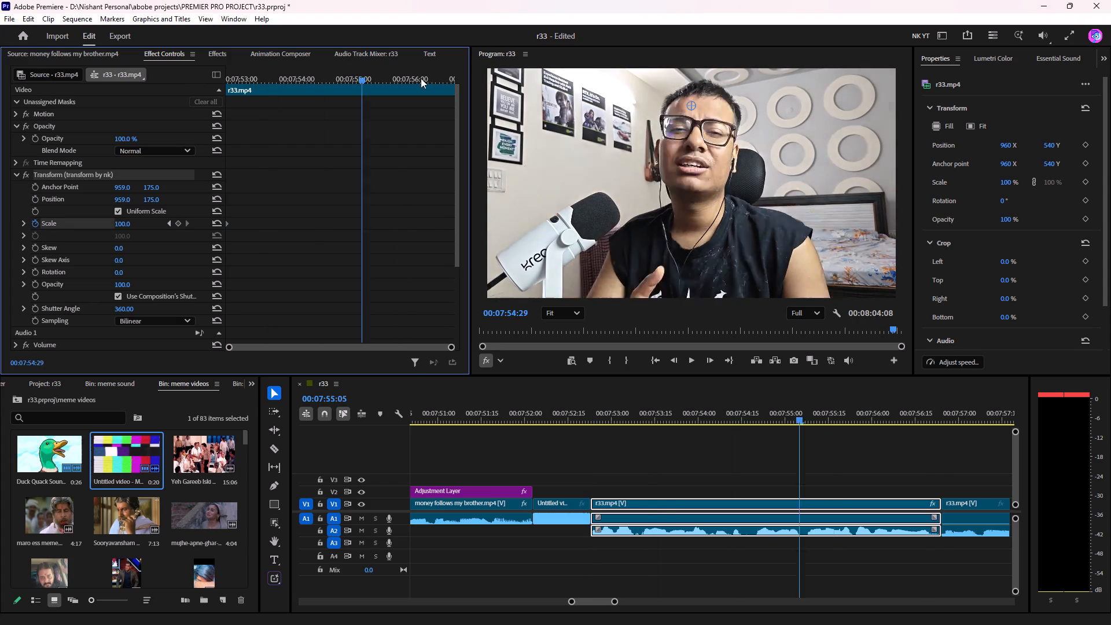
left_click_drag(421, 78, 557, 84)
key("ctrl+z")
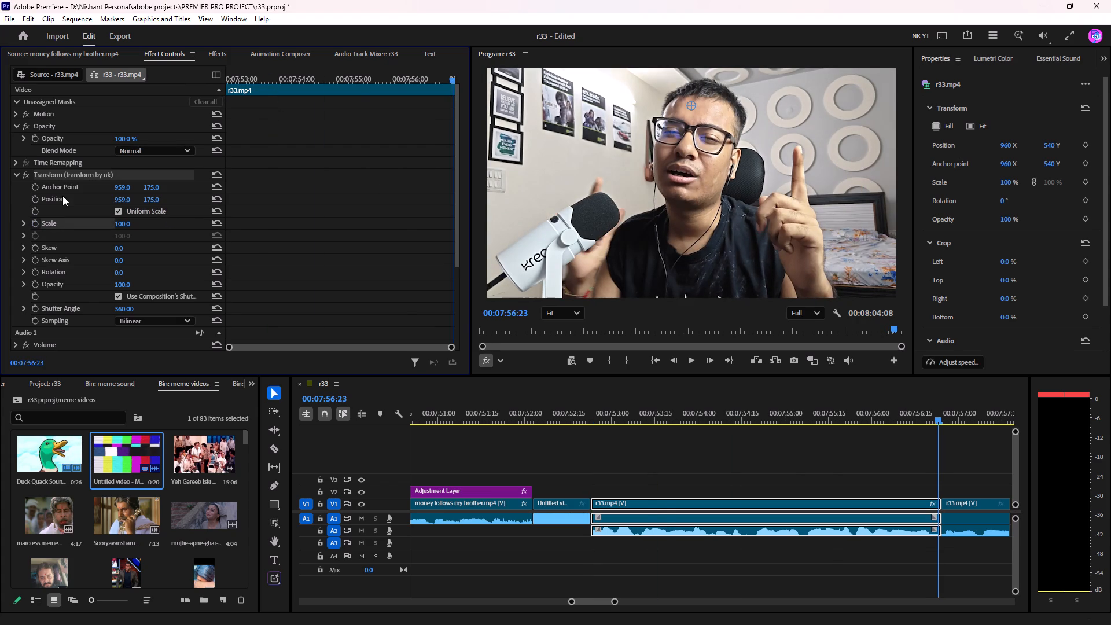
Copy the Transform effect from the current r33.mp4 clip and paste it onto all the r33.mp4 clips that follow it.
left_click(62, 176)
key("ctrl+c")
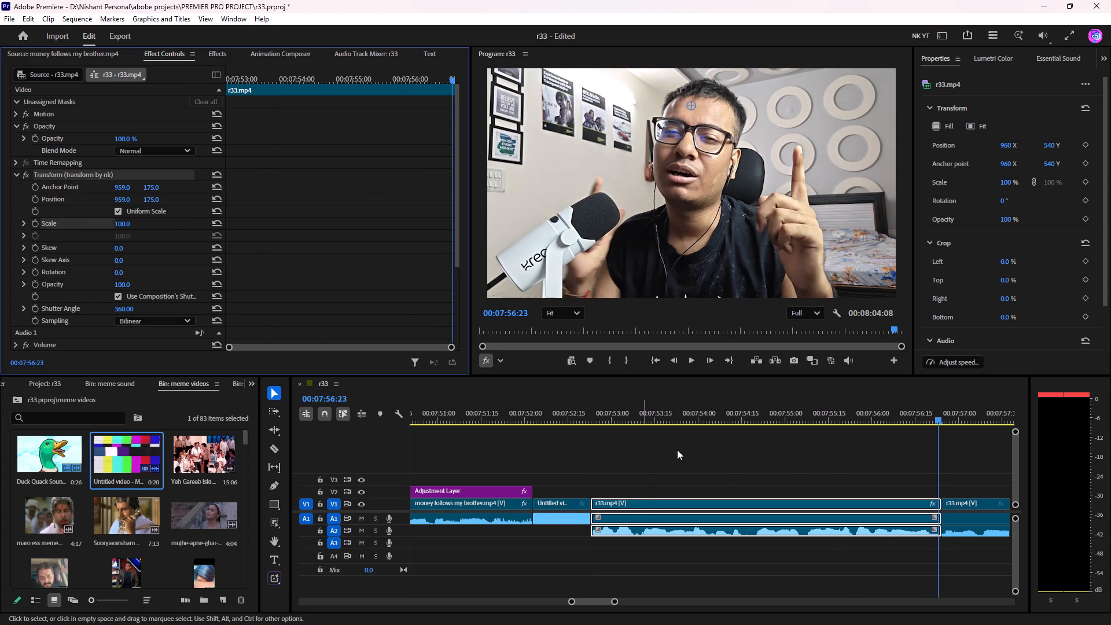
scroll(834, 452, "down", 14)
left_click_drag(856, 472, 1048, 535)
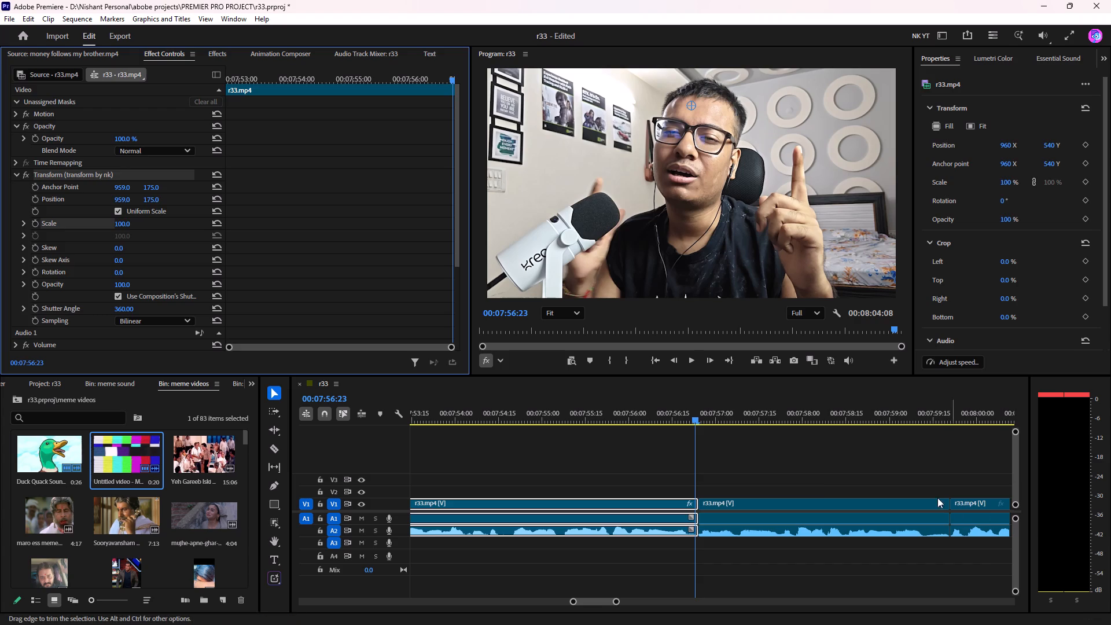
left_click_drag(825, 461, 713, 547)
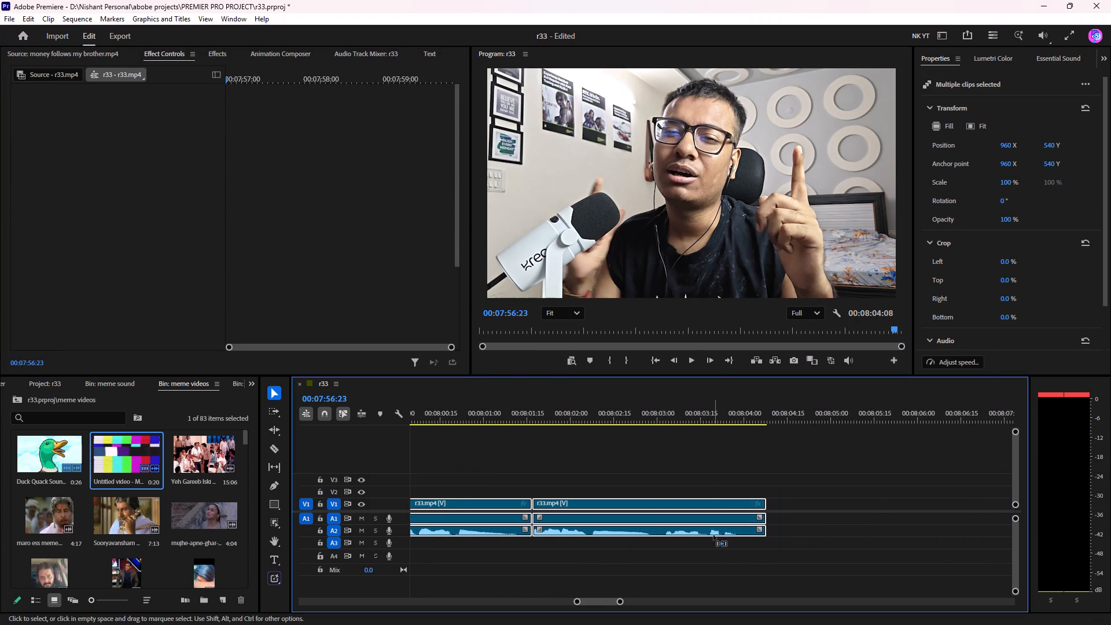
key("ctrl+v")
On the clip after the color-bars meme, keyframe Transform Scale at 100 on its first frame and 132 at 00:07:53:03.
scroll(584, 420, "up", 19)
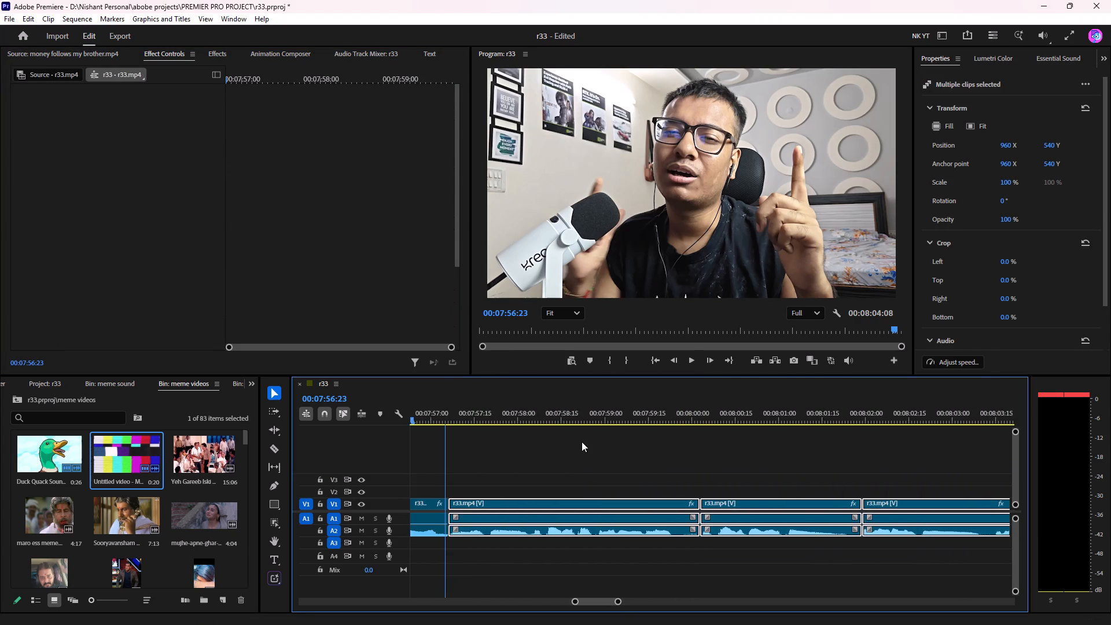
scroll(582, 442, "up", 13)
left_click(575, 505)
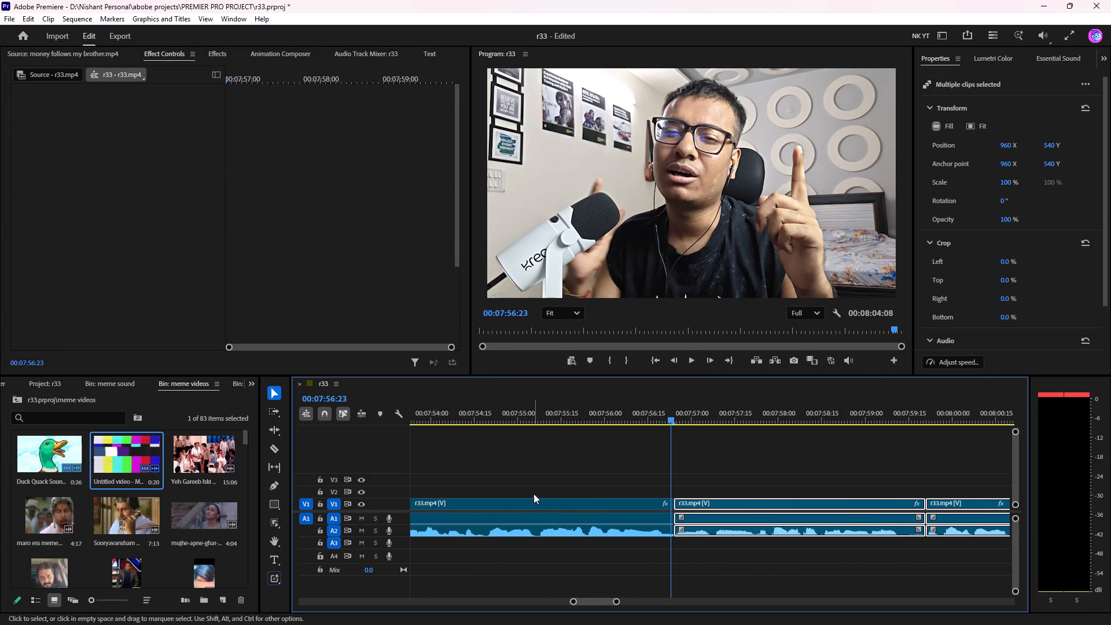
left_click(535, 506)
left_click_drag(281, 81, 84, 68)
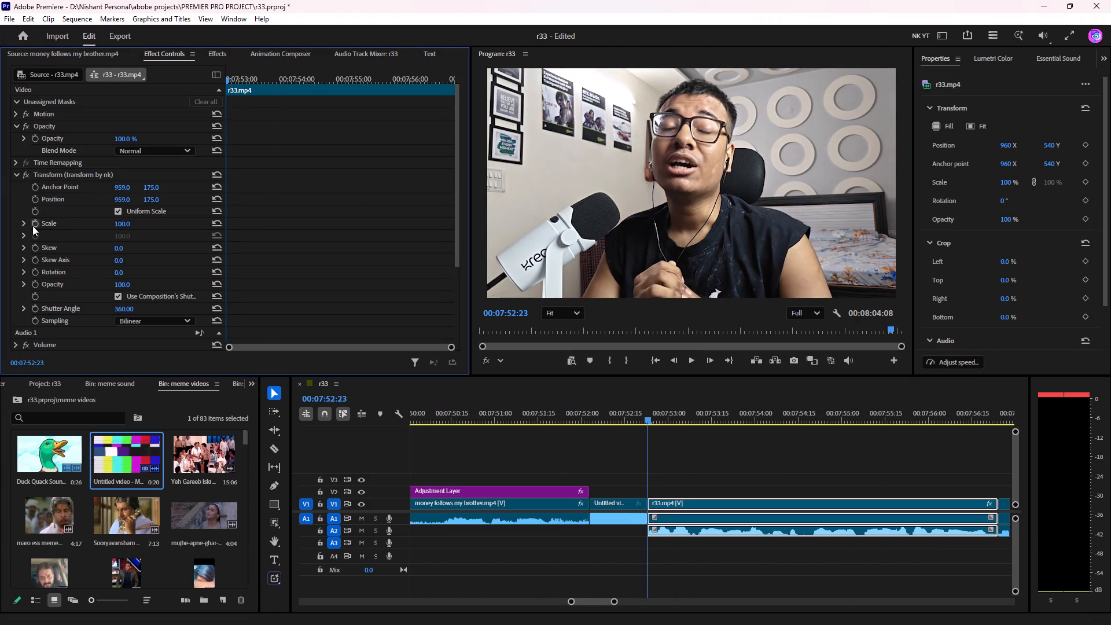
left_click(34, 225)
left_click(246, 82)
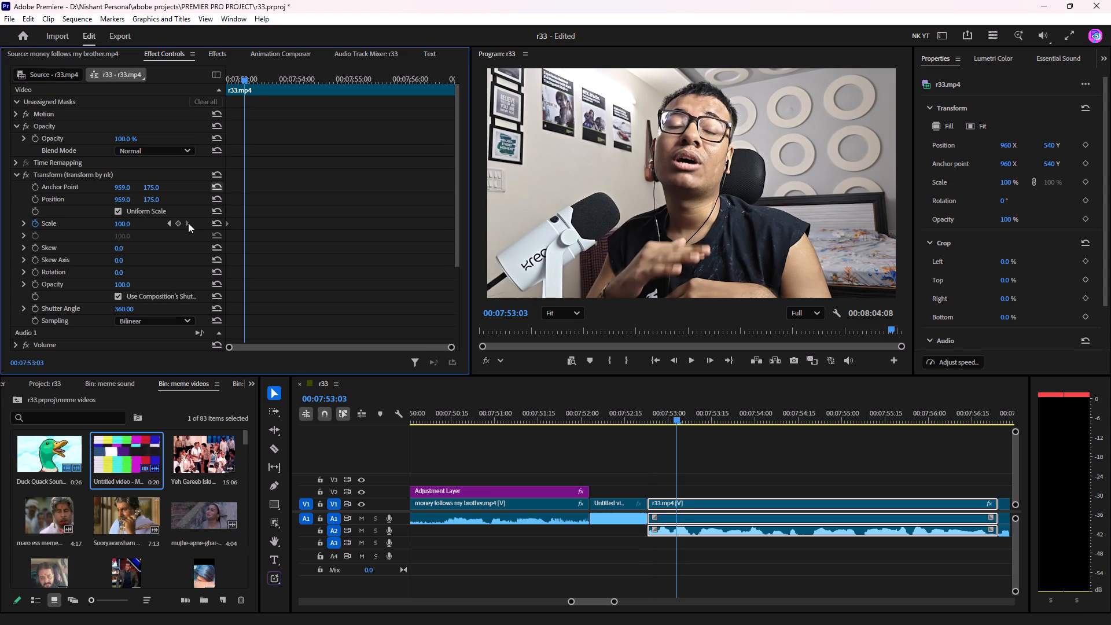
left_click_drag(133, 226, 152, 225)
Add a larger Transform Scale keyframe on that clip's last frame, 00:07:56:23, and play back the zoom.
left_click_drag(286, 78, 602, 69)
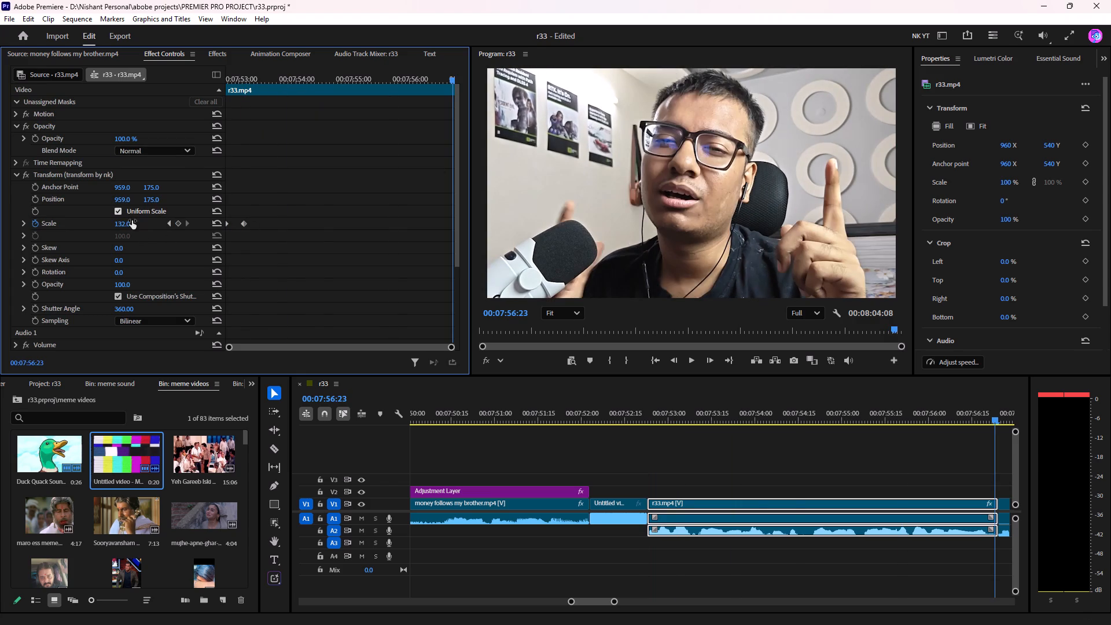
left_click_drag(132, 221, 149, 220)
left_click(628, 404)
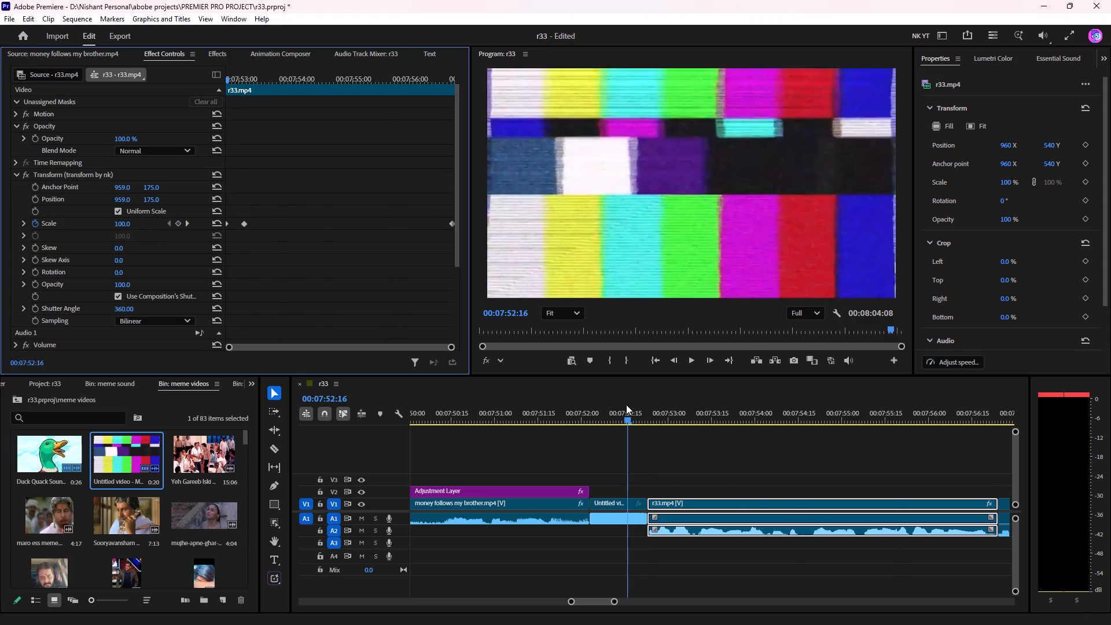
key("space")
scroll(731, 403, "down", 19)
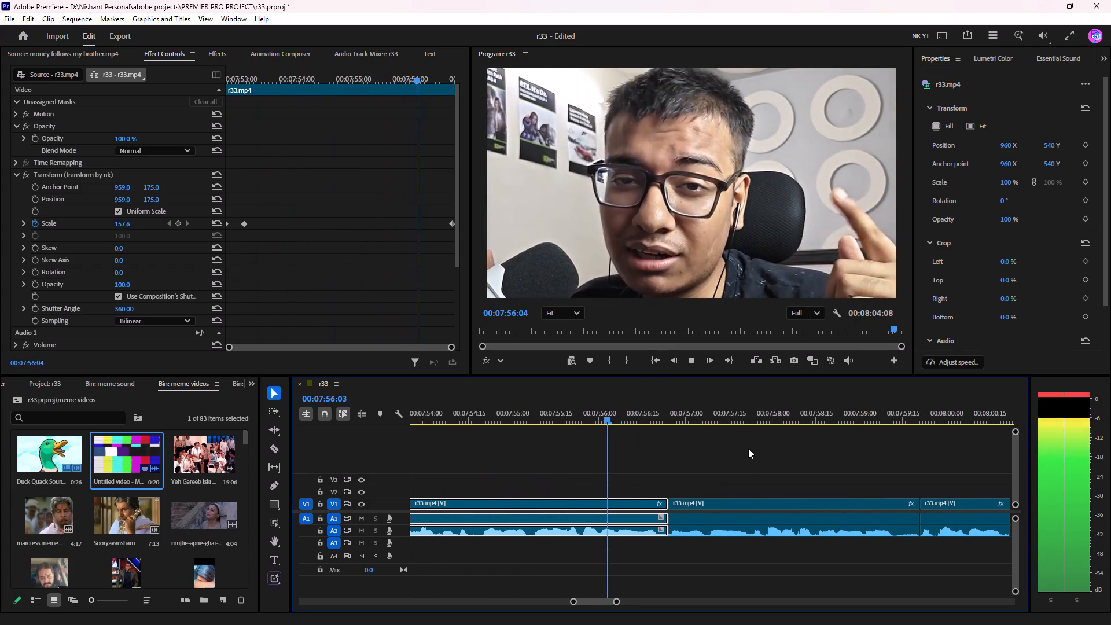
key("space")
Keyframe the next clip's Transform Scale from 100 at 00:07:56:24 to a larger value at 00:07:59:20, and play back the zoom.
left_click(721, 501)
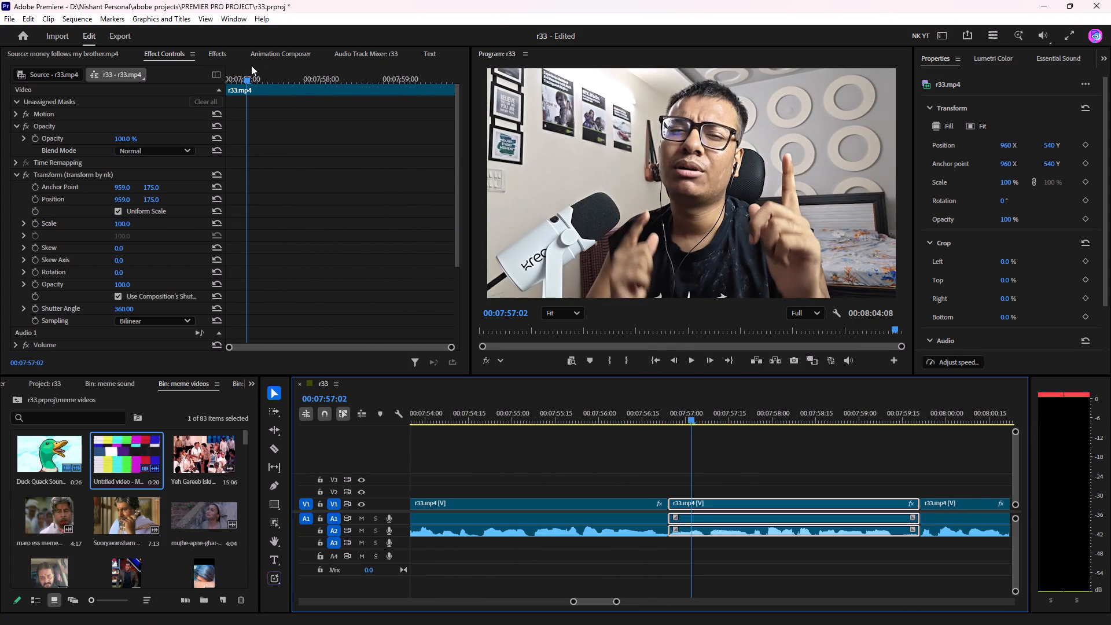
left_click_drag(256, 83, 99, 69)
left_click(38, 224)
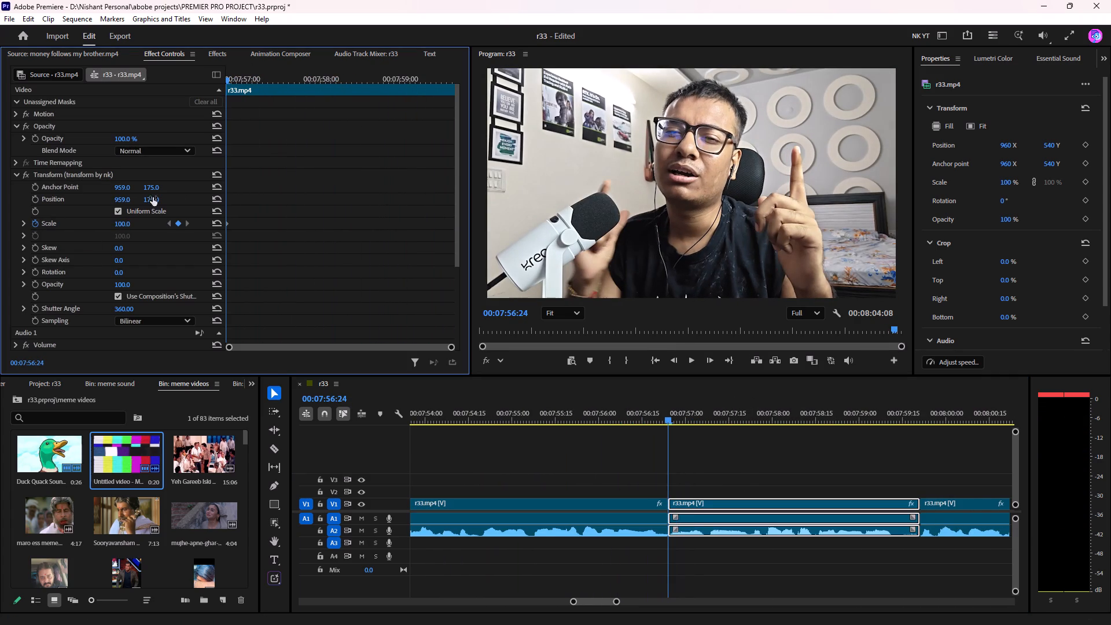
left_click_drag(242, 80, 571, 80)
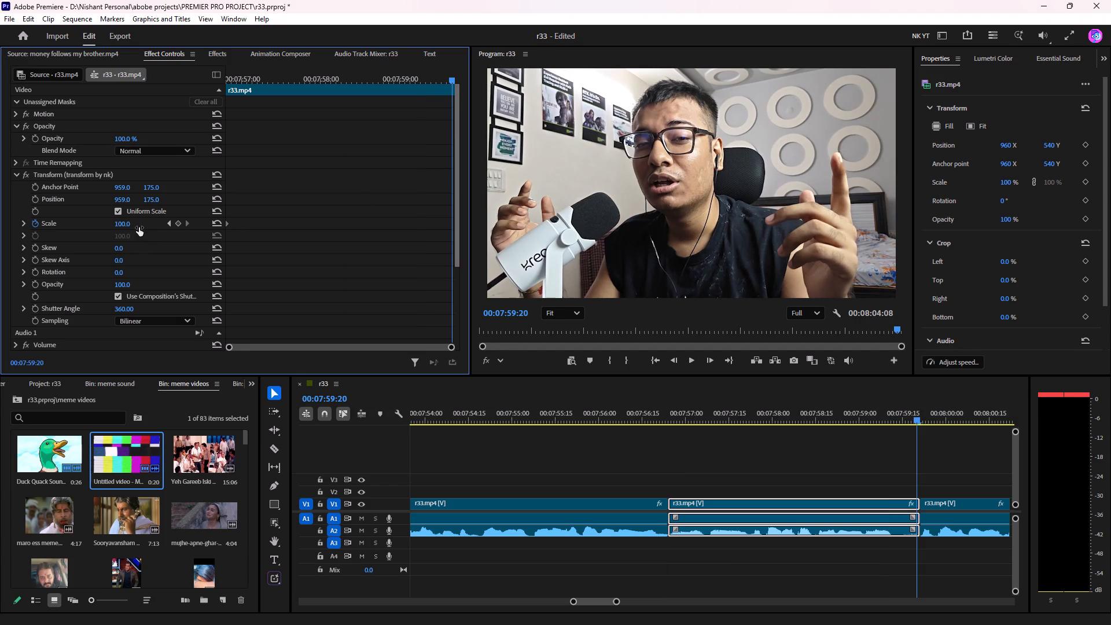
left_click_drag(139, 227, 158, 228)
left_click(630, 409)
key("space")
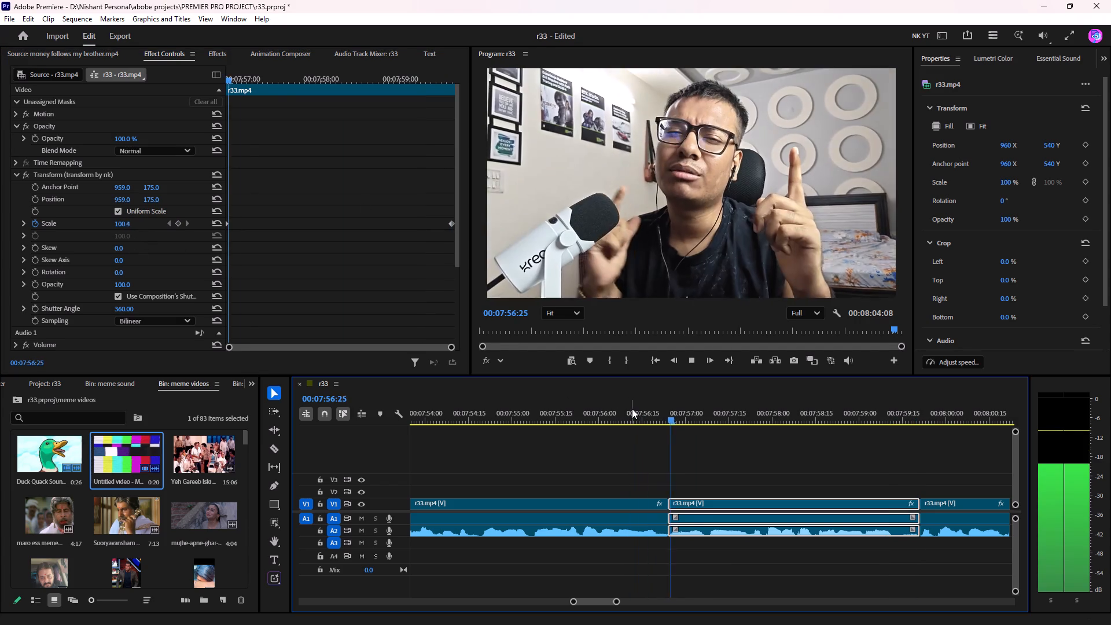
scroll(632, 409, "down", 9)
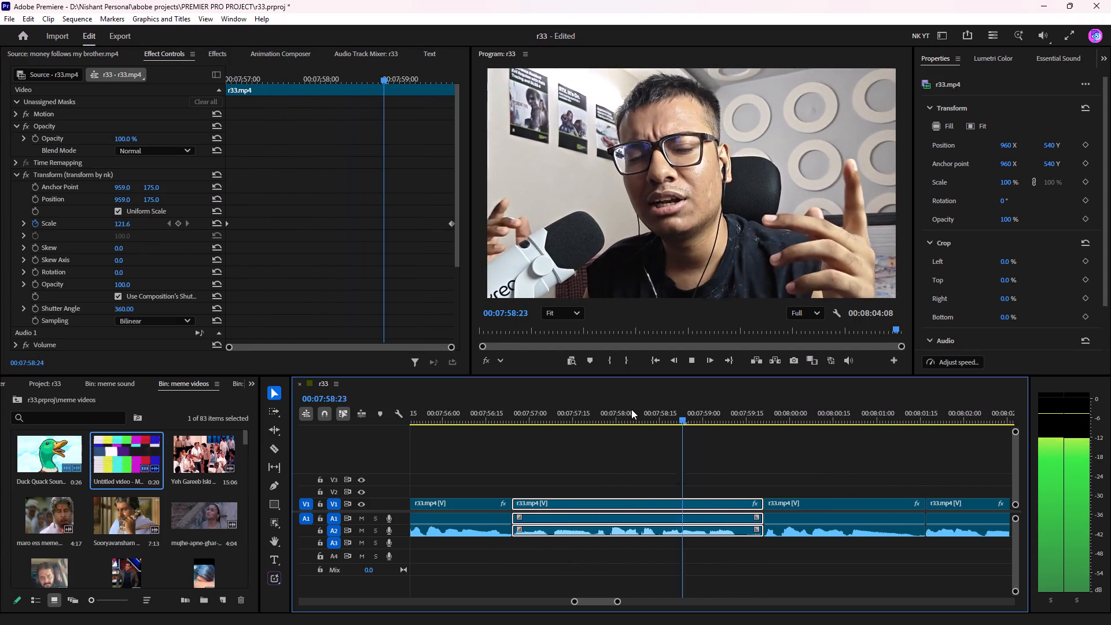
scroll(670, 423, "down", 3)
key("space")
Keyframe the following clip's Transform Scale from 157 at 00:07:59:21 to a larger value at 00:08:01:16, and play it back.
left_click(746, 508)
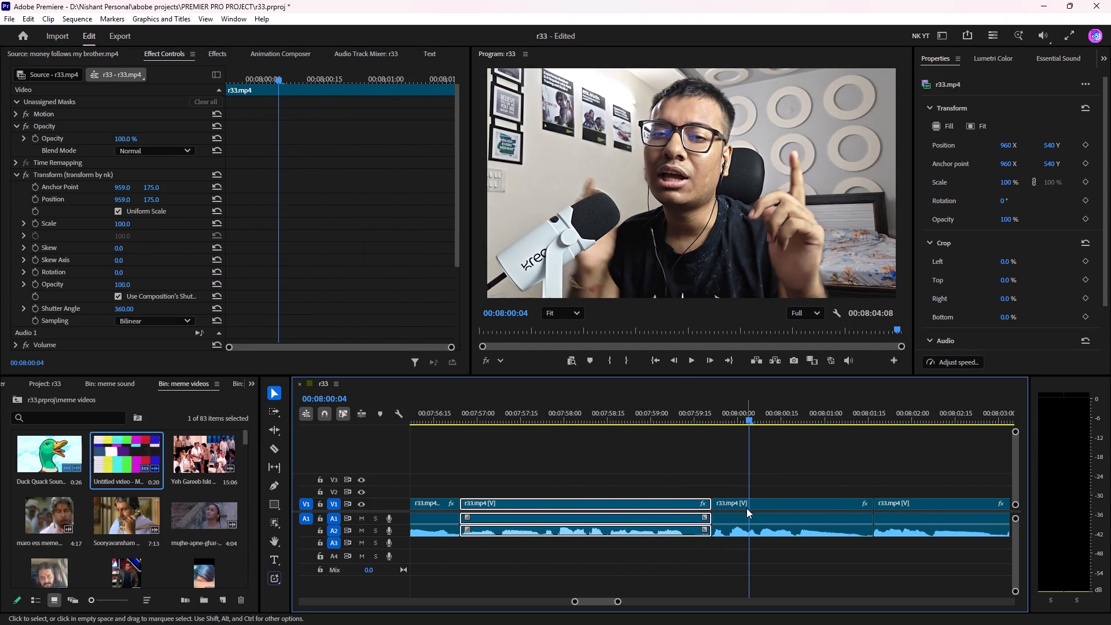
left_click_drag(275, 72, 187, 91)
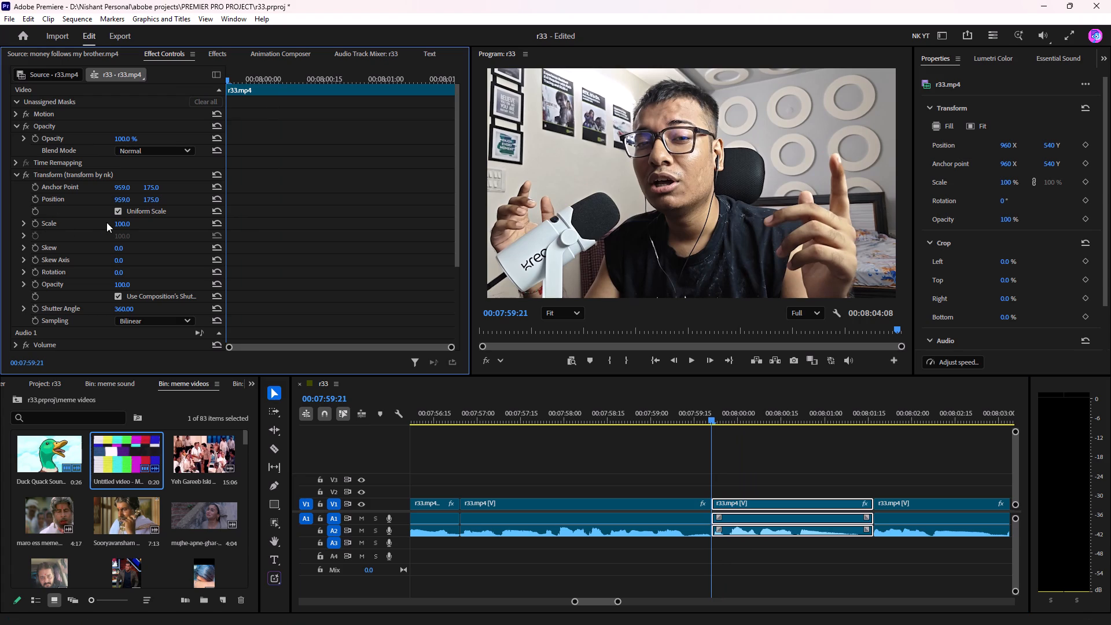
left_click_drag(119, 223, 152, 223)
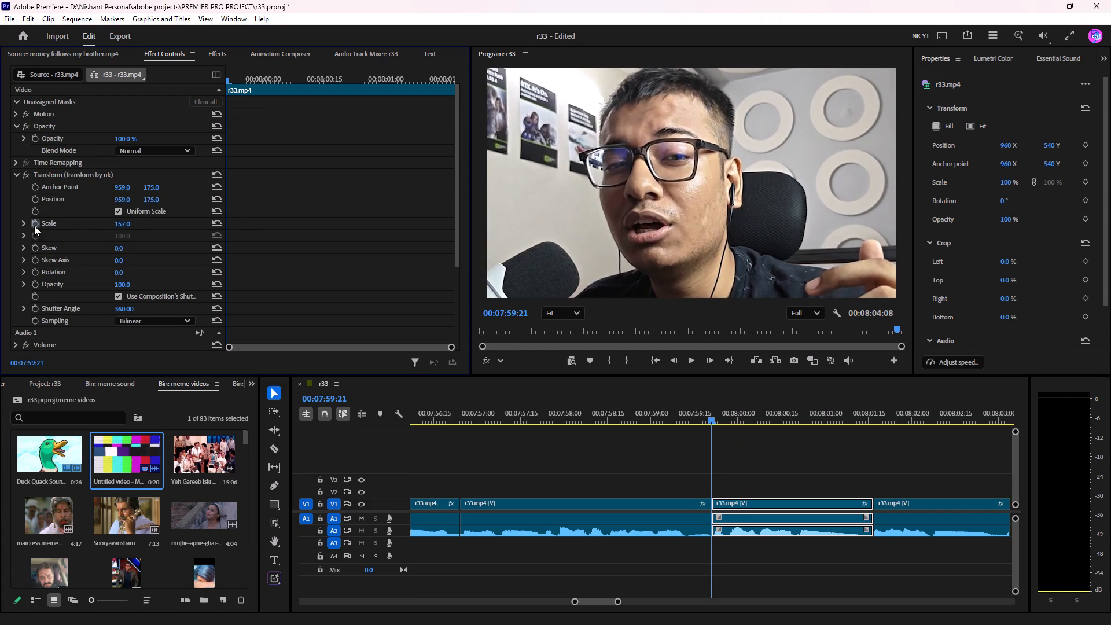
left_click(34, 226)
left_click_drag(285, 64, 443, 65)
left_click_drag(377, 73, 522, 87)
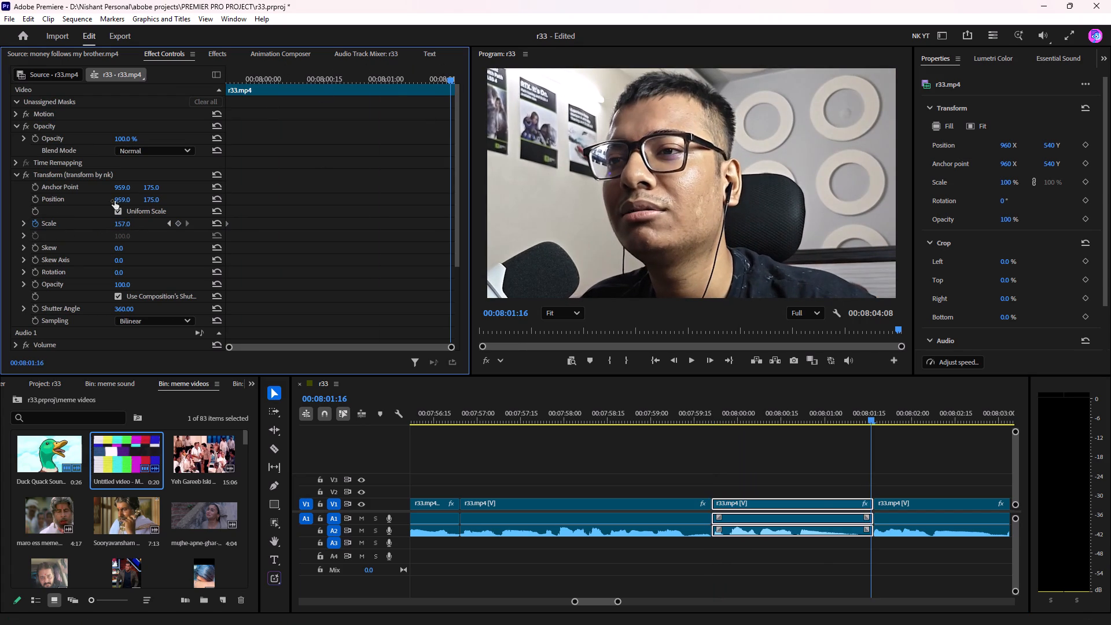
left_click_drag(126, 225, 152, 223)
left_click(696, 422)
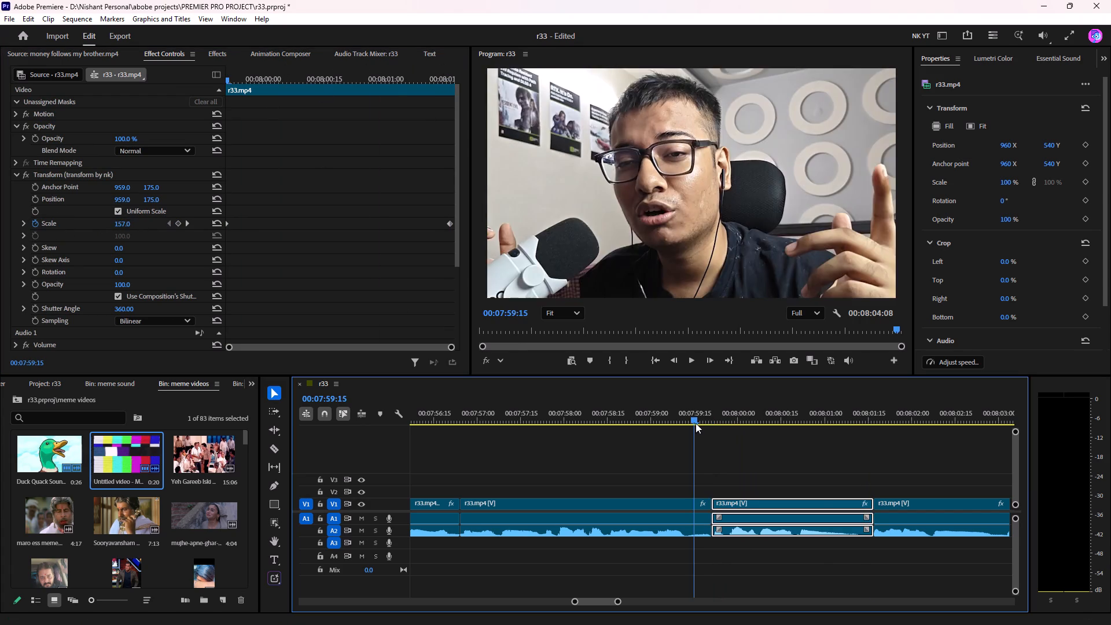
key("space")
left_click(660, 389)
left_click(658, 406)
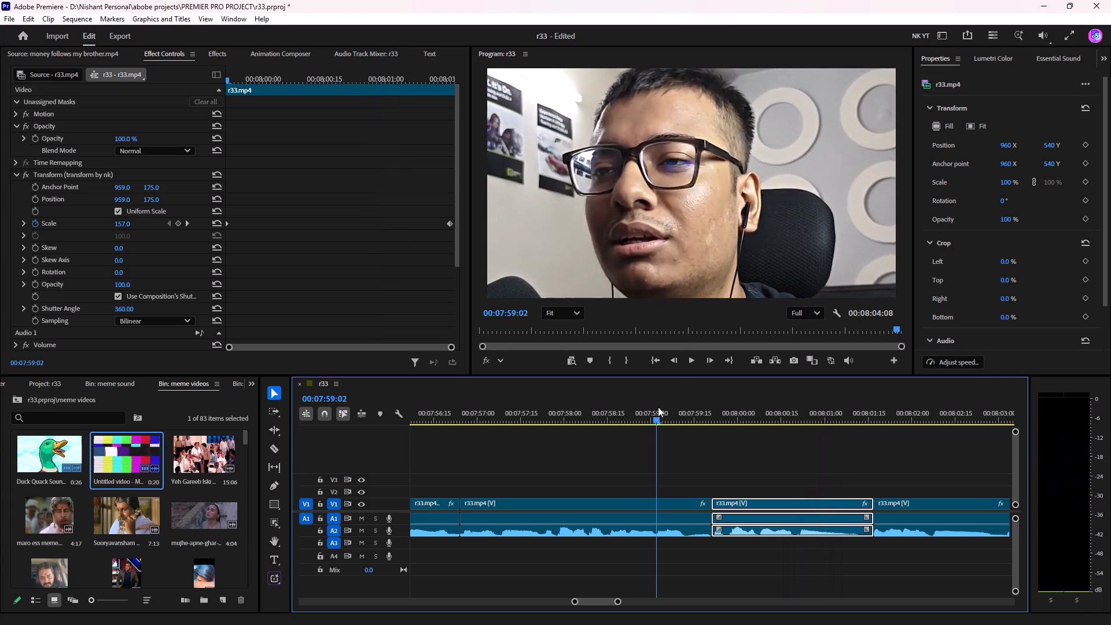
key("space")
scroll(675, 404, "down", 3)
key("space")
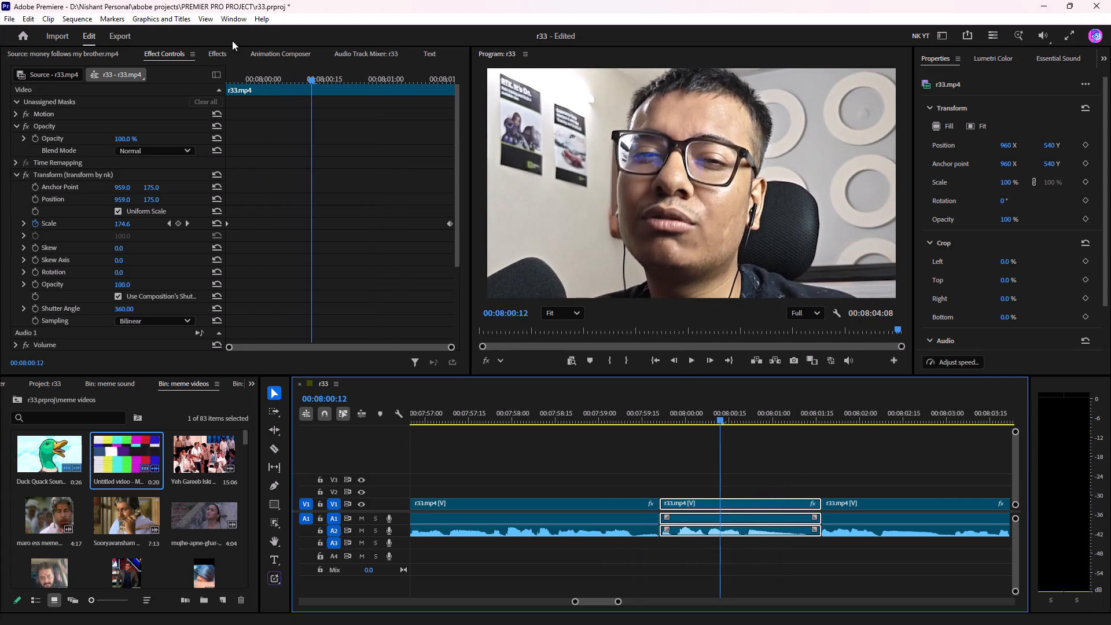
Turn this clip's zoom into a zoom-out by greatly raising the first Scale keyframe and lowering the last to 140, and preview it.
left_click_drag(263, 81, 136, 93)
left_click_drag(120, 225, 130, 222)
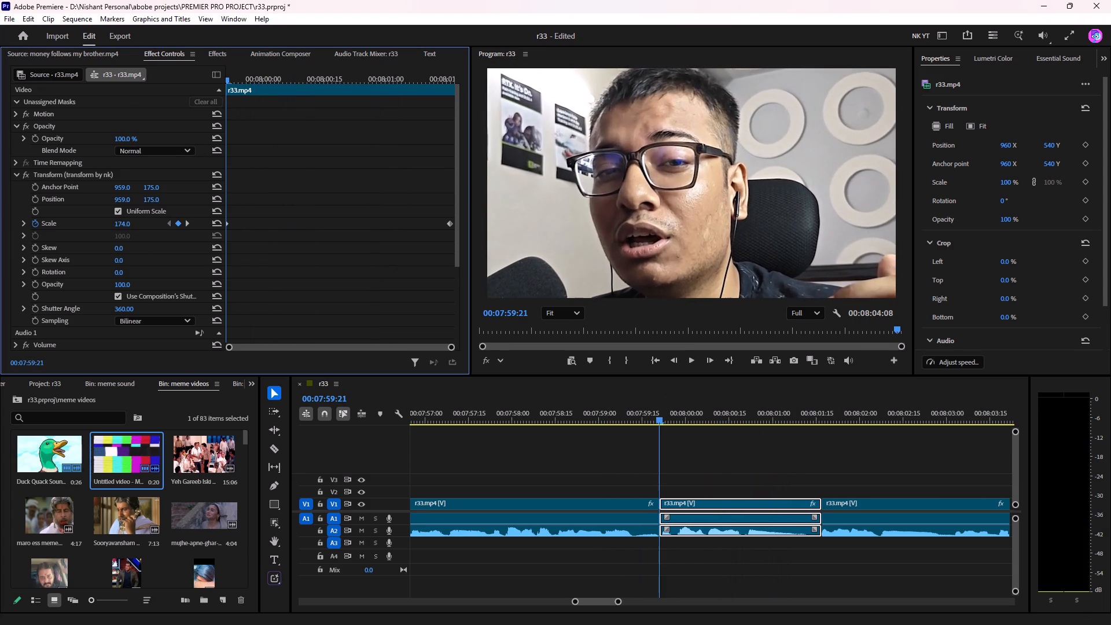
left_click_drag(130, 222, 192, 223)
left_click_drag(257, 76, 366, 91)
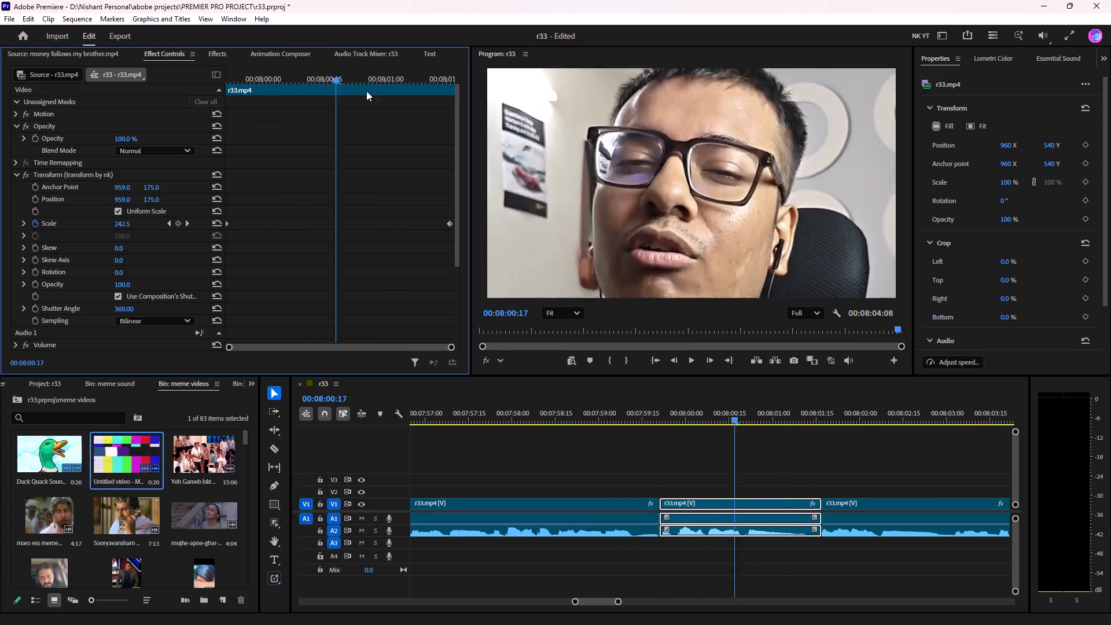
left_click_drag(366, 91, 585, 109)
left_click_drag(116, 224, 98, 231)
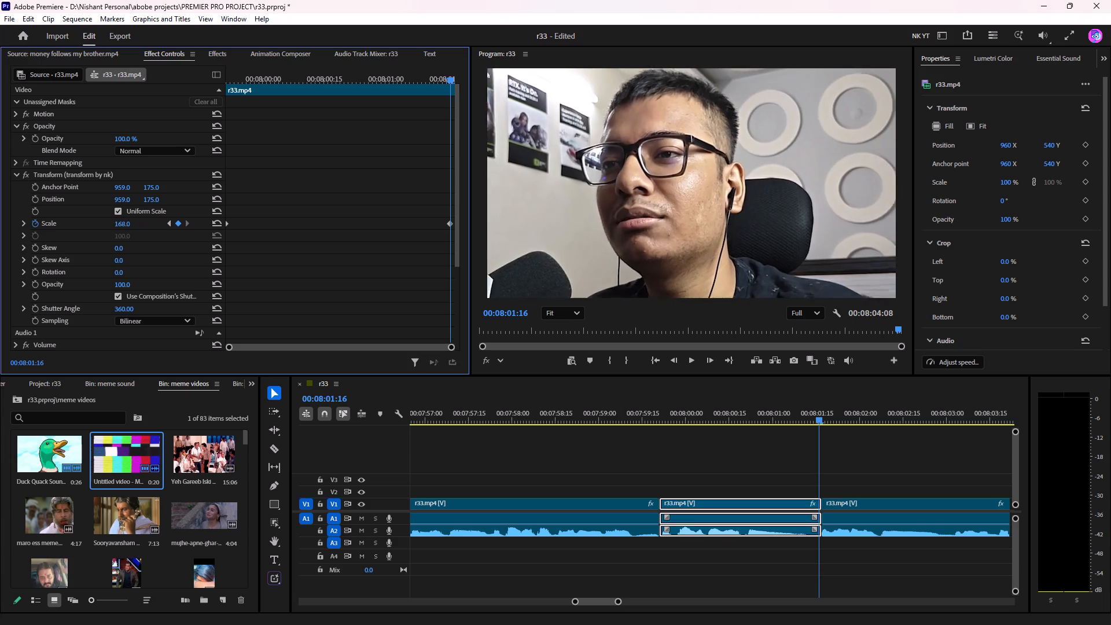
left_click_drag(98, 231, 83, 234)
left_click(637, 411)
key("space")
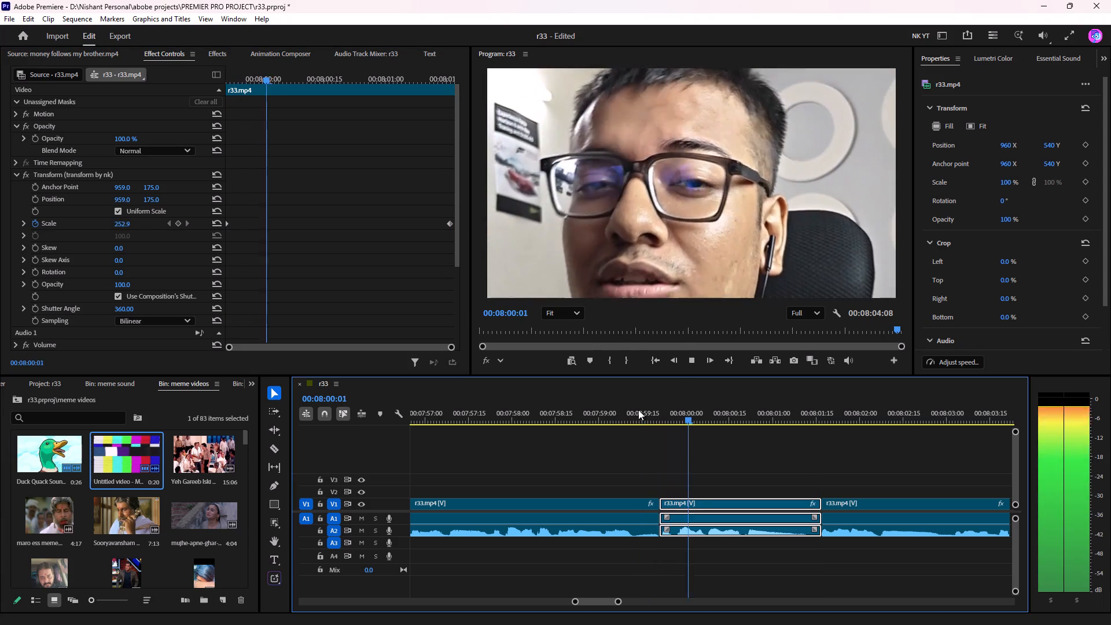
key("space")
Set the Transform Scale keyframe at 00:07:59:21 to 177 and play back the zoom-out.
left_click_drag(271, 75, 119, 100)
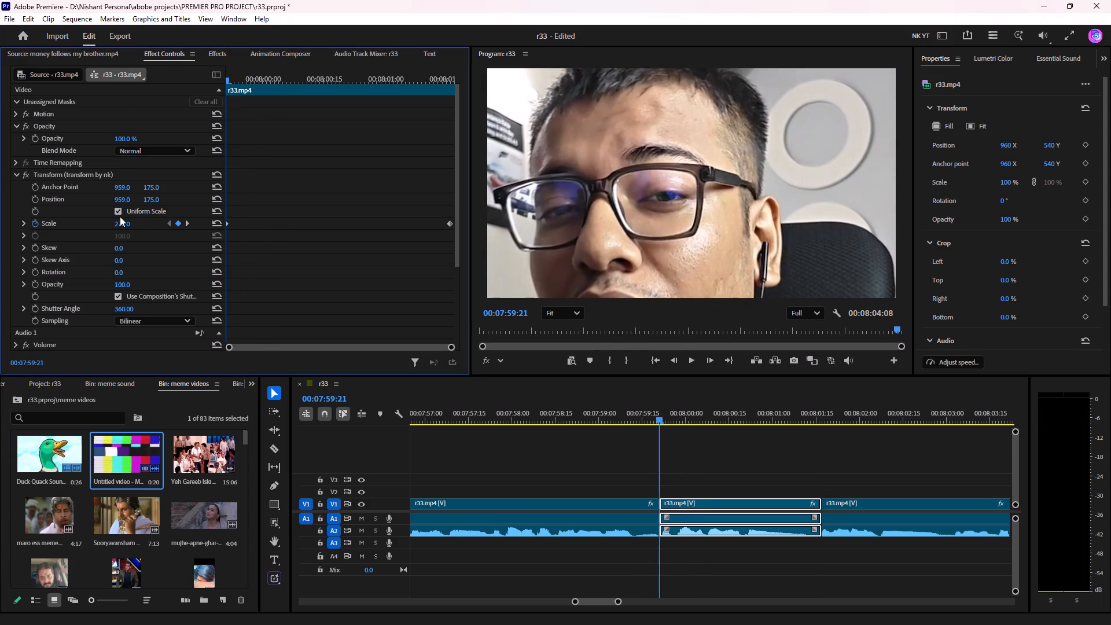
left_click_drag(122, 223, 65, 230)
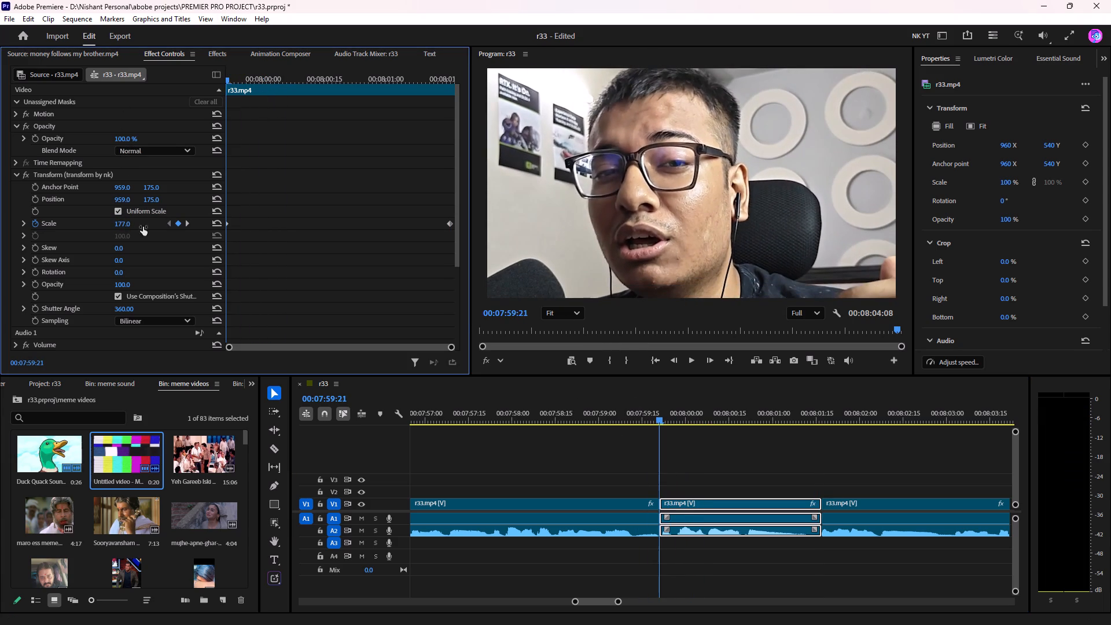
left_click(619, 409)
key("space")
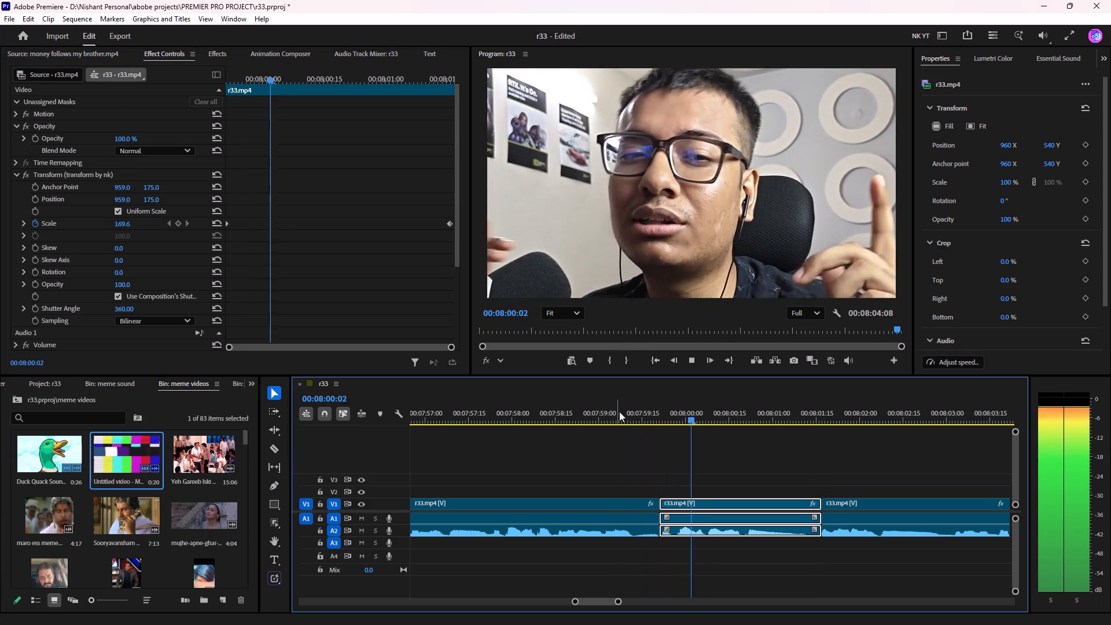
scroll(703, 386, "down", 9)
key("space")
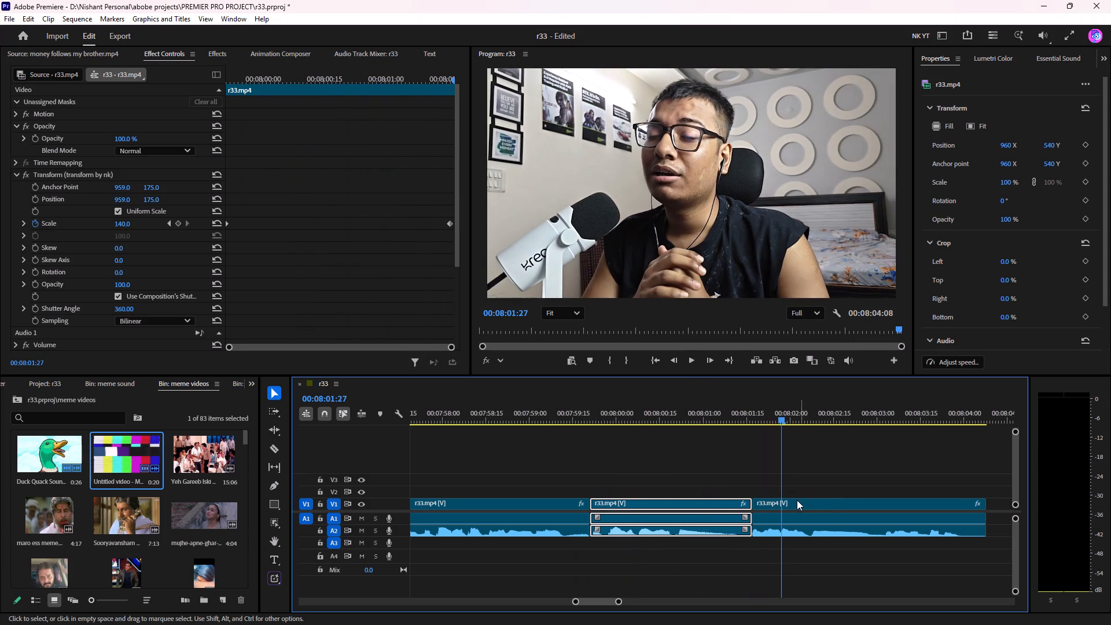
Keyframe the last r33 clip's Transform Scale from 100 at 00:08:01:17 to 141 at 00:08:01:28.
left_click(794, 500)
left_click_drag(252, 77, 146, 91)
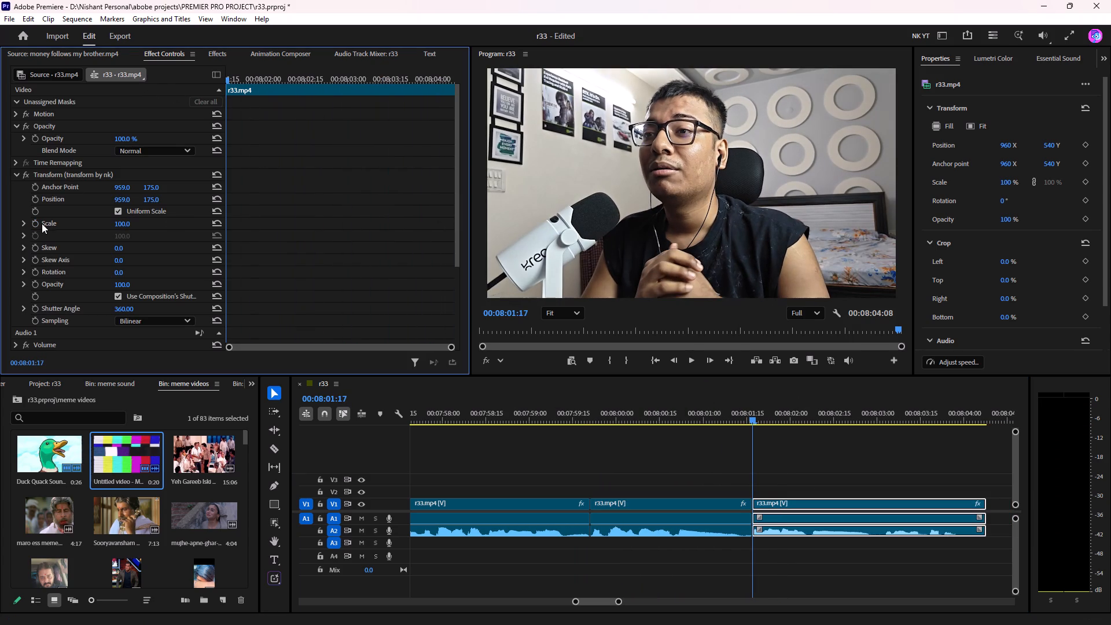
left_click(36, 224)
left_click(243, 74)
left_click(258, 76)
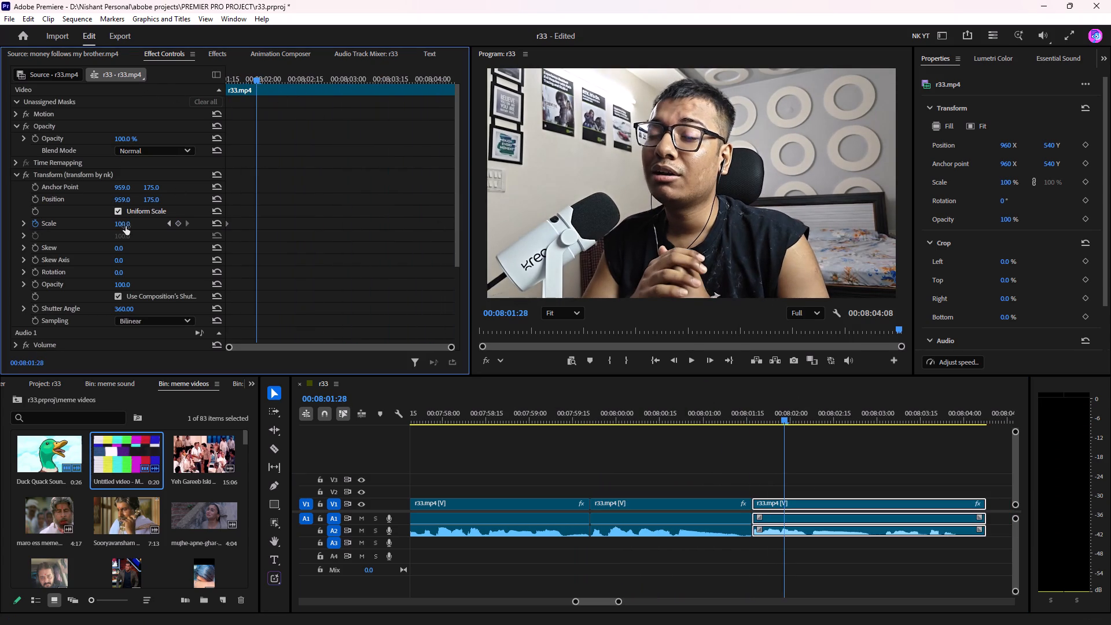
left_click_drag(125, 223, 148, 218)
Add a Transform Scale keyframe of 169 at 00:08:04:07 on the last clip and play back its zoom.
left_click_drag(282, 79, 529, 77)
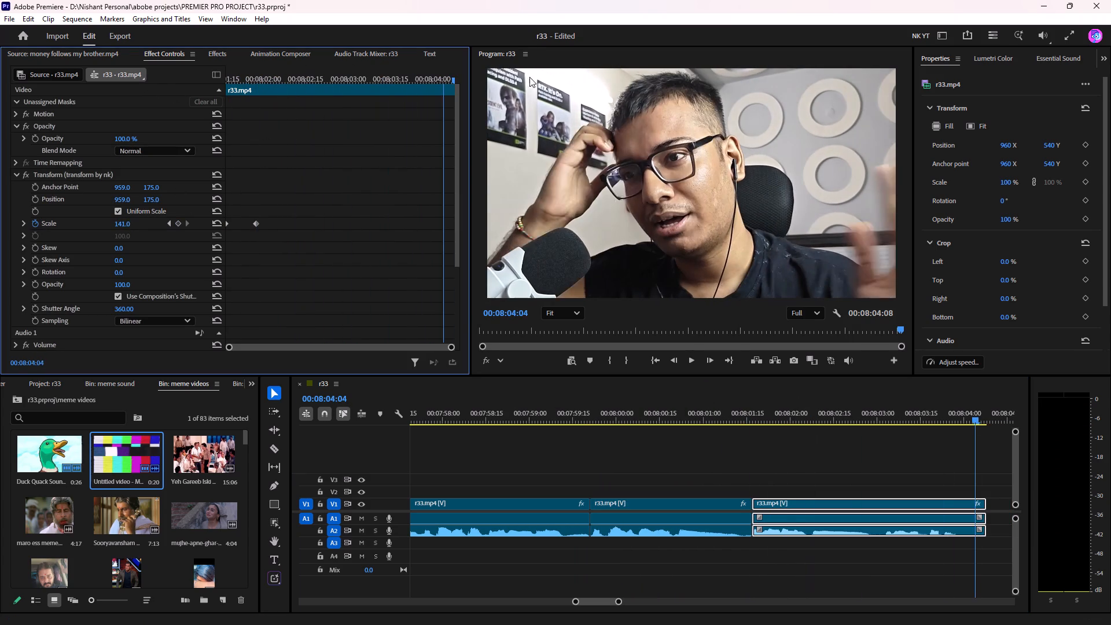
left_click_drag(529, 77, 556, 78)
left_click_drag(129, 225, 145, 224)
left_click(762, 421)
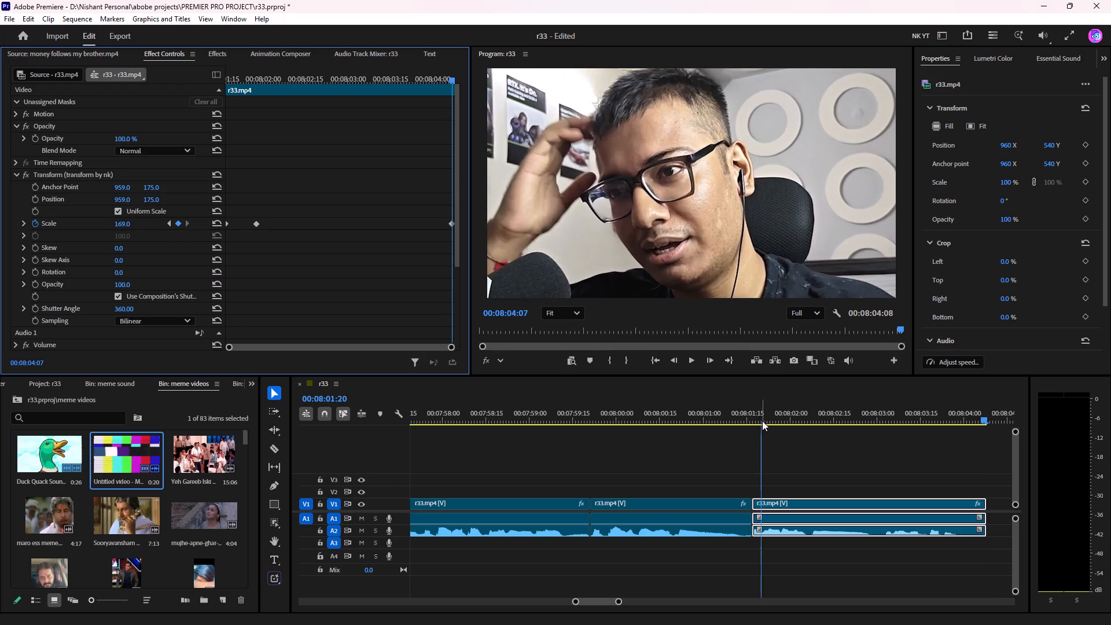
left_click(741, 416)
key("space")
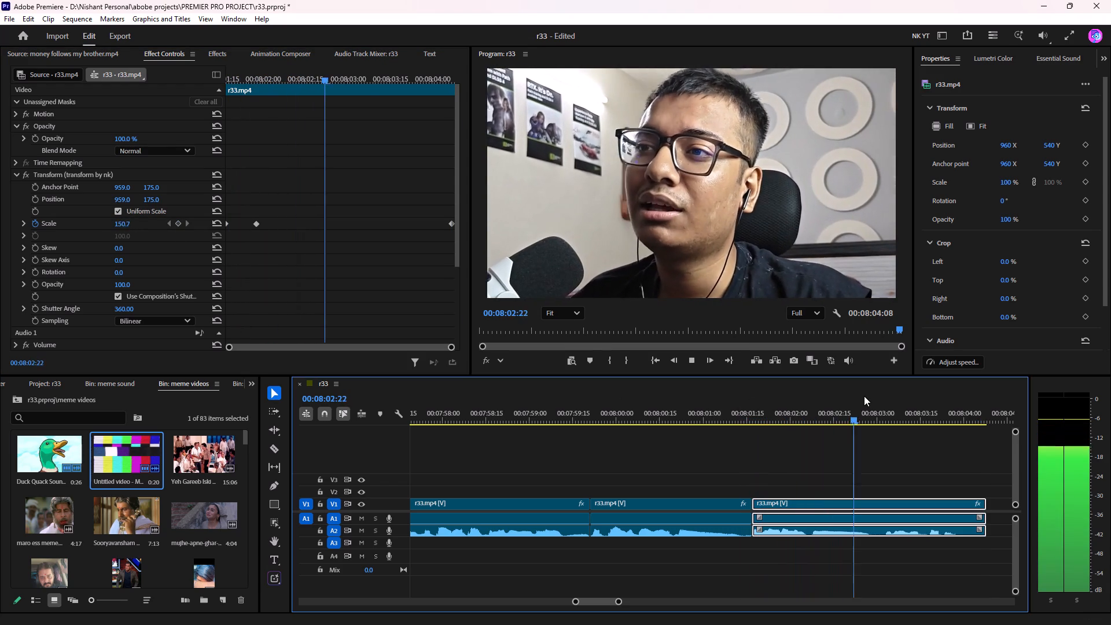
scroll(862, 402, "down", 11)
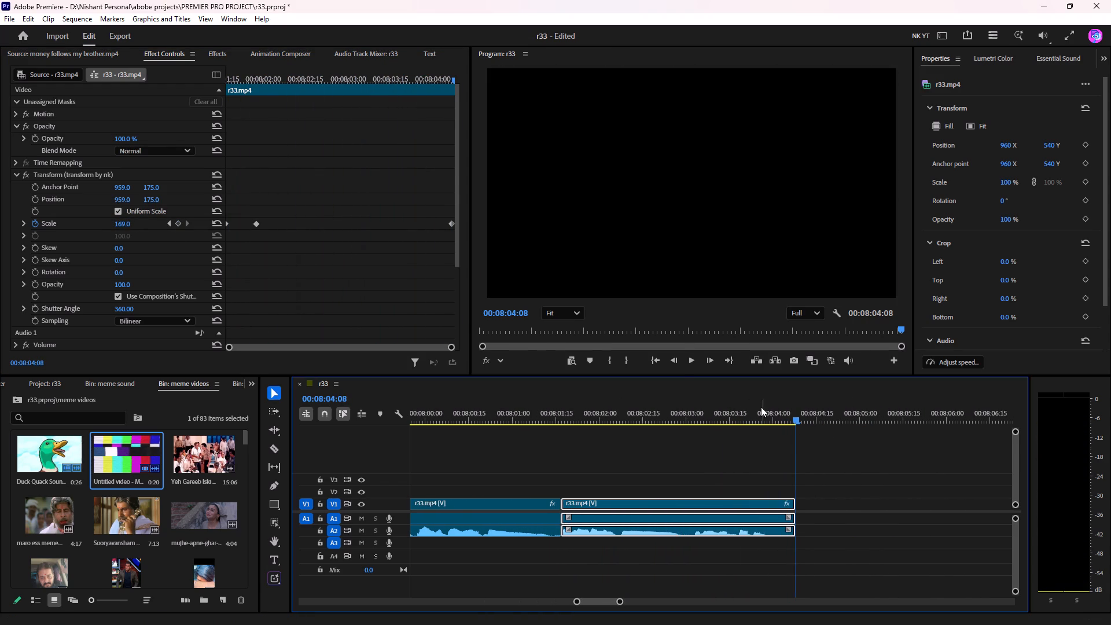
Save the project.
left_click_drag(761, 409, 495, 405)
key("ctrl+s")
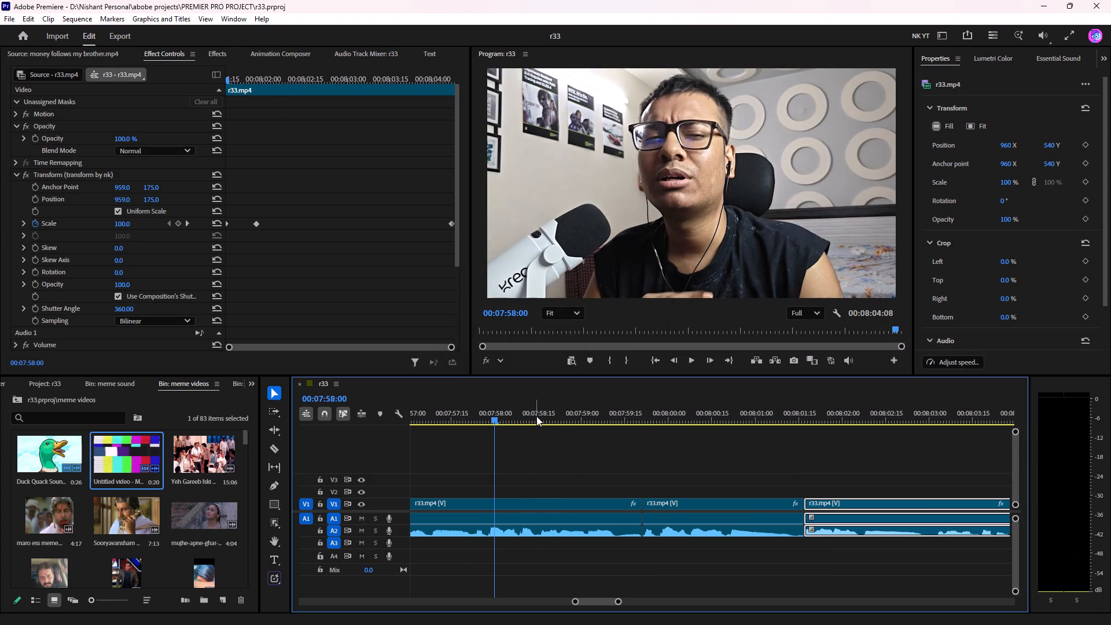
Play back the change from the colour-bar meme clip into the talking clip that follows it.
left_click_drag(536, 416, 294, 473)
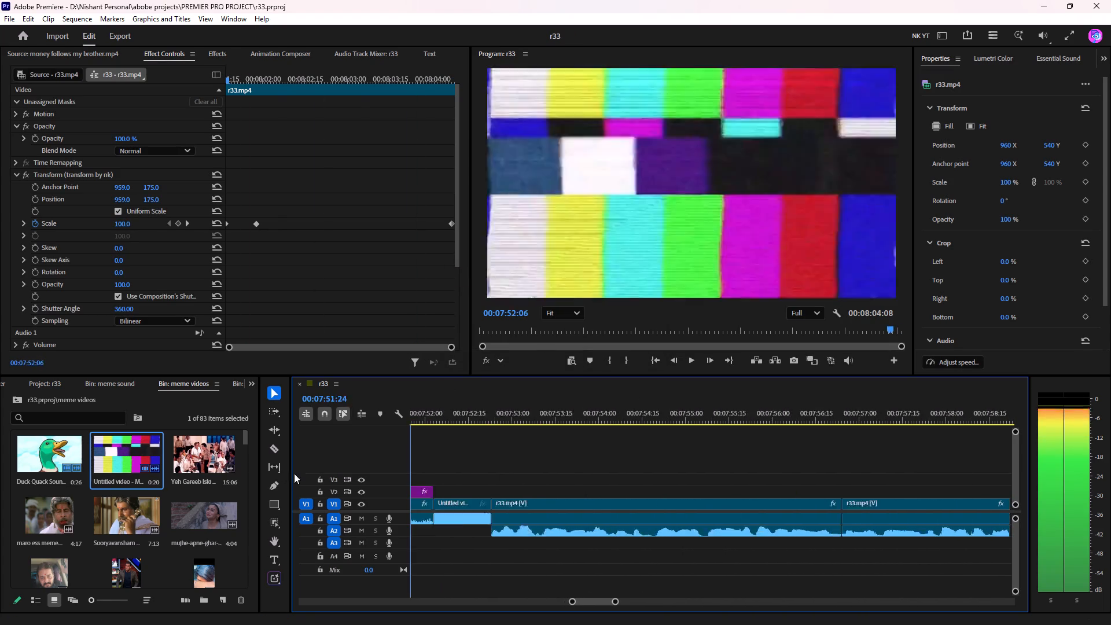
left_click_drag(294, 473, 575, 501)
key("space")
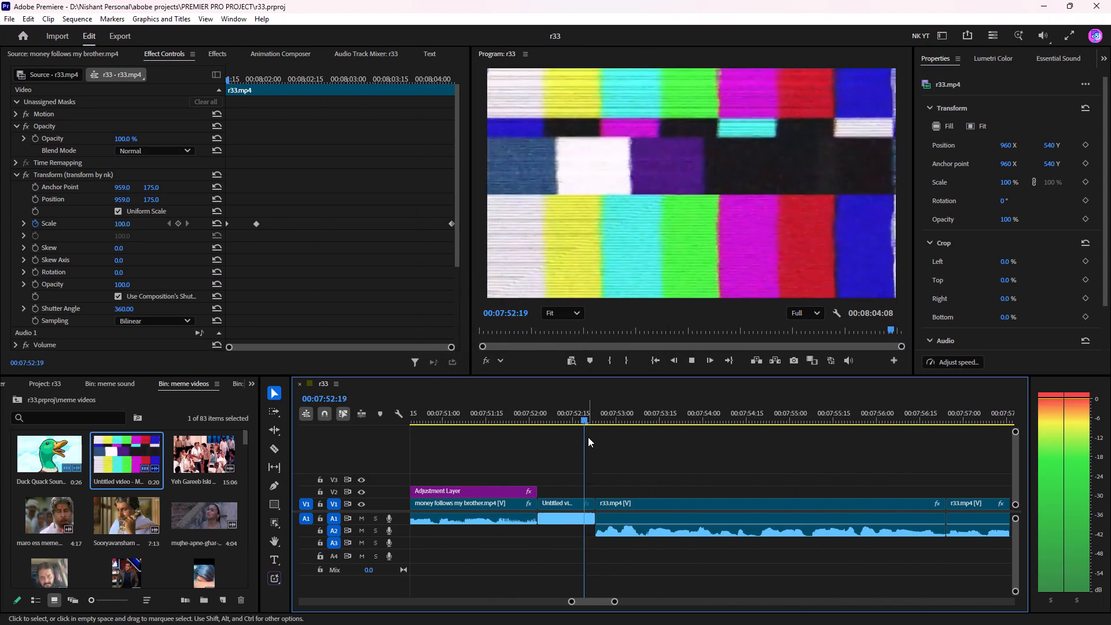
key("space")
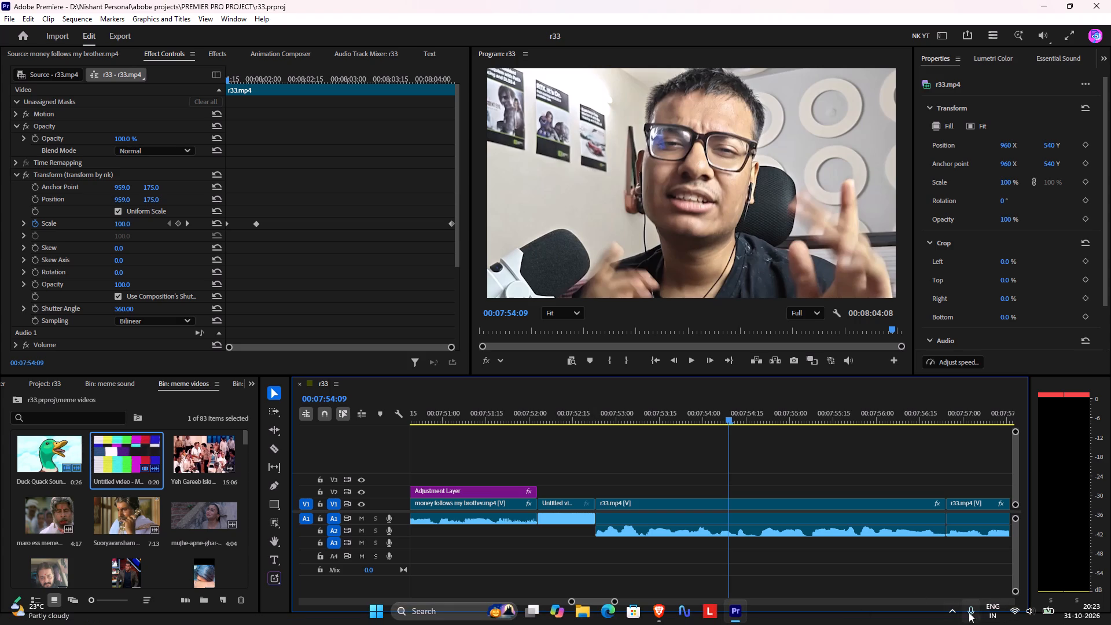
Show the hidden icons of the Windows system tray.
left_click(947, 615)
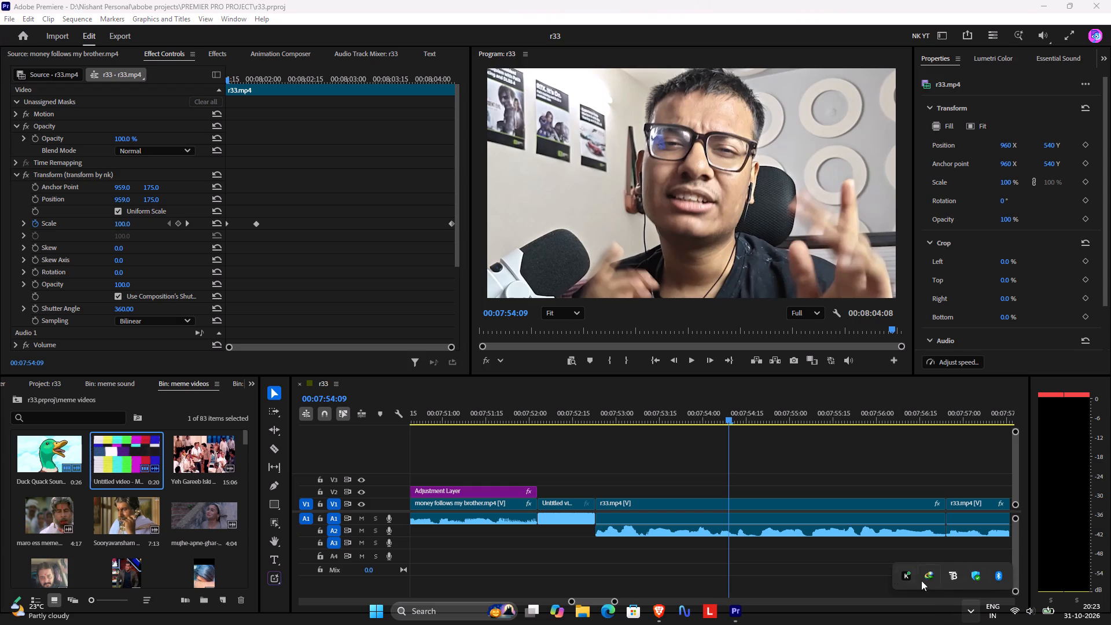